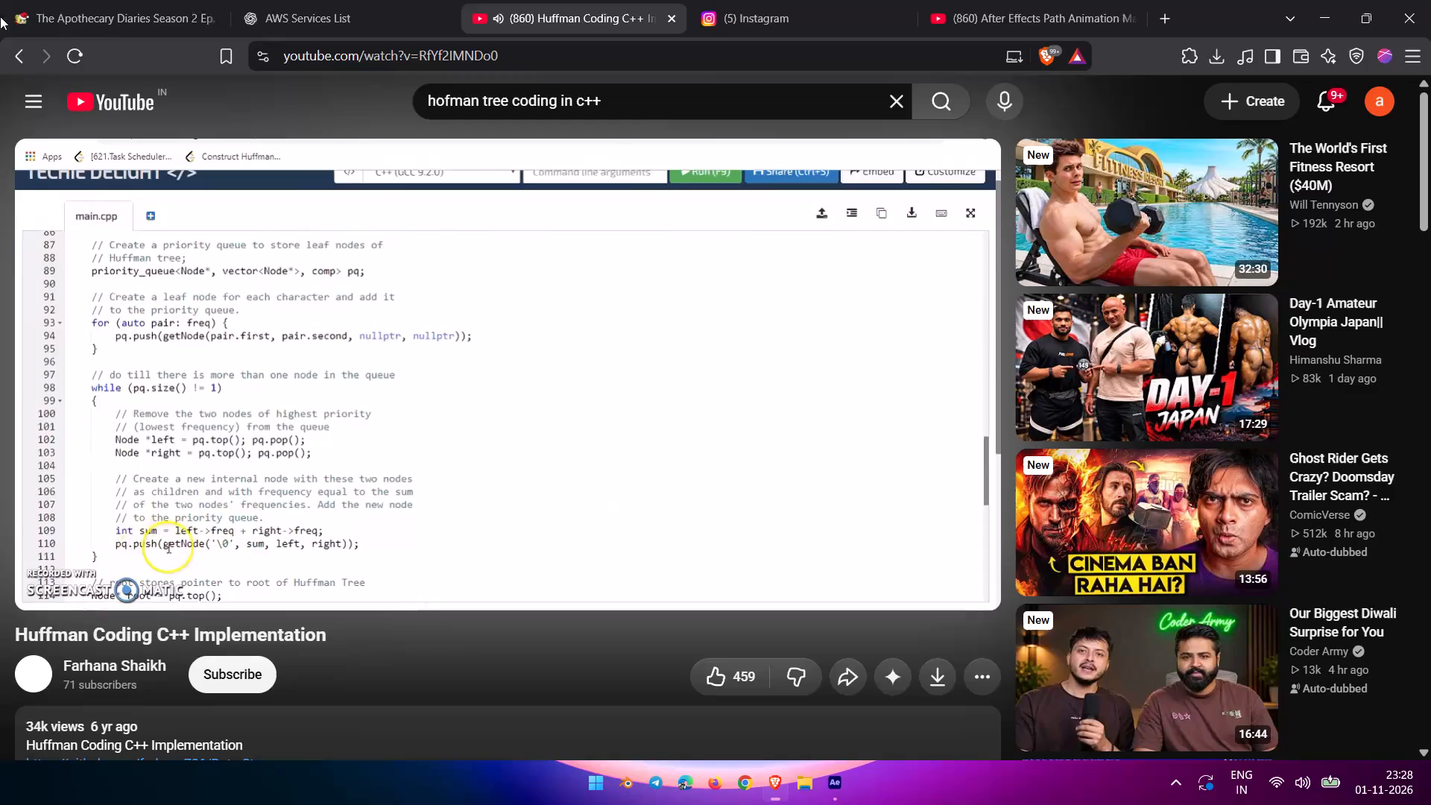
# Return from the Huffman Coding video to the YouTube search results and look through the listed videos.
pyautogui.click(15, 73)
pyautogui.click(15, 59)
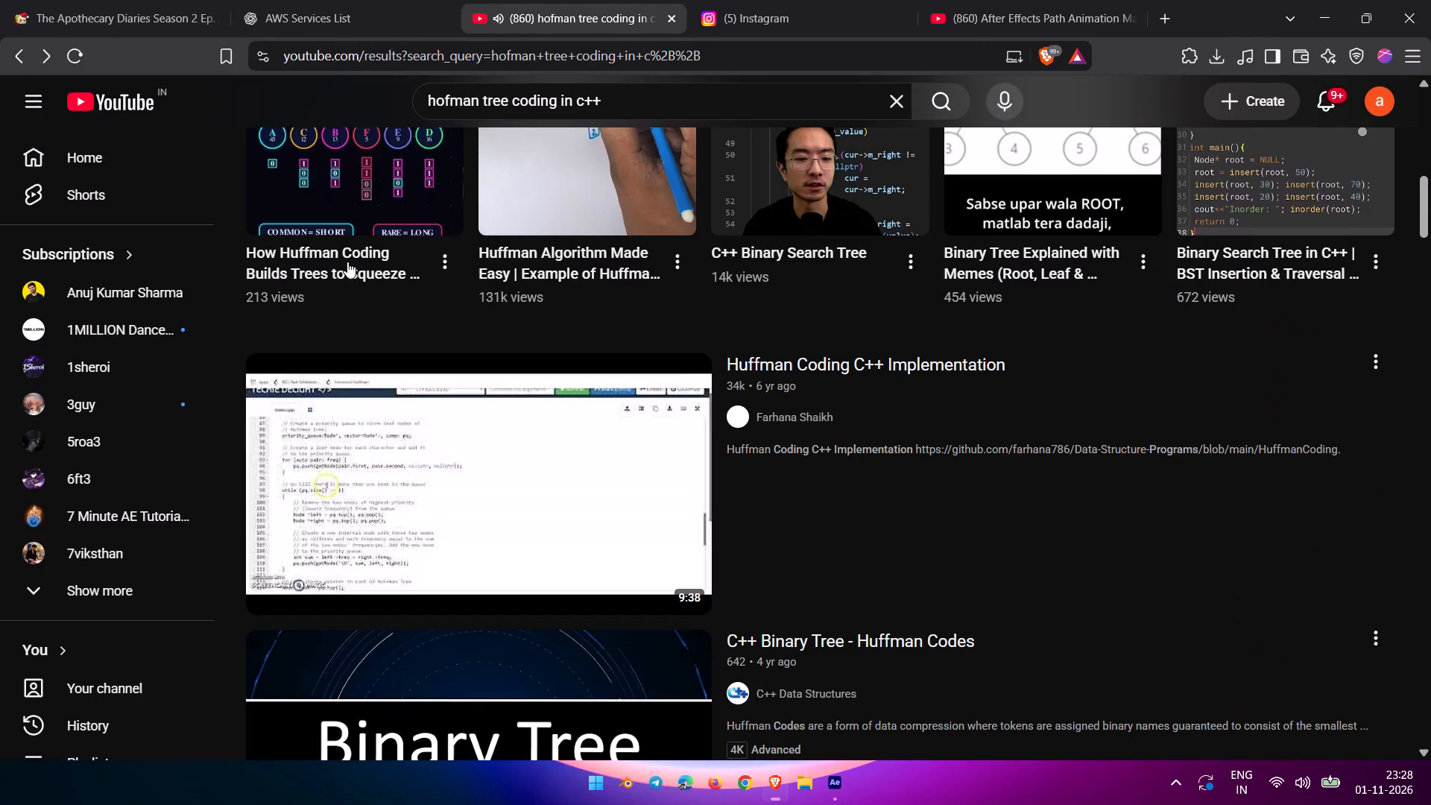
pyautogui.scroll(-14, 498, 302)
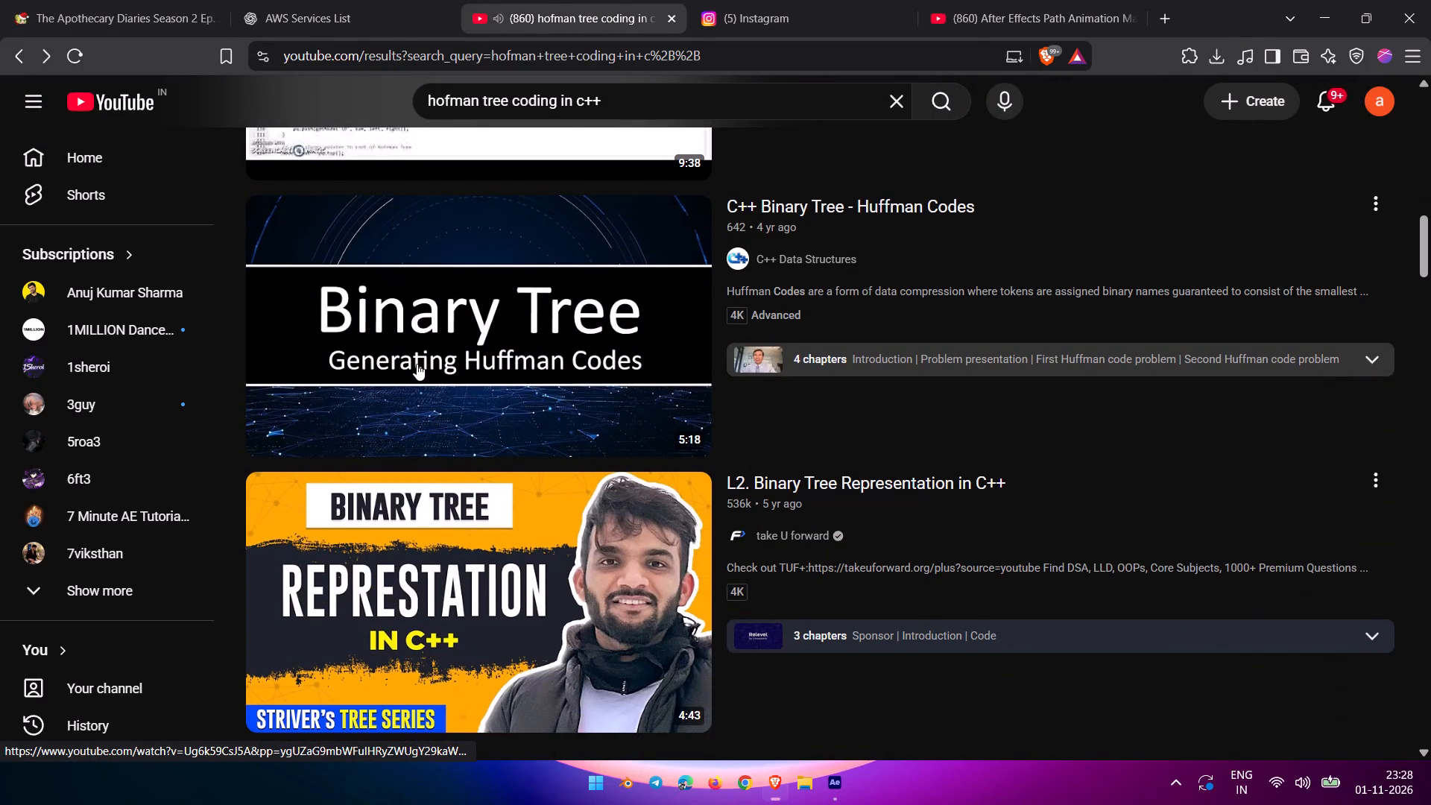
pyautogui.scroll(-7, 417, 364)
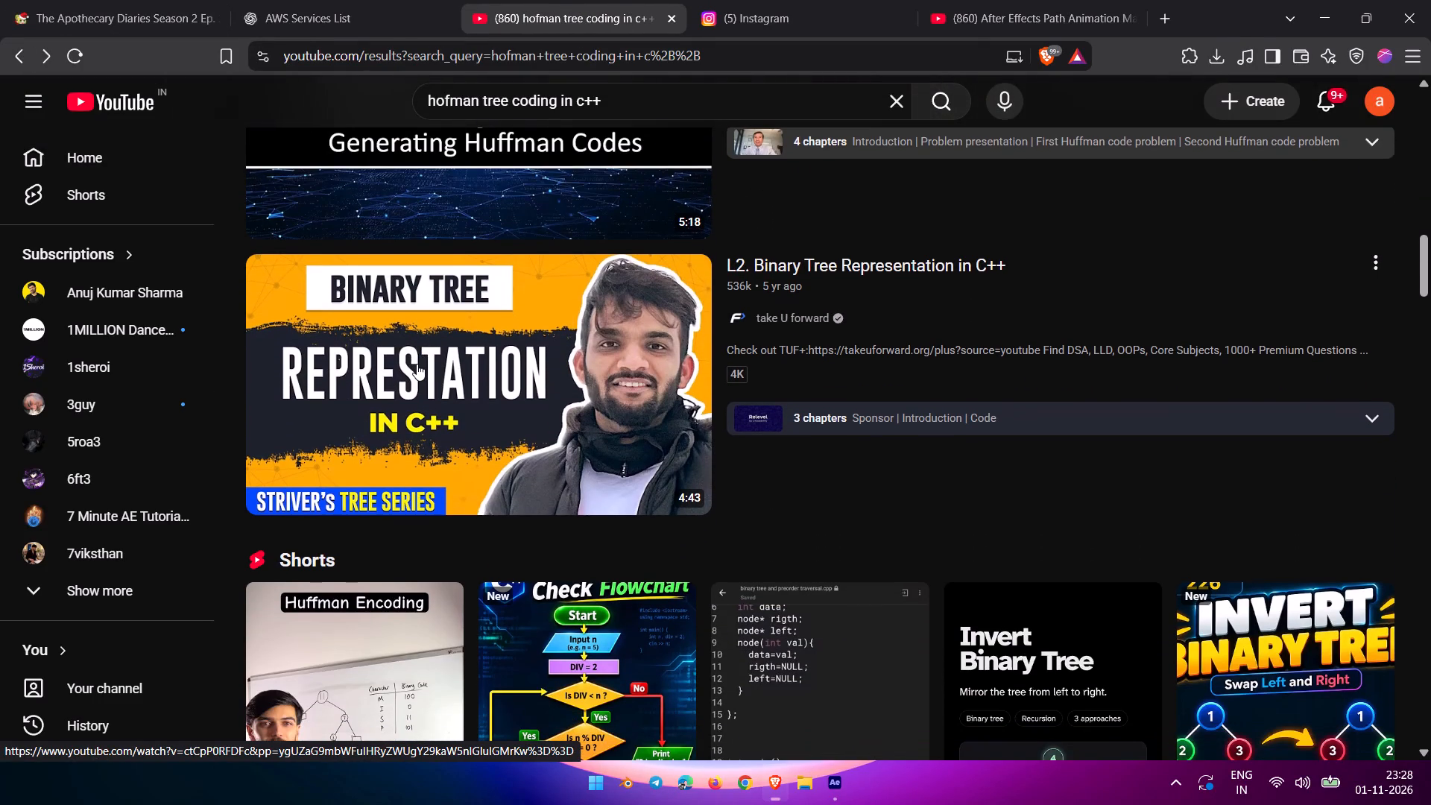
# Switch to After Effects and preview Comp 1 repeatedly from the first frame to review the KISSY FACE text and emoji animation.
pyautogui.click(822, 786)
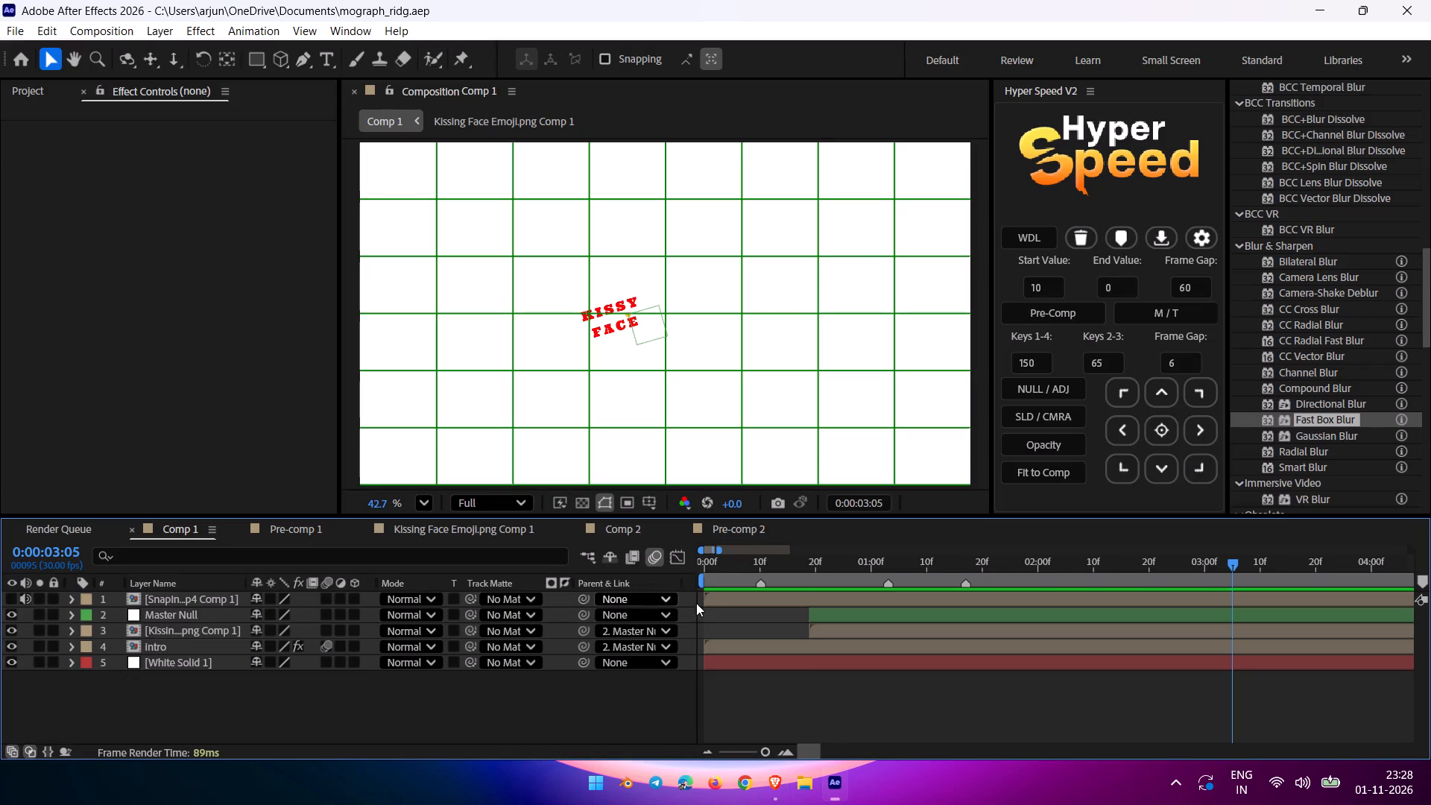
pyautogui.moveTo(718, 569); pyautogui.dragTo(575, 582)
pyautogui.press('space')
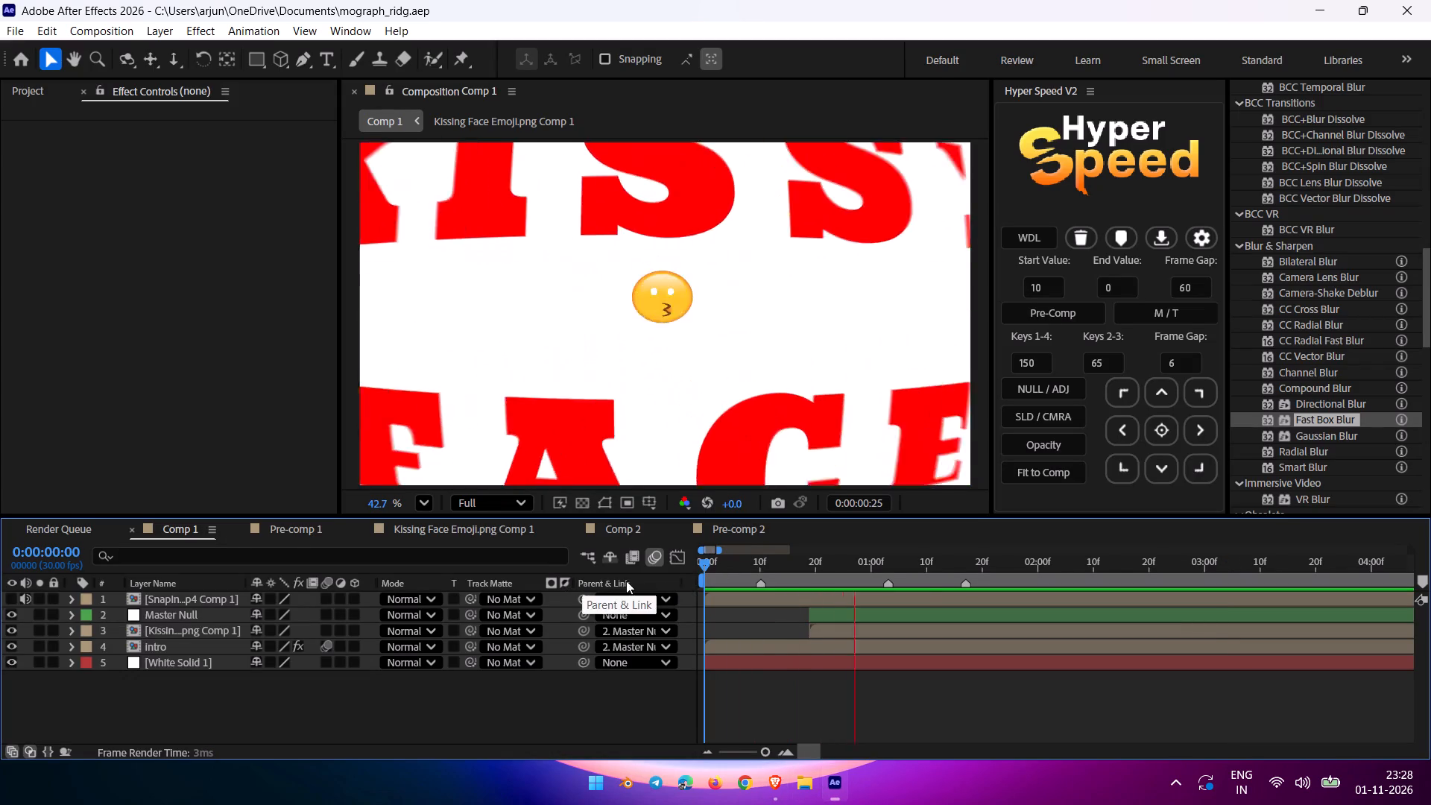
pyautogui.moveTo(739, 568); pyautogui.dragTo(549, 573)
pyautogui.press('space')
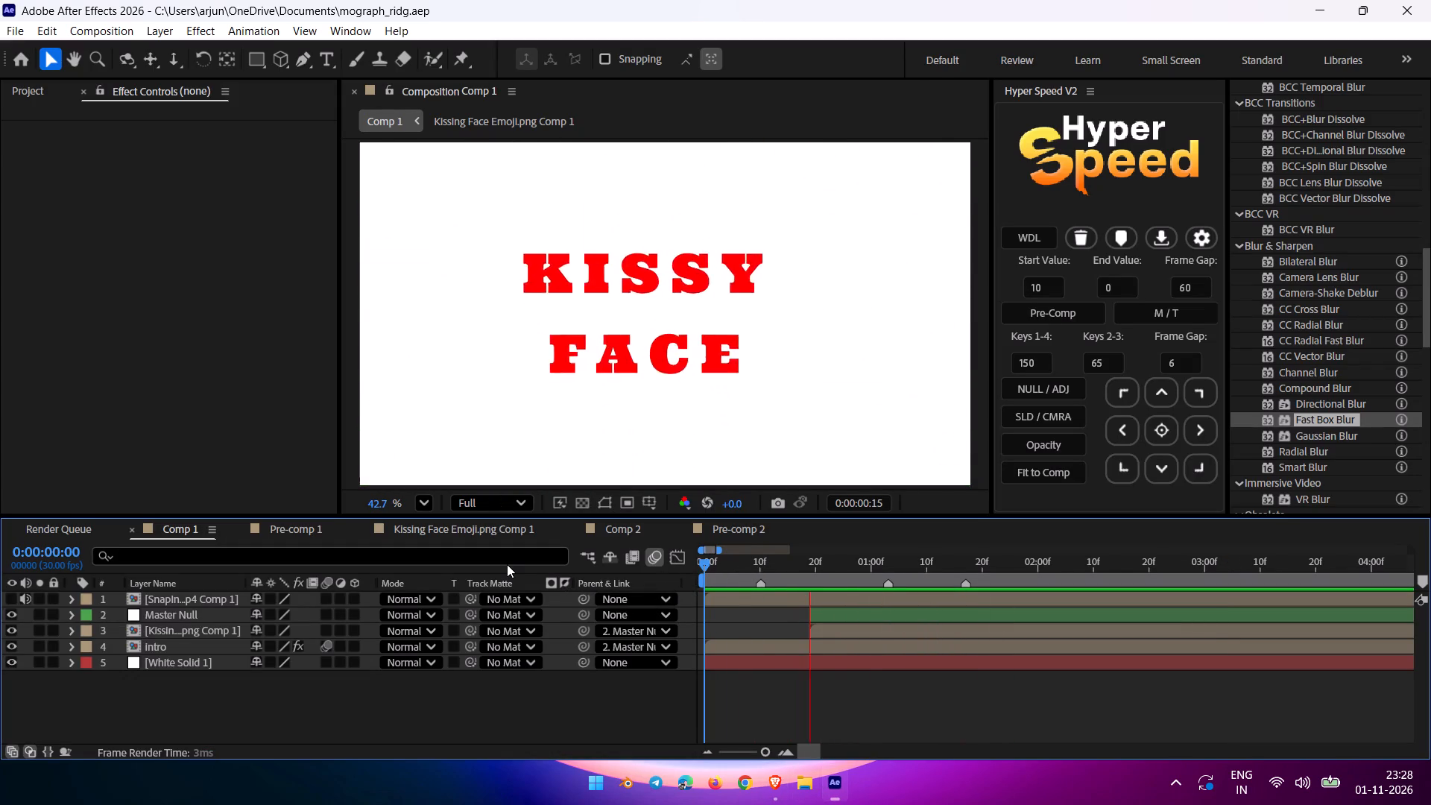
pyautogui.moveTo(724, 567); pyautogui.dragTo(607, 587)
pyautogui.press('space')
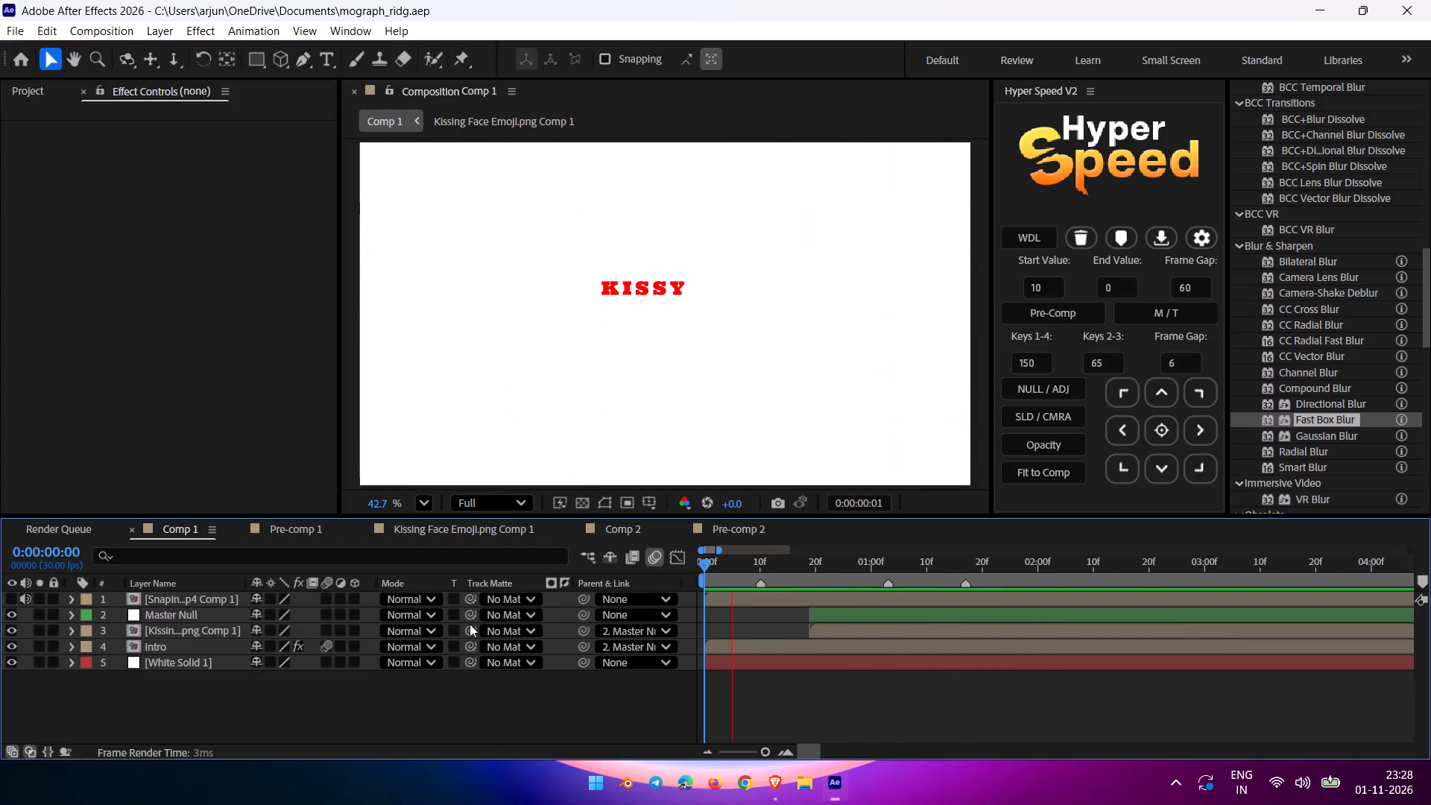
pyautogui.moveTo(718, 567); pyautogui.dragTo(717, 567)
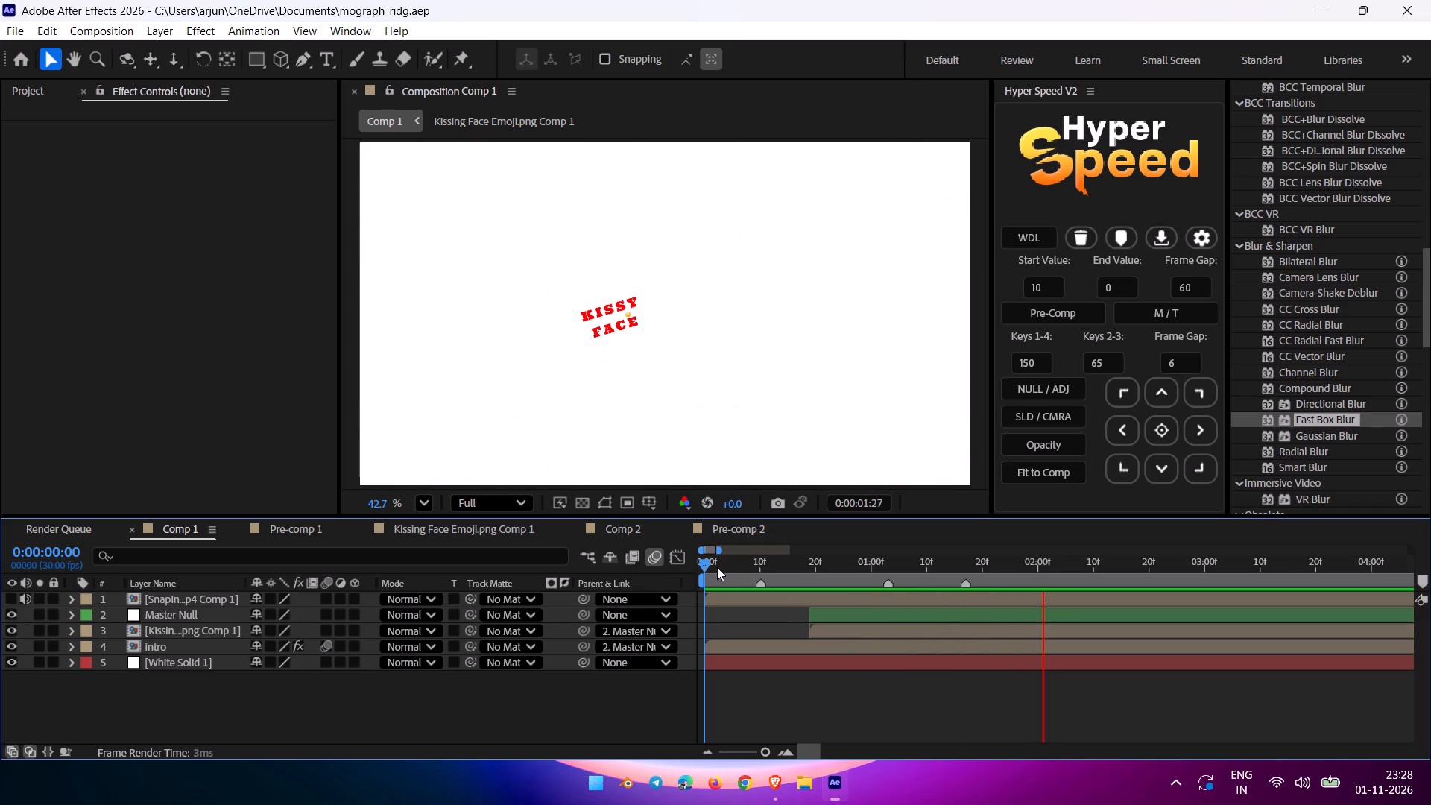
pyautogui.moveTo(717, 567); pyautogui.dragTo(671, 575)
pyautogui.press('space')
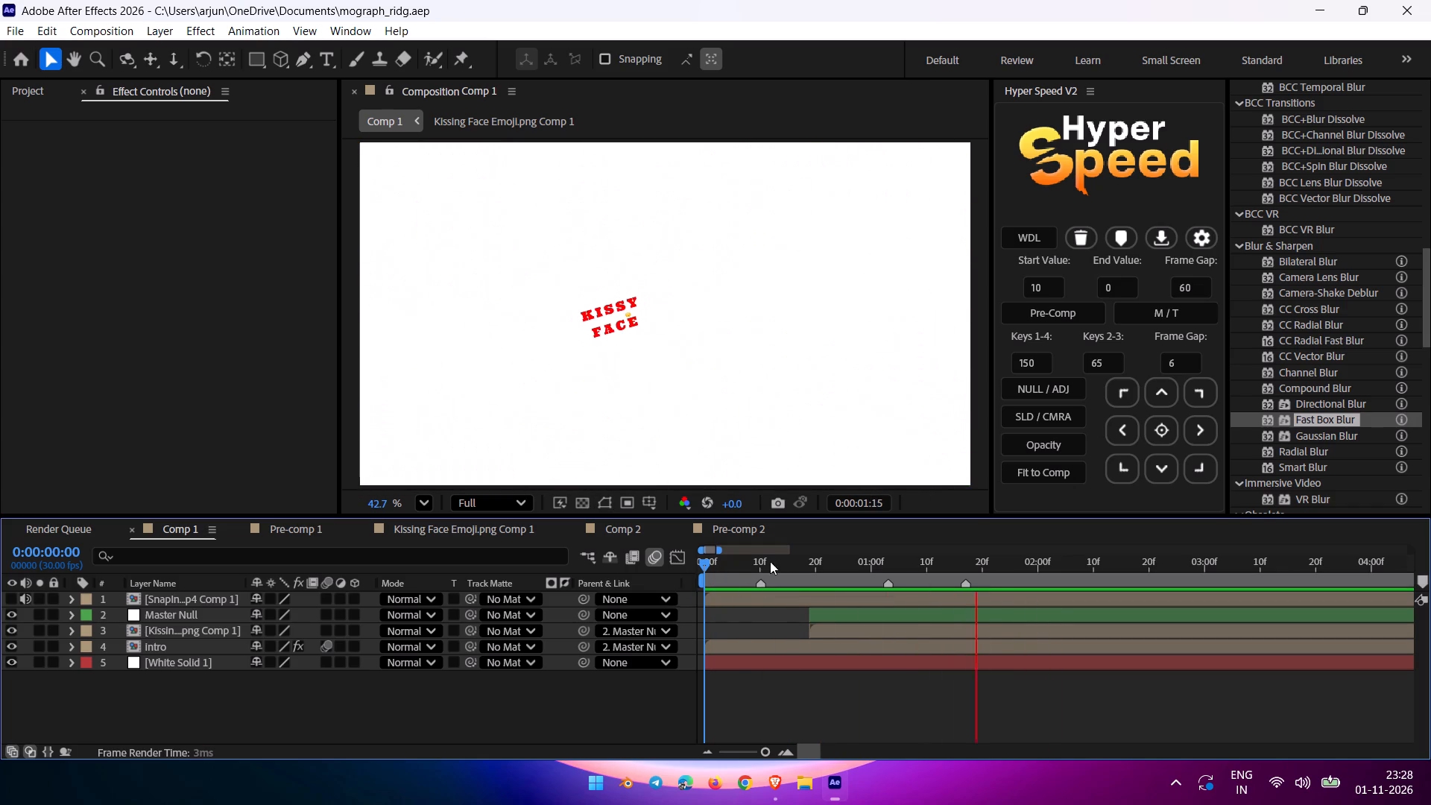
pyautogui.moveTo(741, 564); pyautogui.dragTo(680, 565)
pyautogui.press('space')
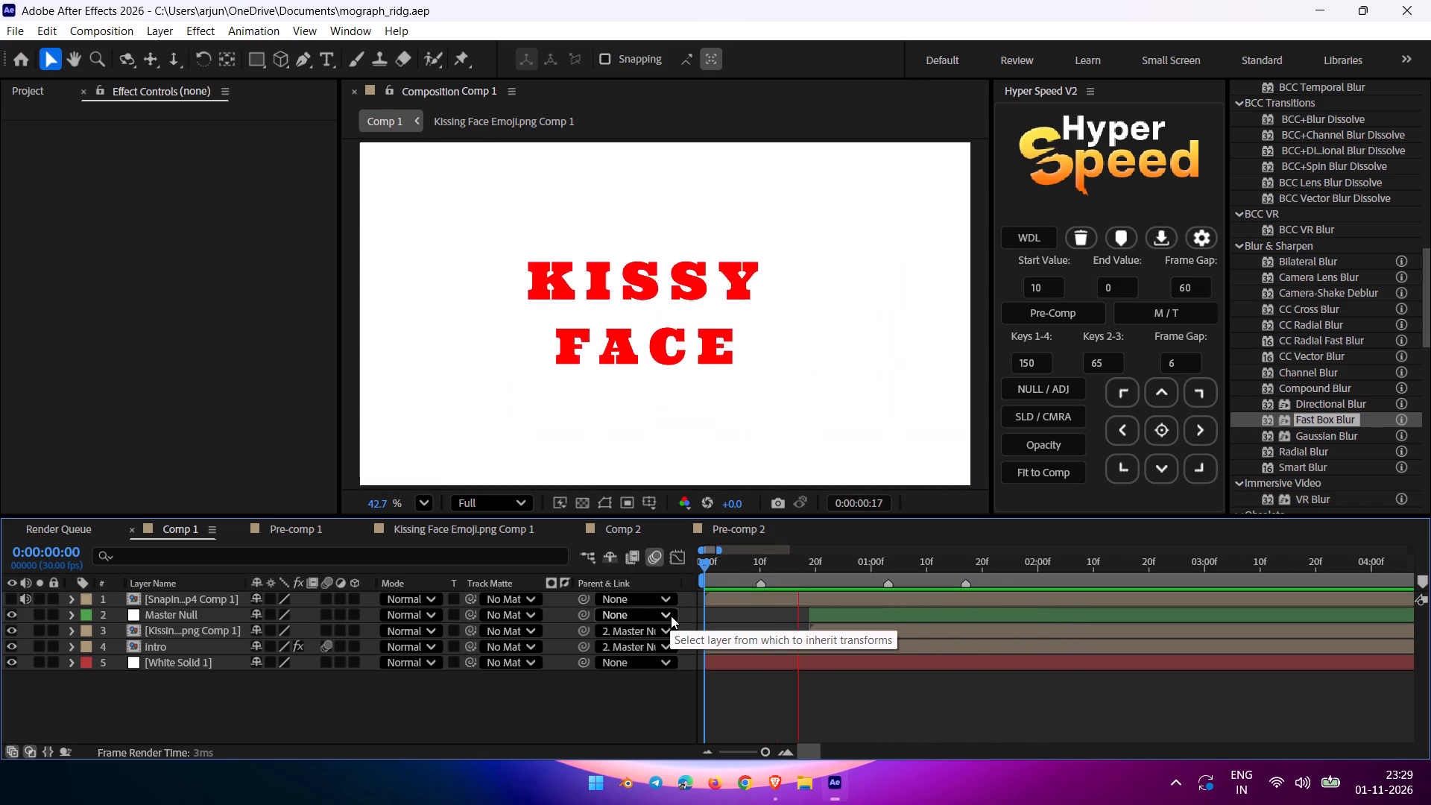
pyautogui.press('space')
pyautogui.moveTo(719, 568); pyautogui.dragTo(610, 584)
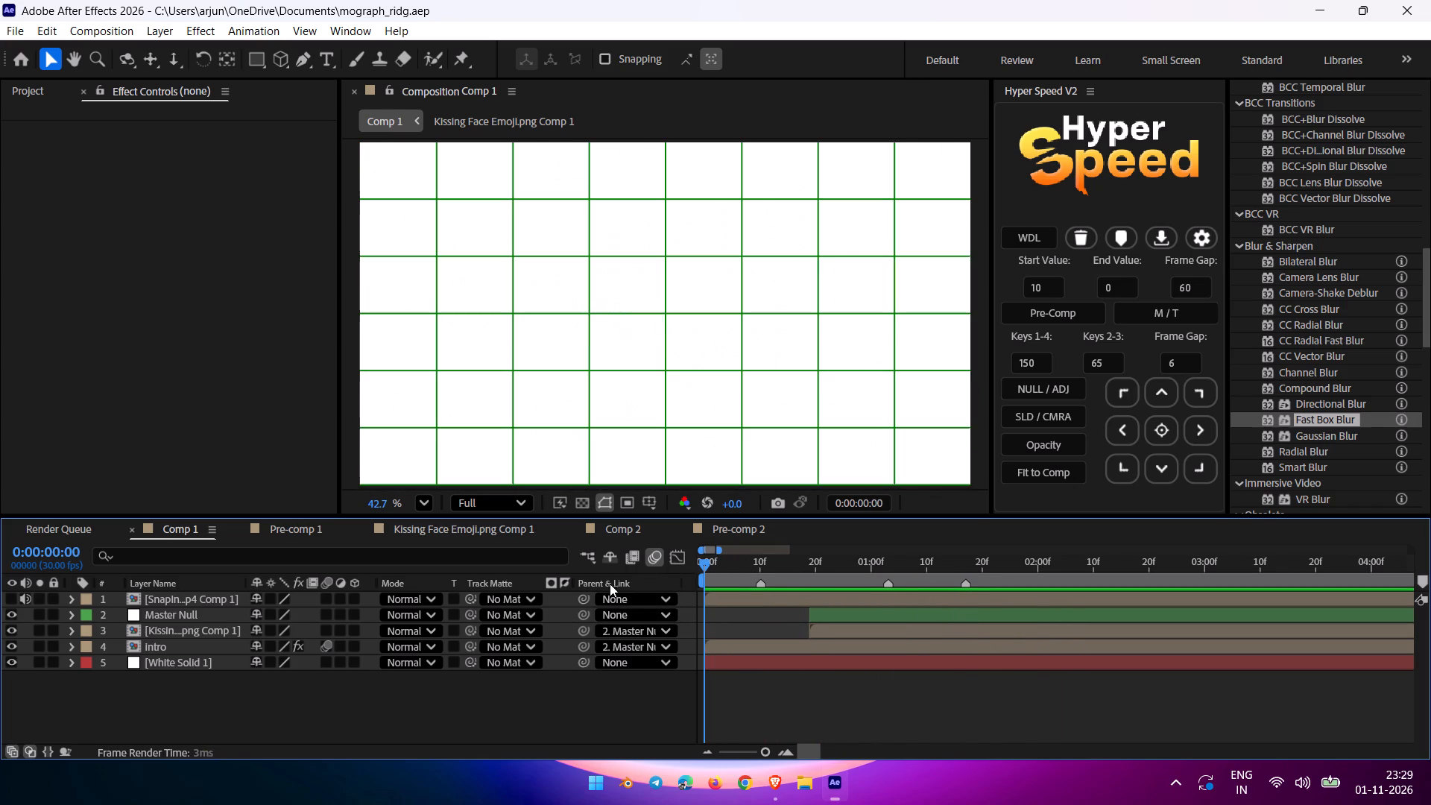
pyautogui.moveTo(610, 584); pyautogui.dragTo(607, 584)
pyautogui.press('space')
pyautogui.press('space')
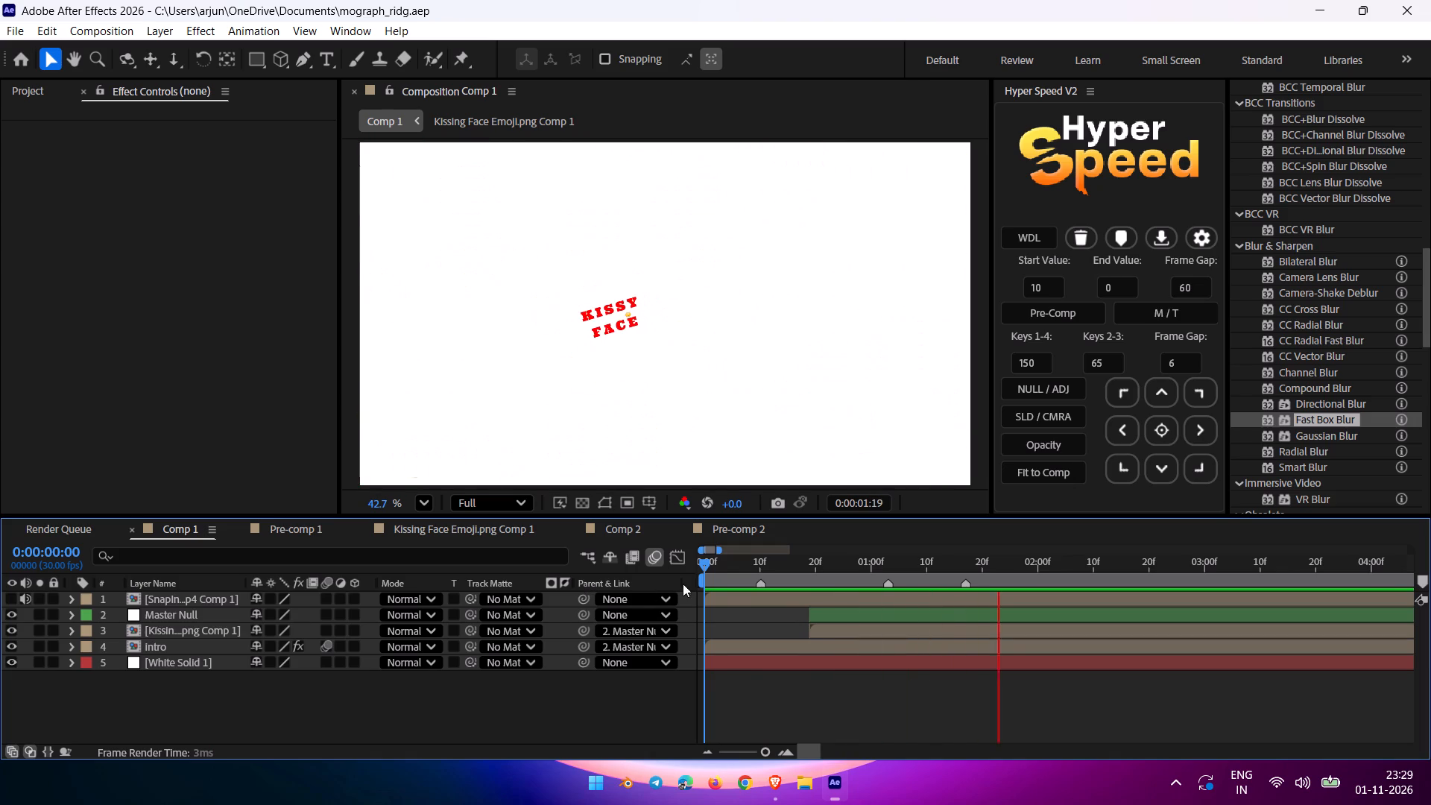
# Switch to the Brave browser and, from the After Effects path animation video, open the suggested Shape Morph Animation Class 6 video.
pyautogui.click(783, 779)
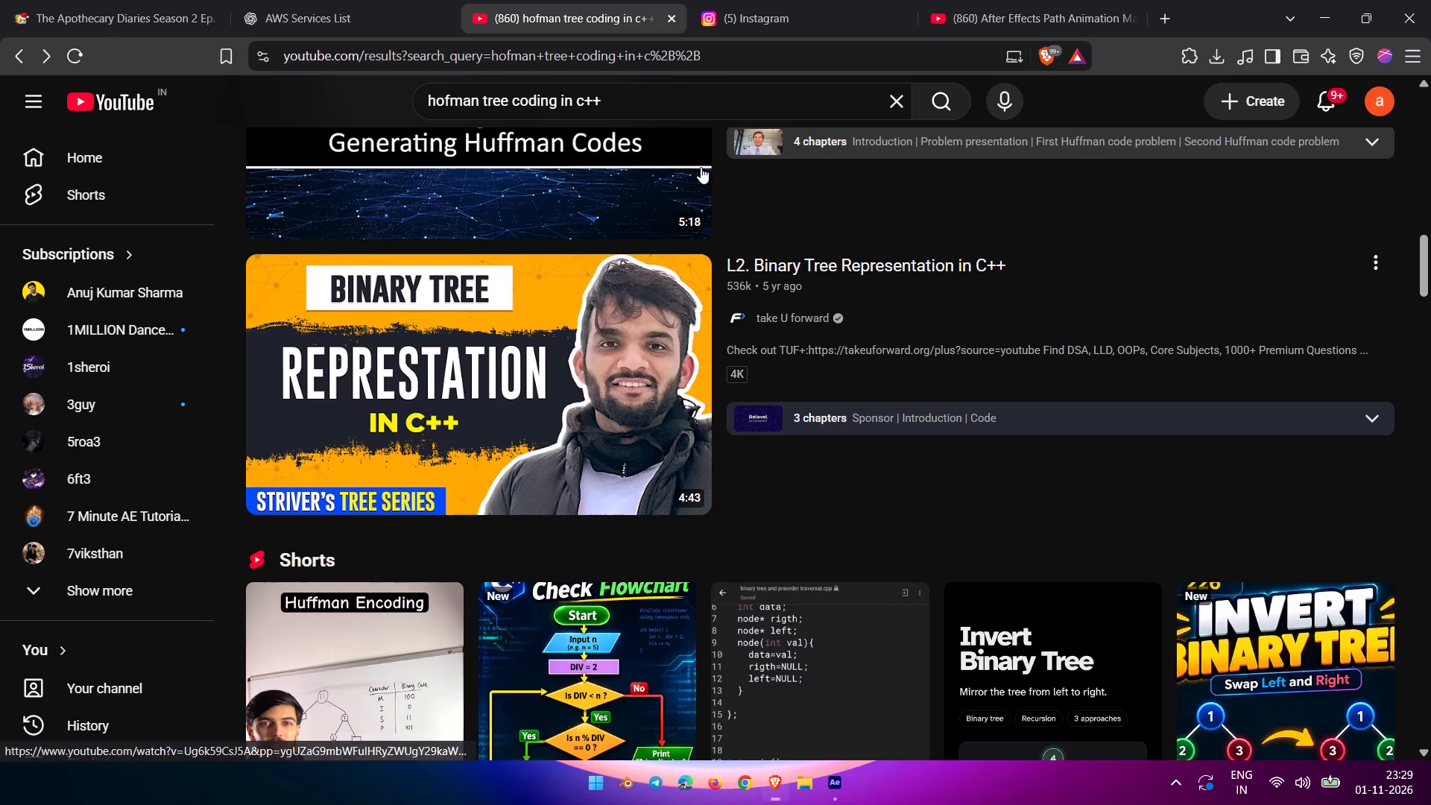
pyautogui.click(953, 0)
pyautogui.click(1119, 208)
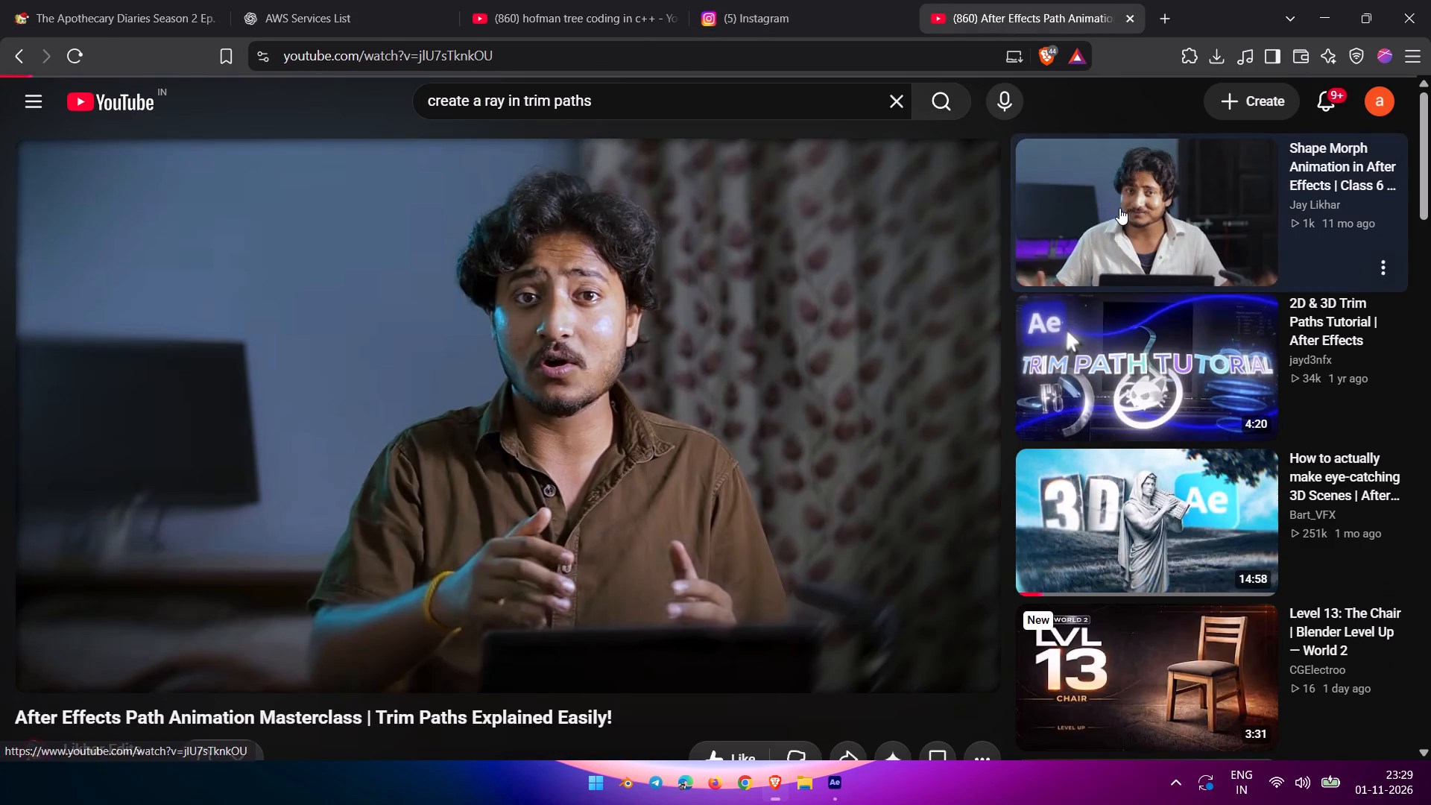
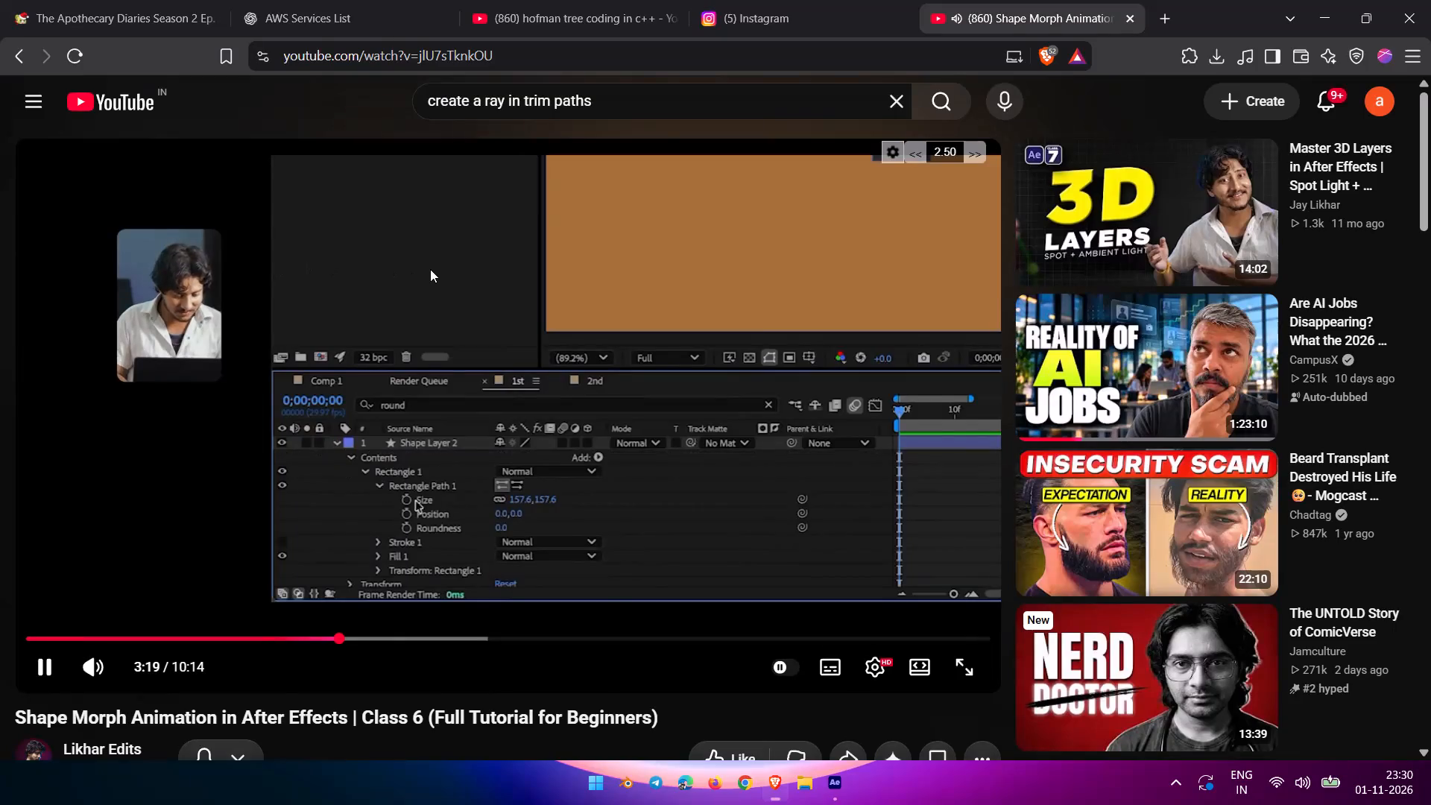
# Skip forward through the Shape Morph Animation Class 6 tutorial while watching how the shape layer's Size and Roundness are keyframed.
pyautogui.press('Right')
pyautogui.press('Right')
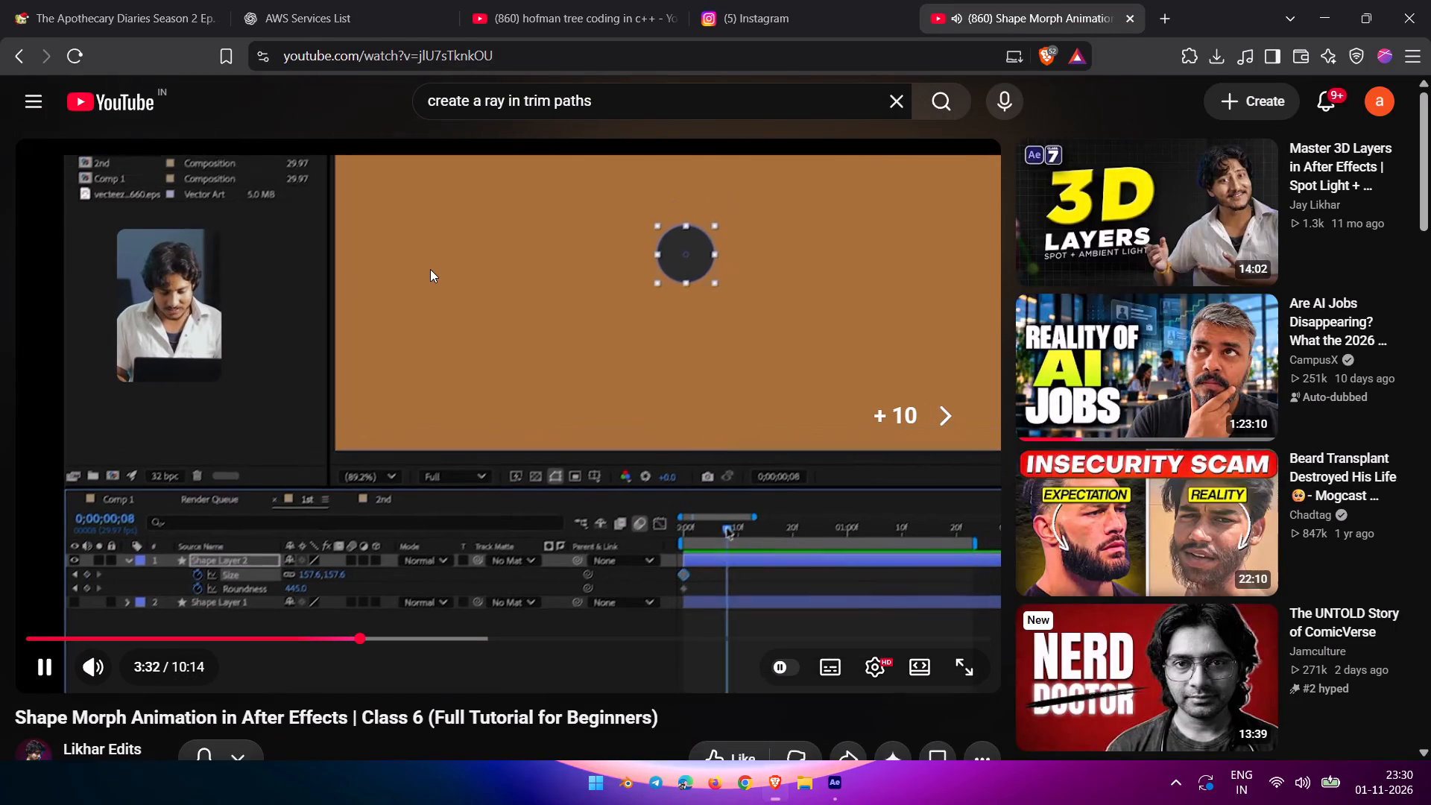
pyautogui.press('Right')
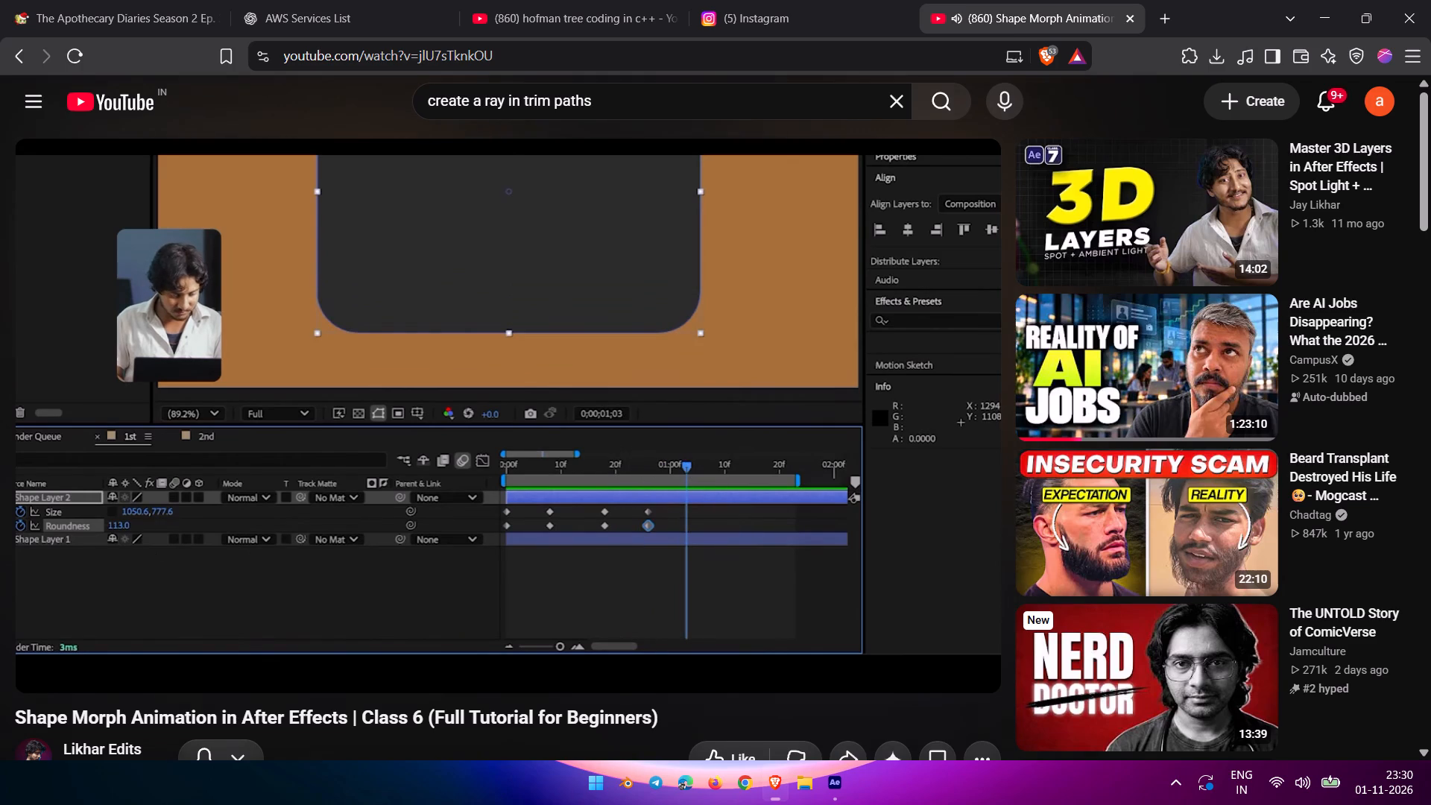
pyautogui.press('Right')
pyautogui.press('Right')
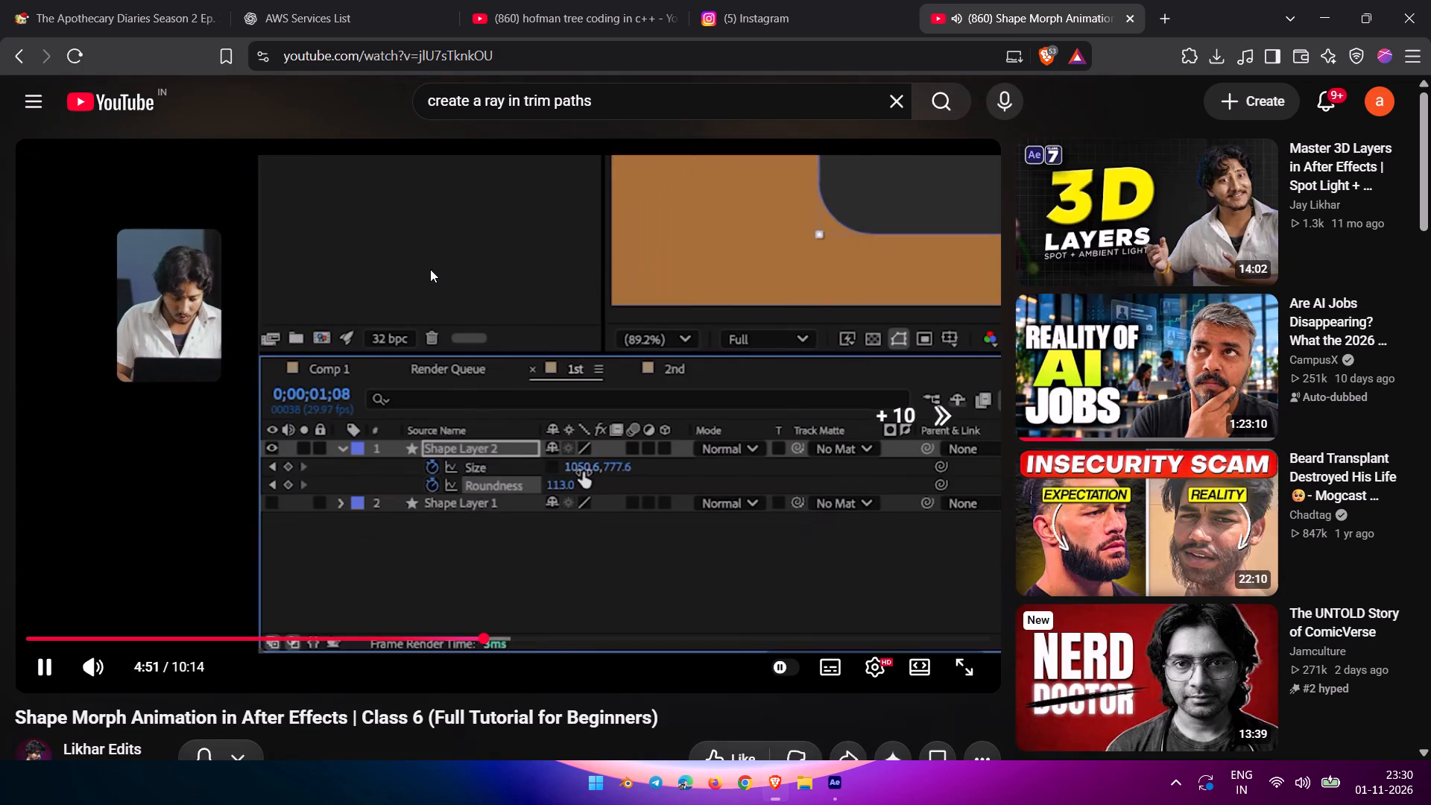
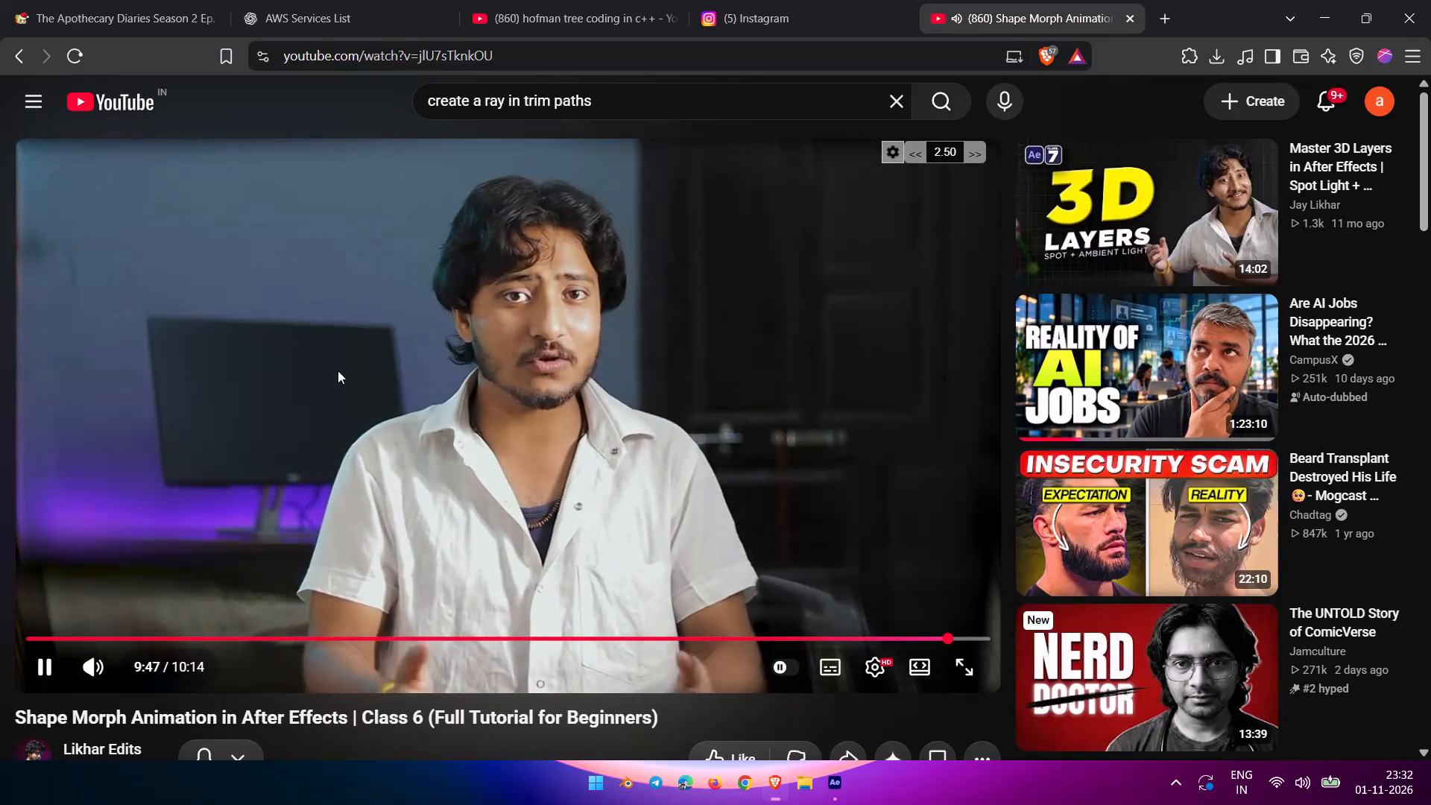
# Pause the Shape Morph Animation tutorial and switch to the mograph_ridg project in After Effects.
pyautogui.click(344, 404)
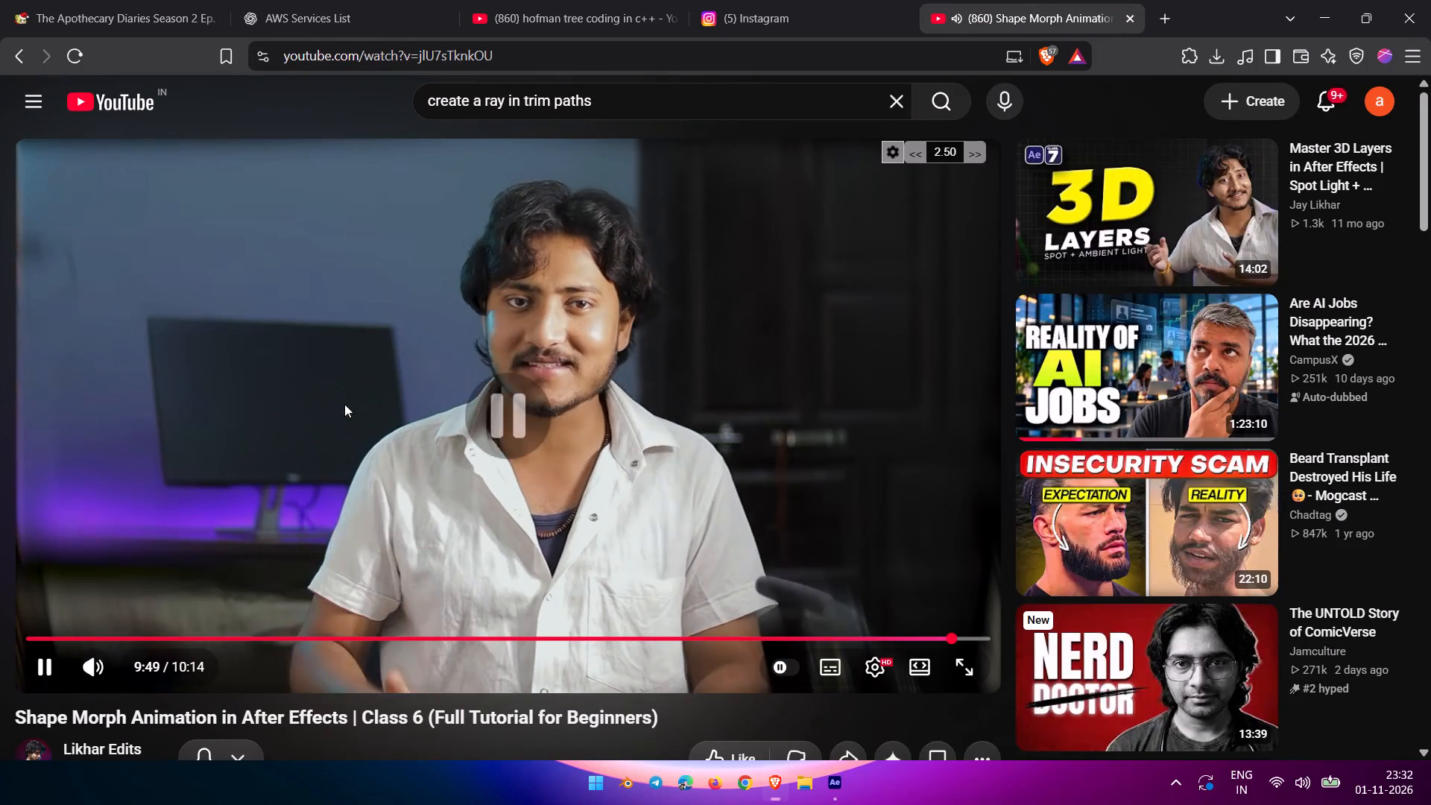
pyautogui.click(841, 770)
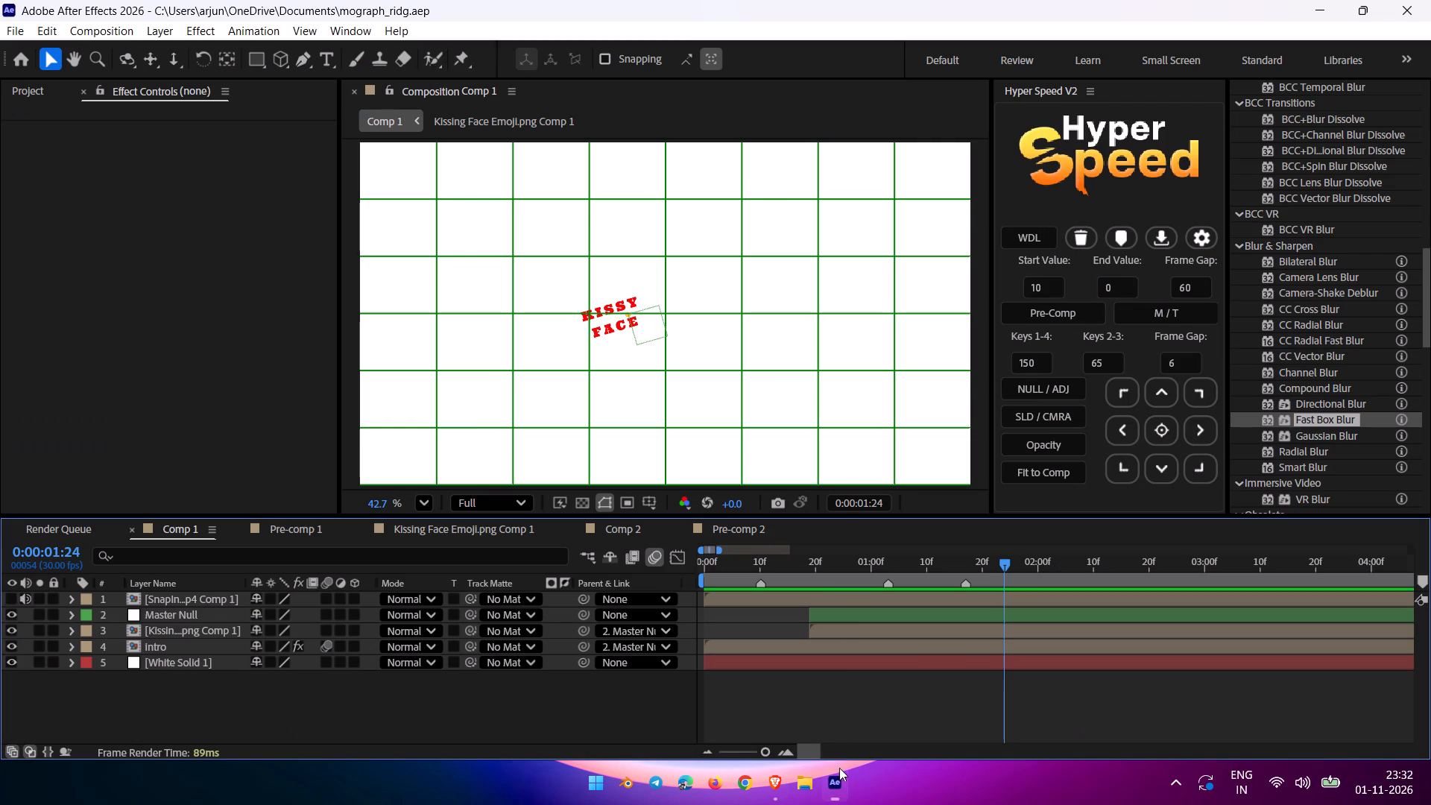
# Preview Comp 1 from its first frame, then stop playback.
pyautogui.moveTo(797, 568); pyautogui.dragTo(370, 666)
pyautogui.press('space')
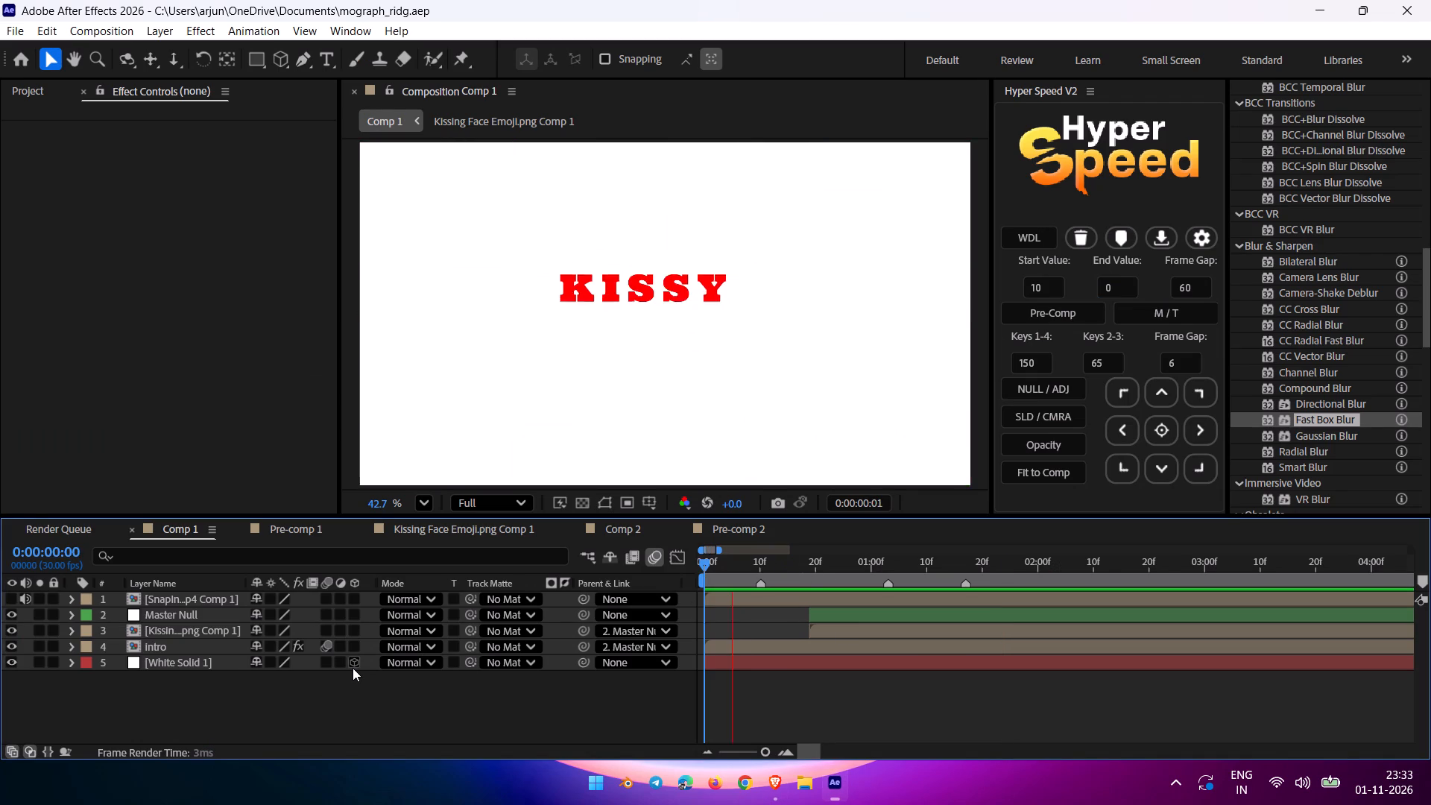
pyautogui.press('space')
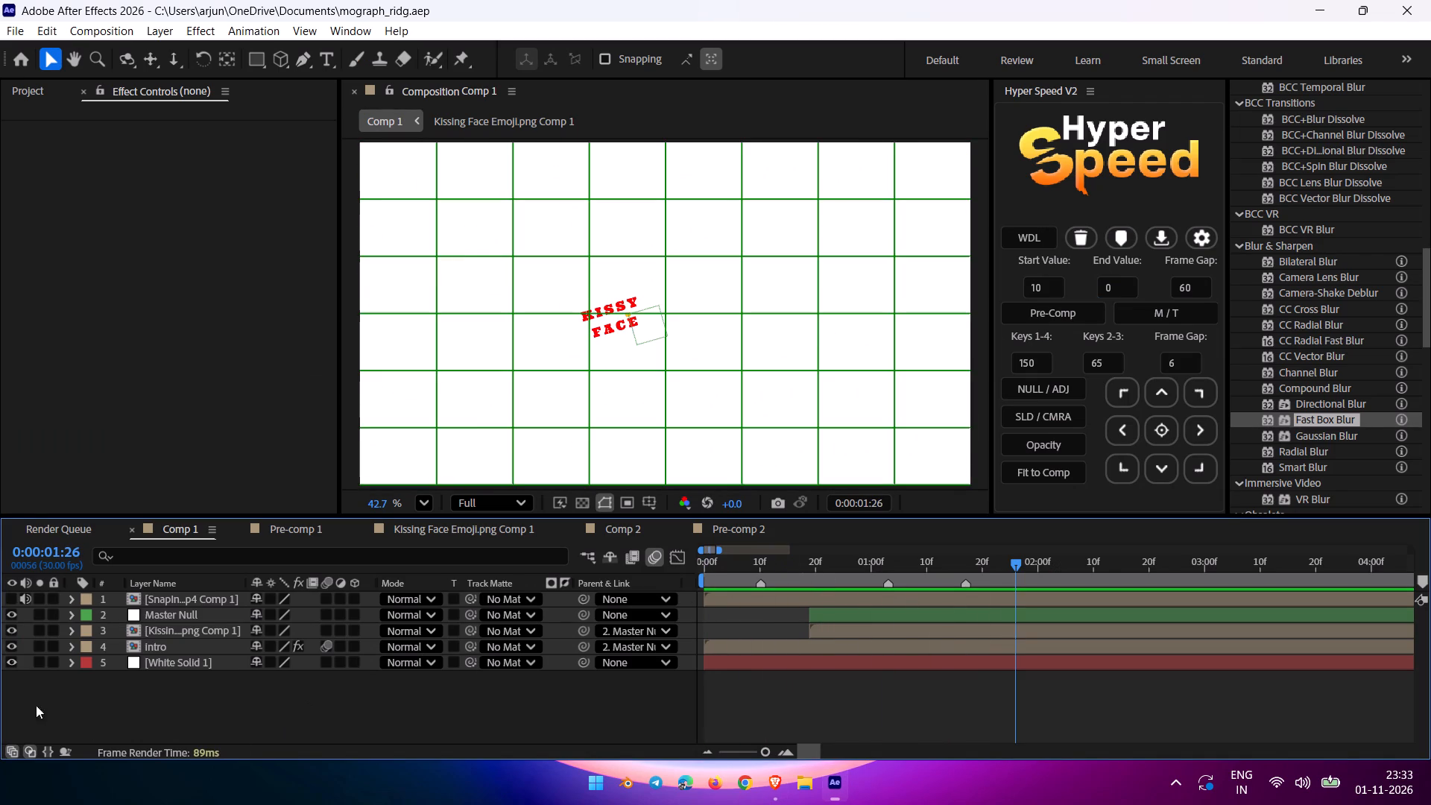
# Make the reference clip on layer 1 of Comp 1 visible.
pyautogui.click(4, 598)
pyautogui.click(9, 597)
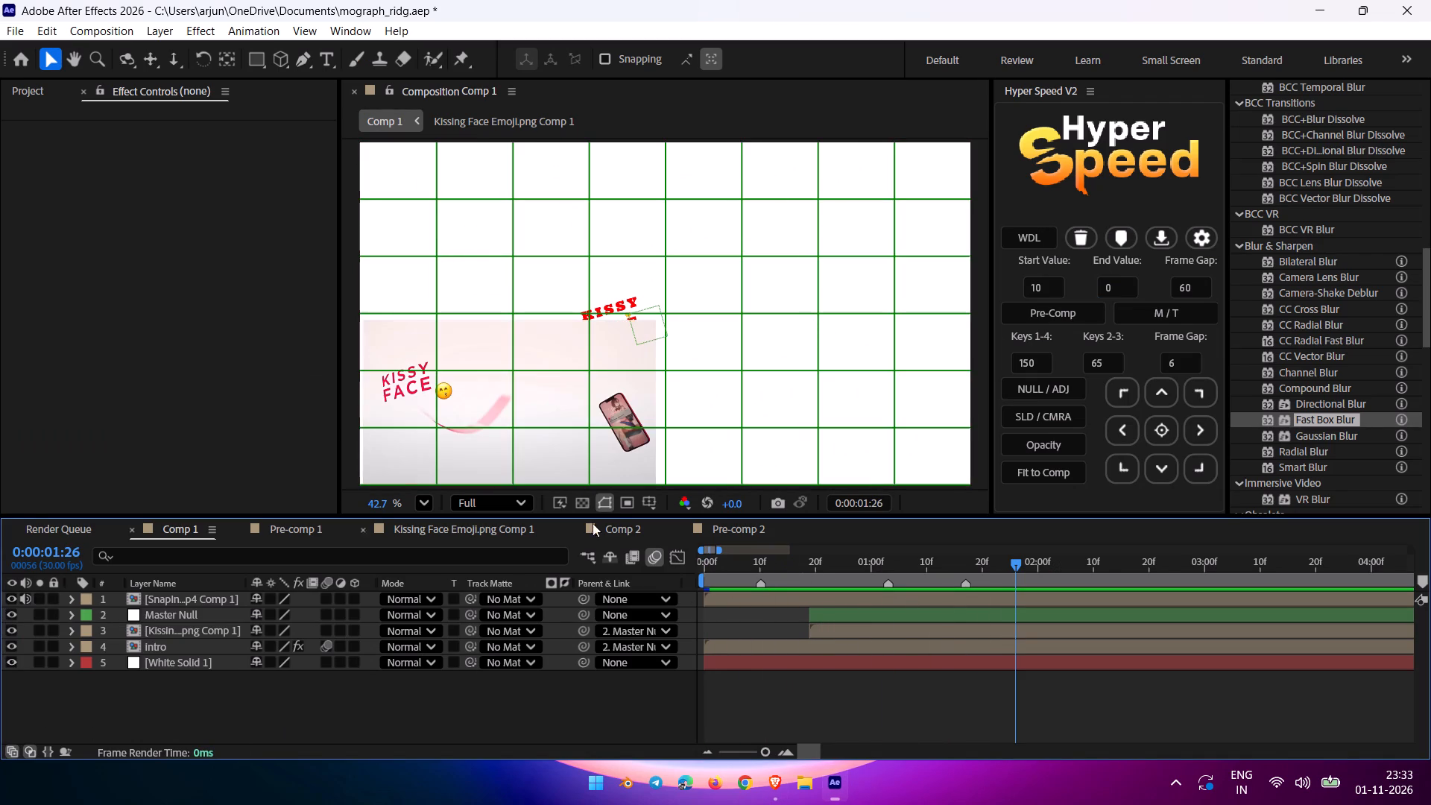
# Examine the reference clip's Kissy Face text and curved line frame by frame around the marker at 0:00:01:17.
pyautogui.moveTo(894, 562); pyautogui.dragTo(970, 584)
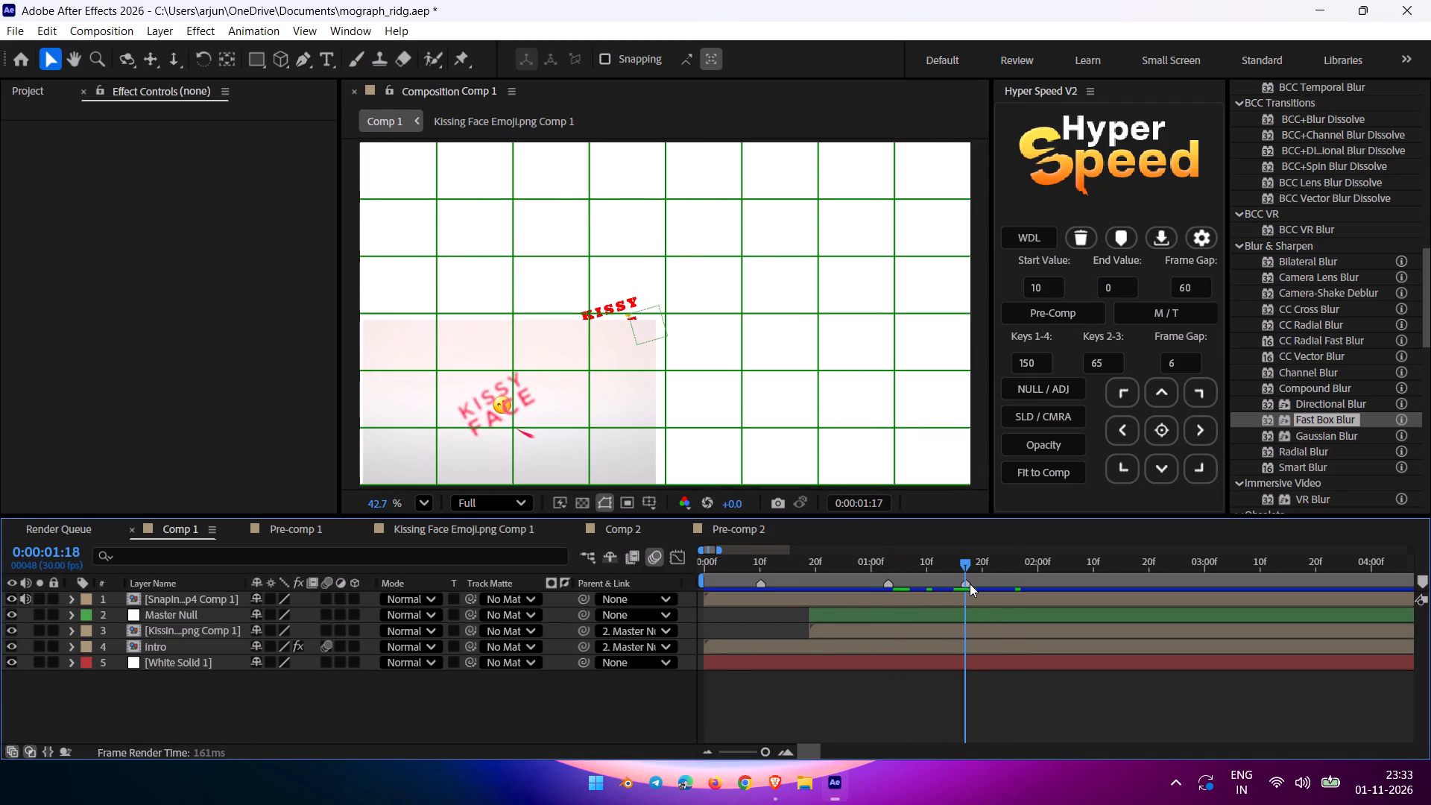
pyautogui.moveTo(970, 584); pyautogui.dragTo(983, 593)
pyautogui.click(960, 587)
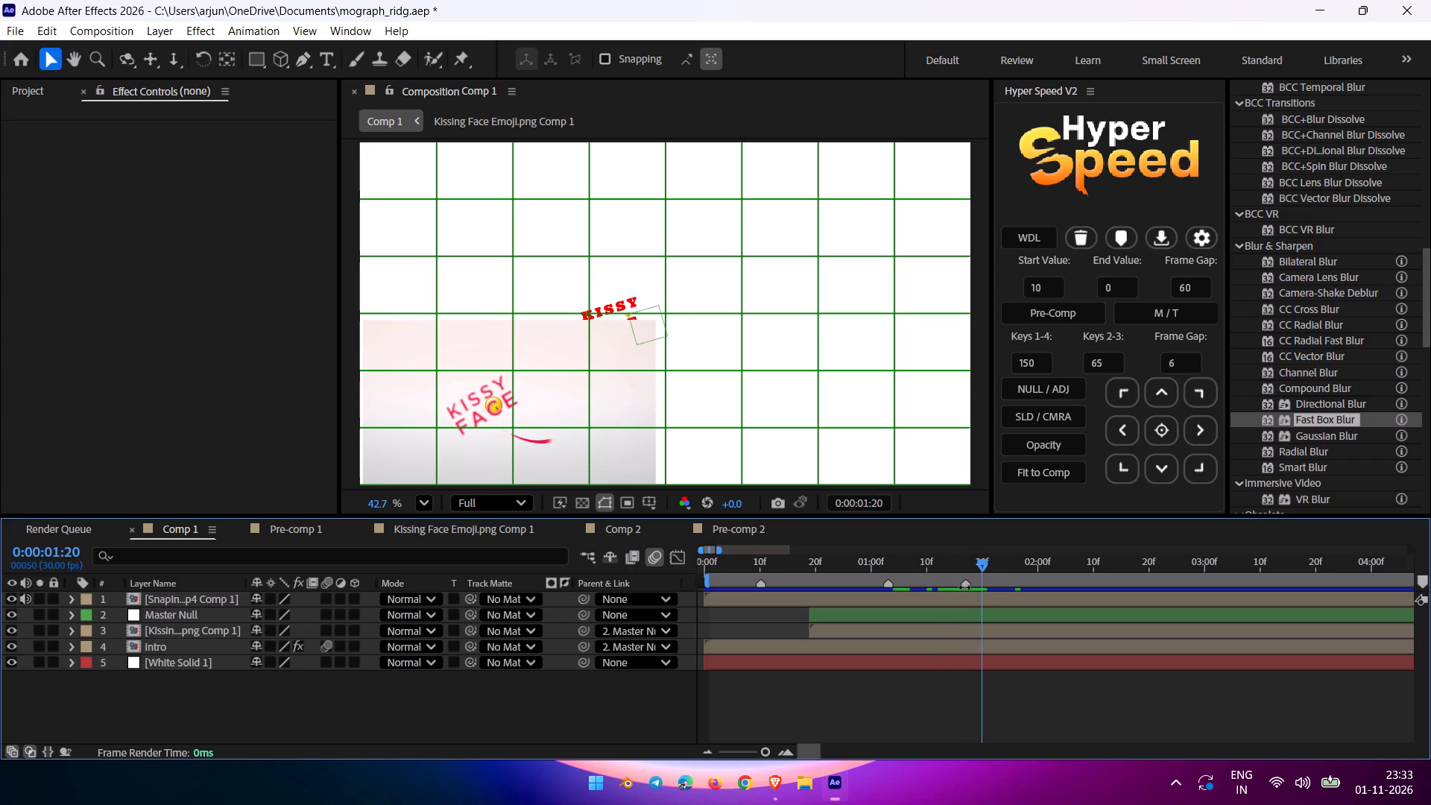
pyautogui.hotkey('ctrl', 'z')
pyautogui.moveTo(981, 558); pyautogui.dragTo(970, 569)
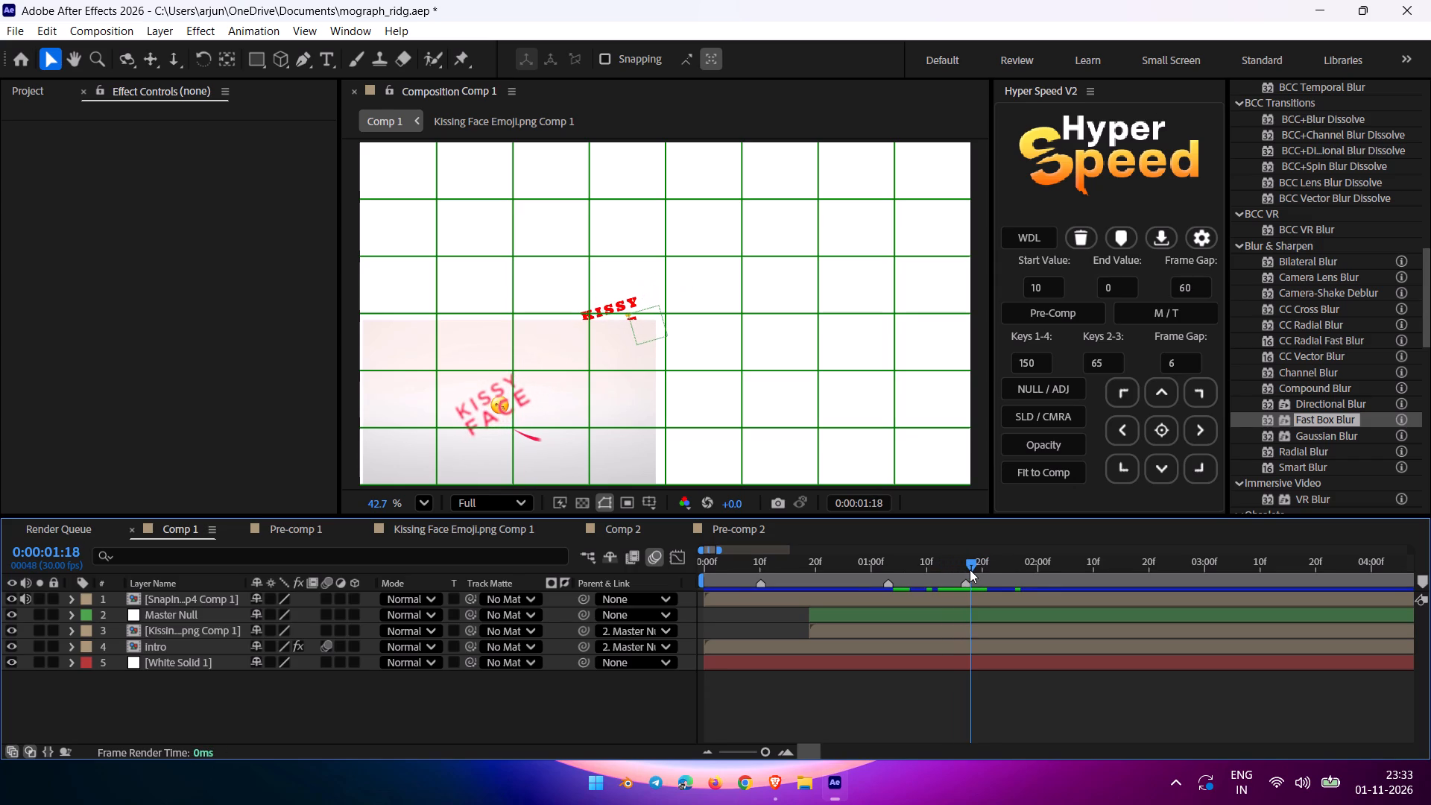
pyautogui.moveTo(970, 569); pyautogui.dragTo(989, 577)
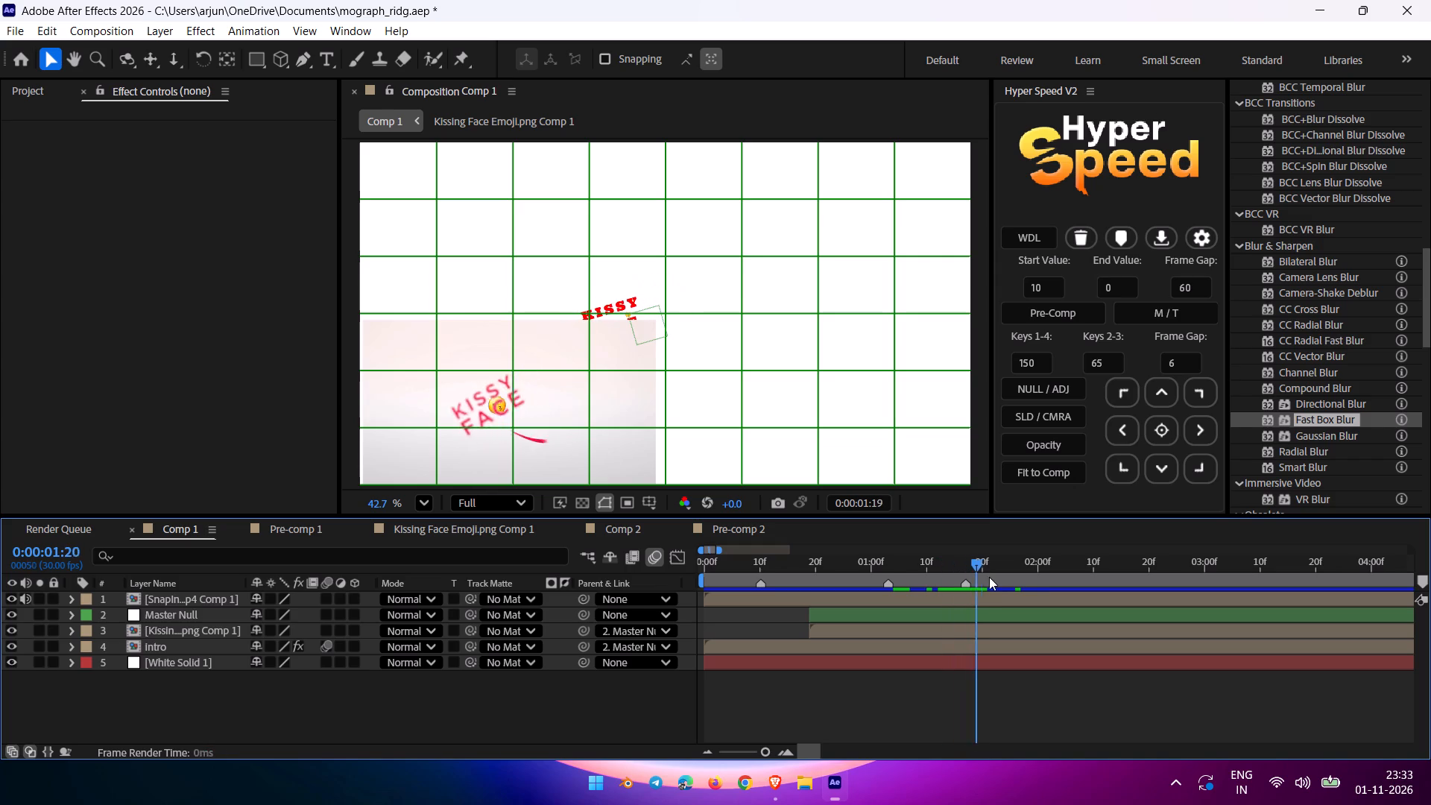
pyautogui.moveTo(989, 577); pyautogui.dragTo(1023, 578)
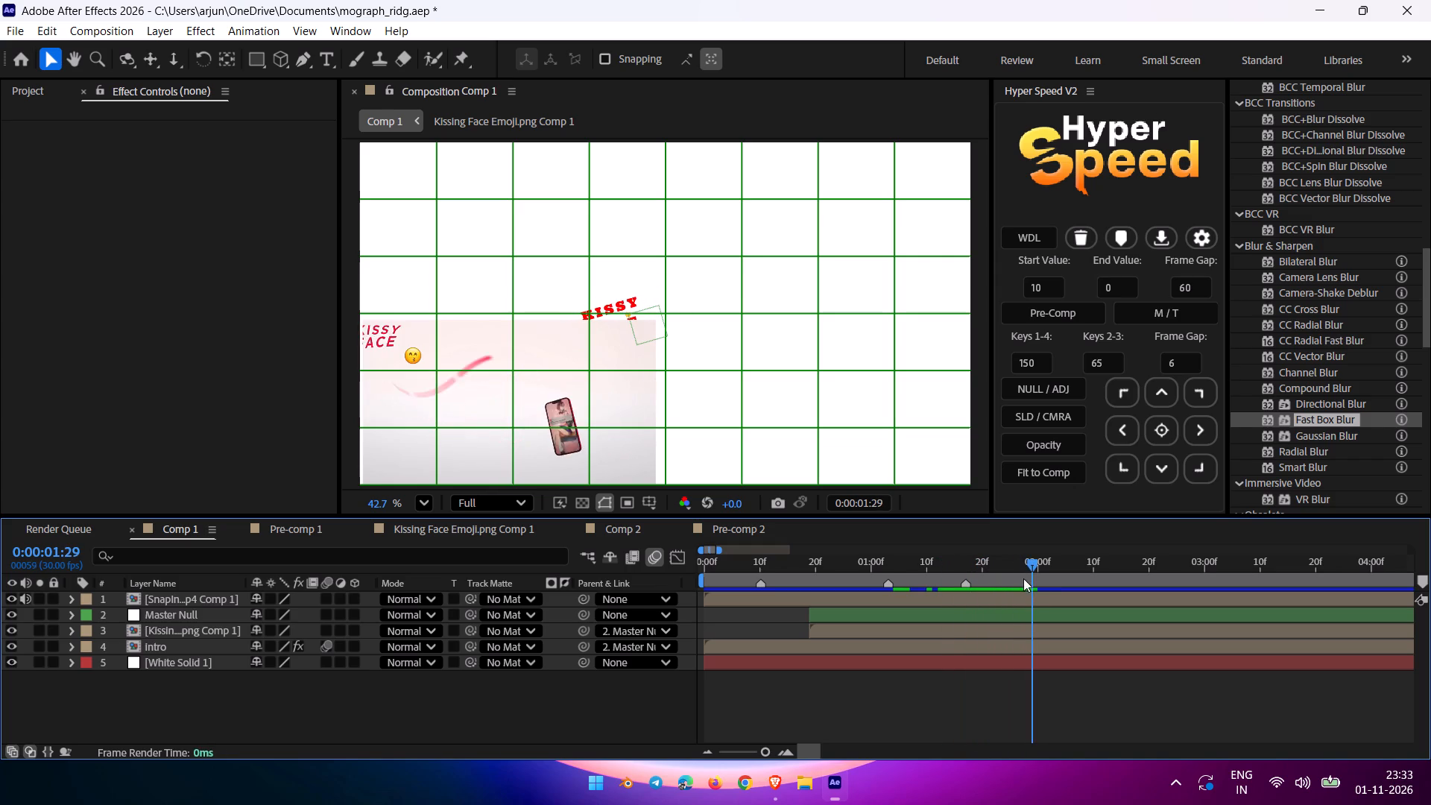
pyautogui.moveTo(1023, 578); pyautogui.dragTo(985, 588)
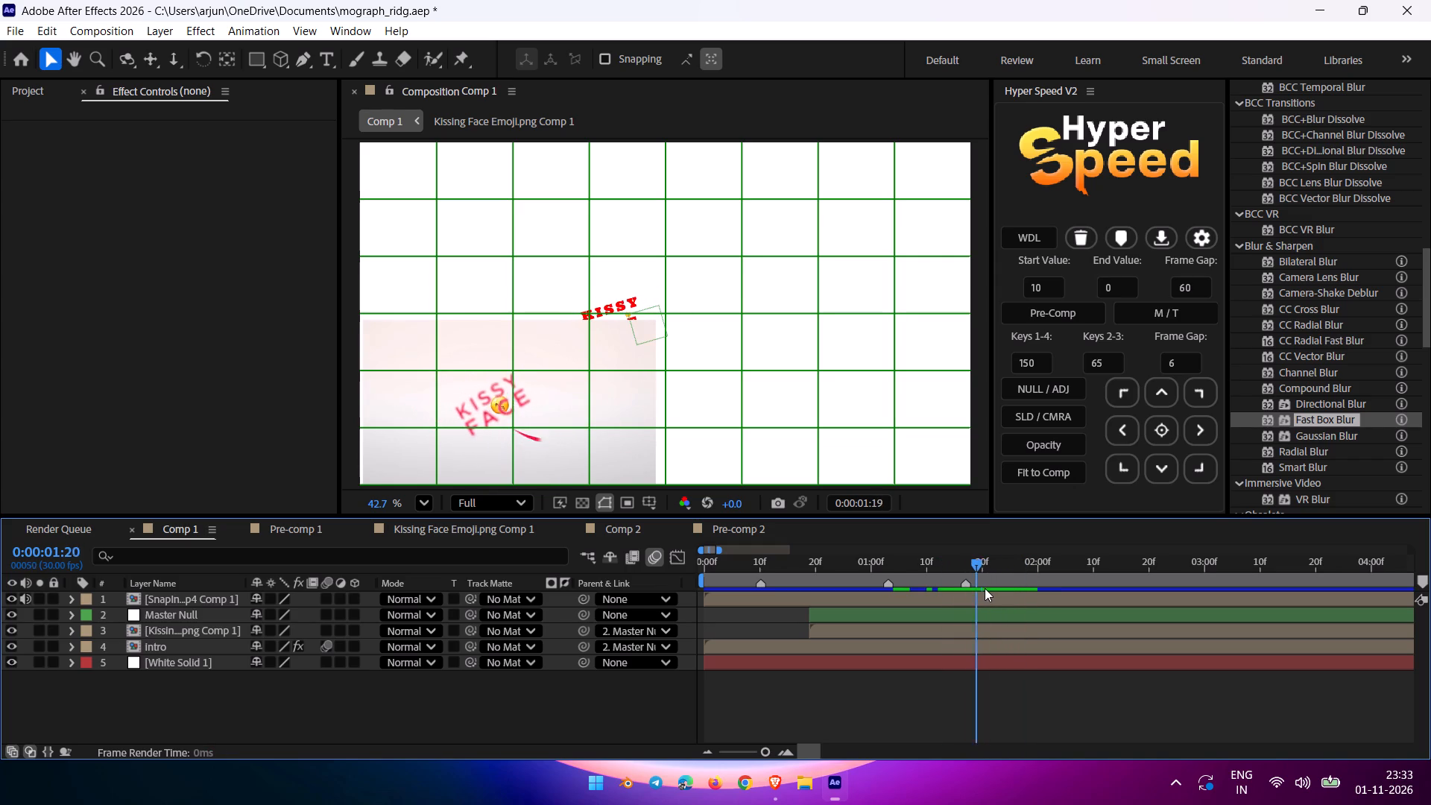
pyautogui.moveTo(985, 588); pyautogui.dragTo(964, 581)
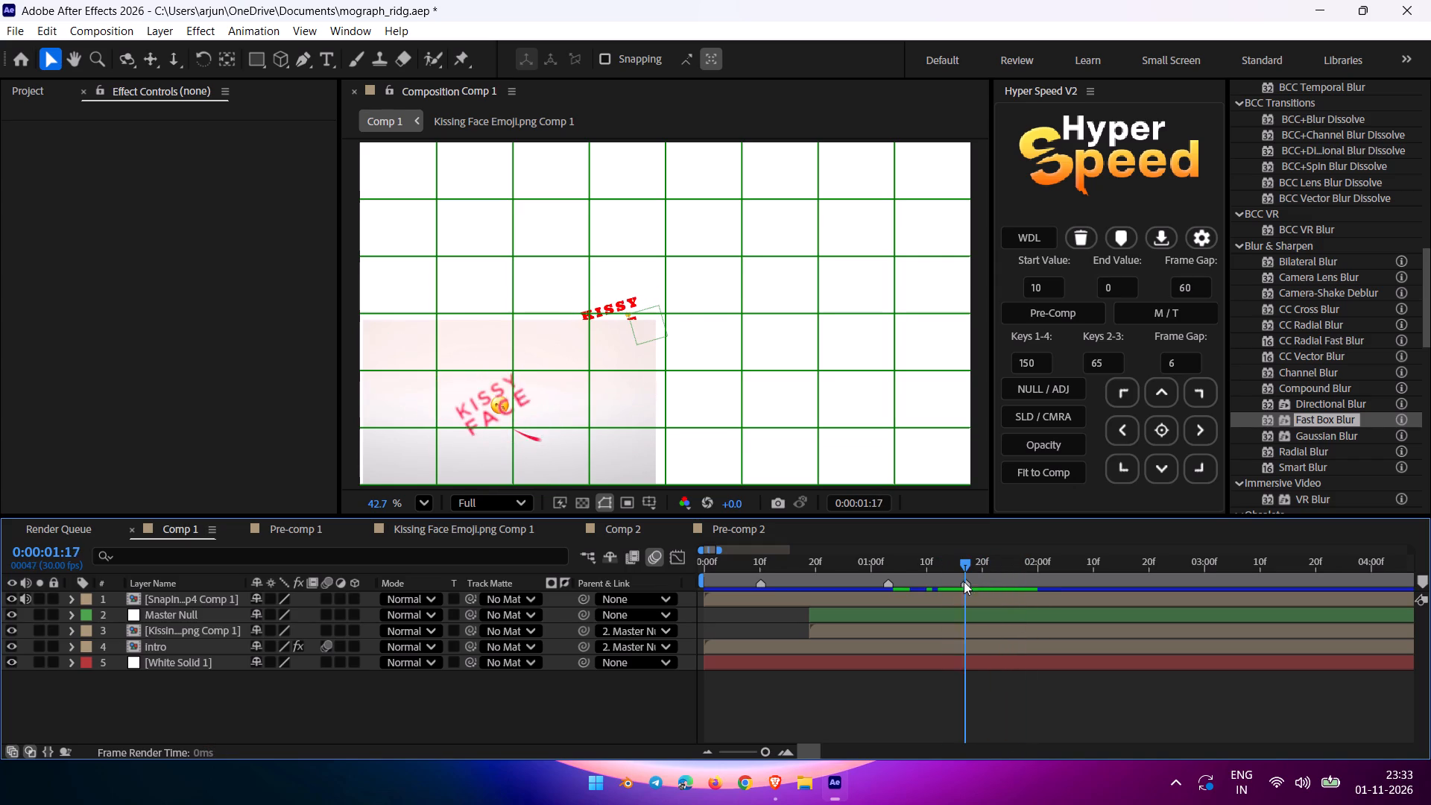
# Scrub the reference clip forward from 0:00:01:17 to about 0:00:03:20 to study the phone's entrance and the following text.
pyautogui.moveTo(964, 581); pyautogui.dragTo(1007, 578)
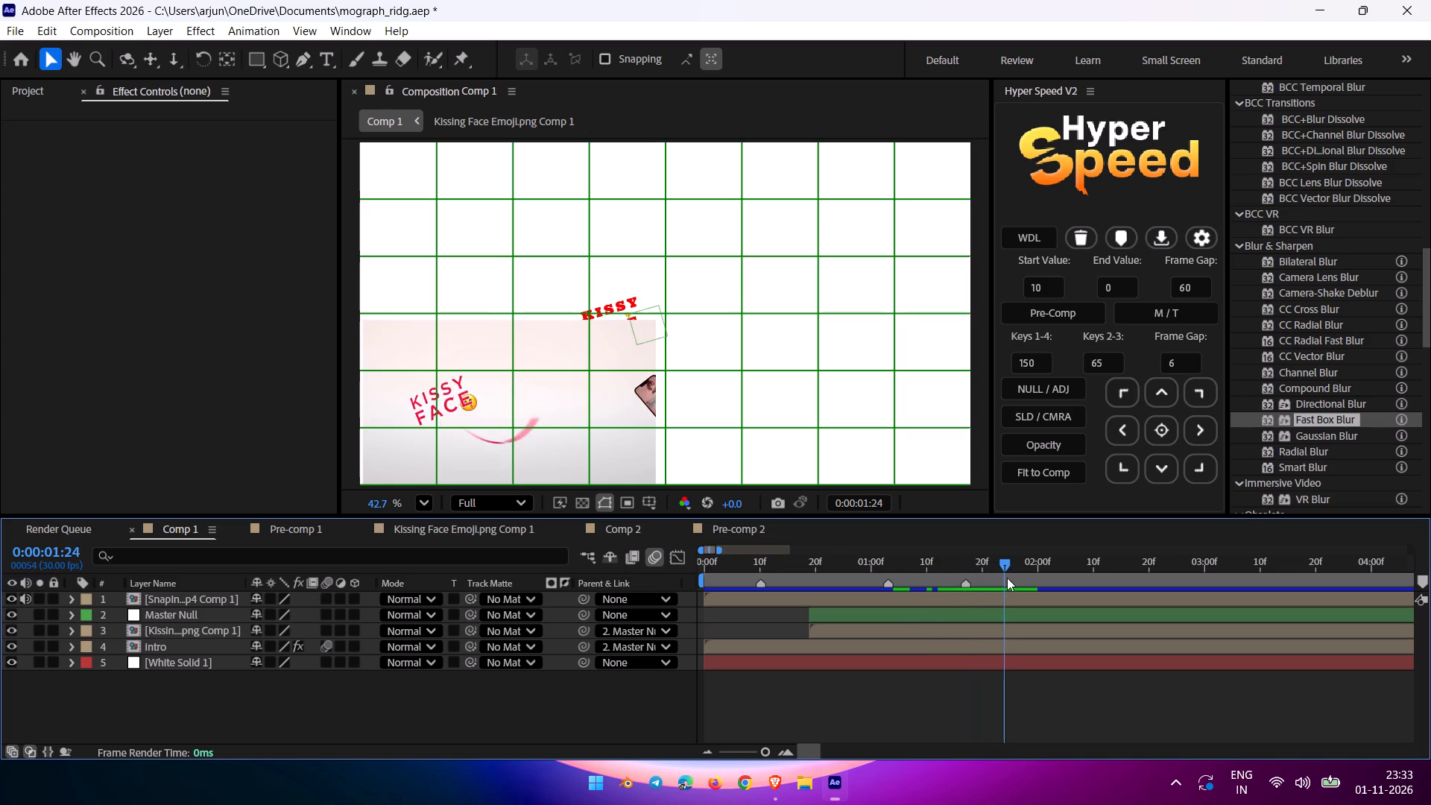
pyautogui.moveTo(1007, 578); pyautogui.dragTo(1041, 572)
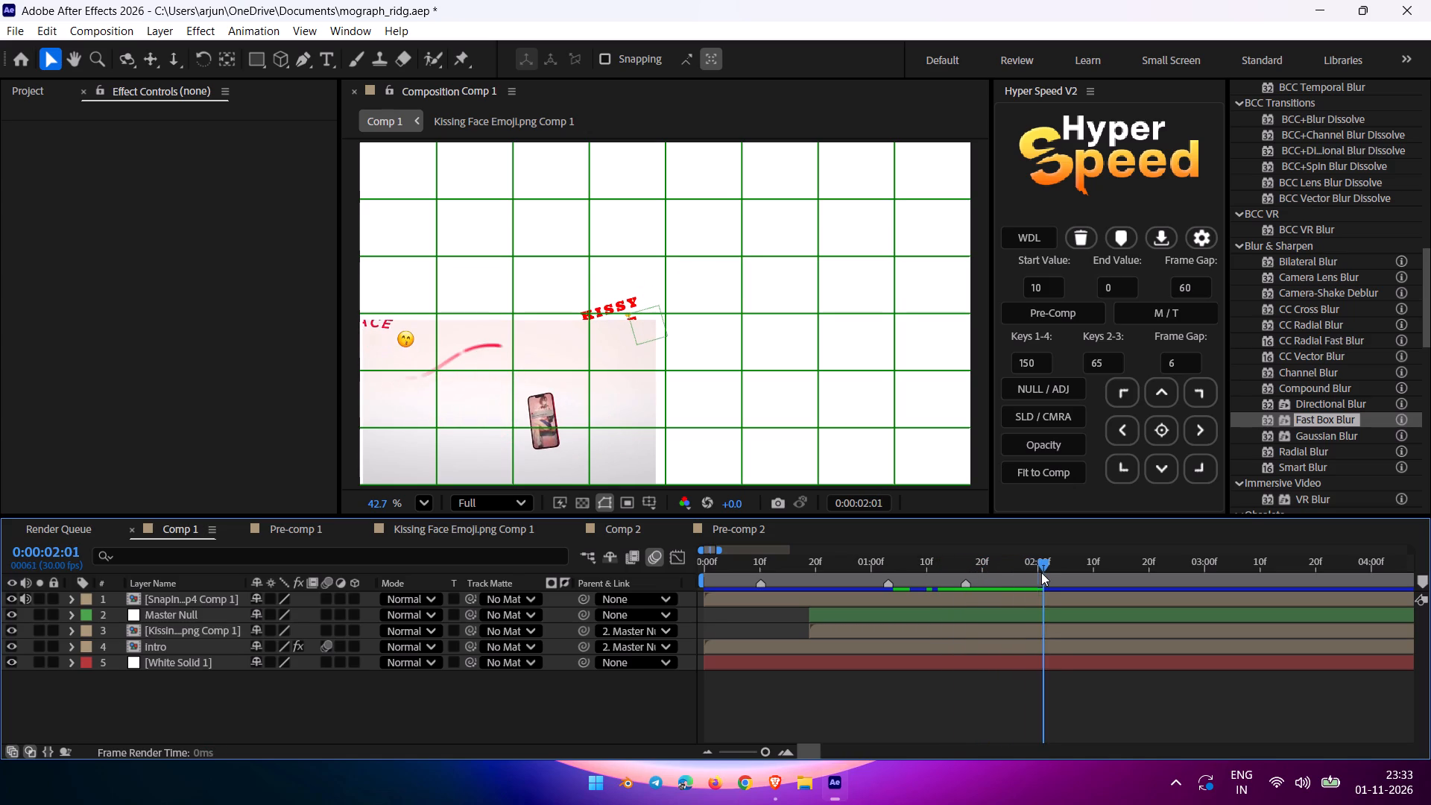
pyautogui.moveTo(1041, 572); pyautogui.dragTo(1105, 577)
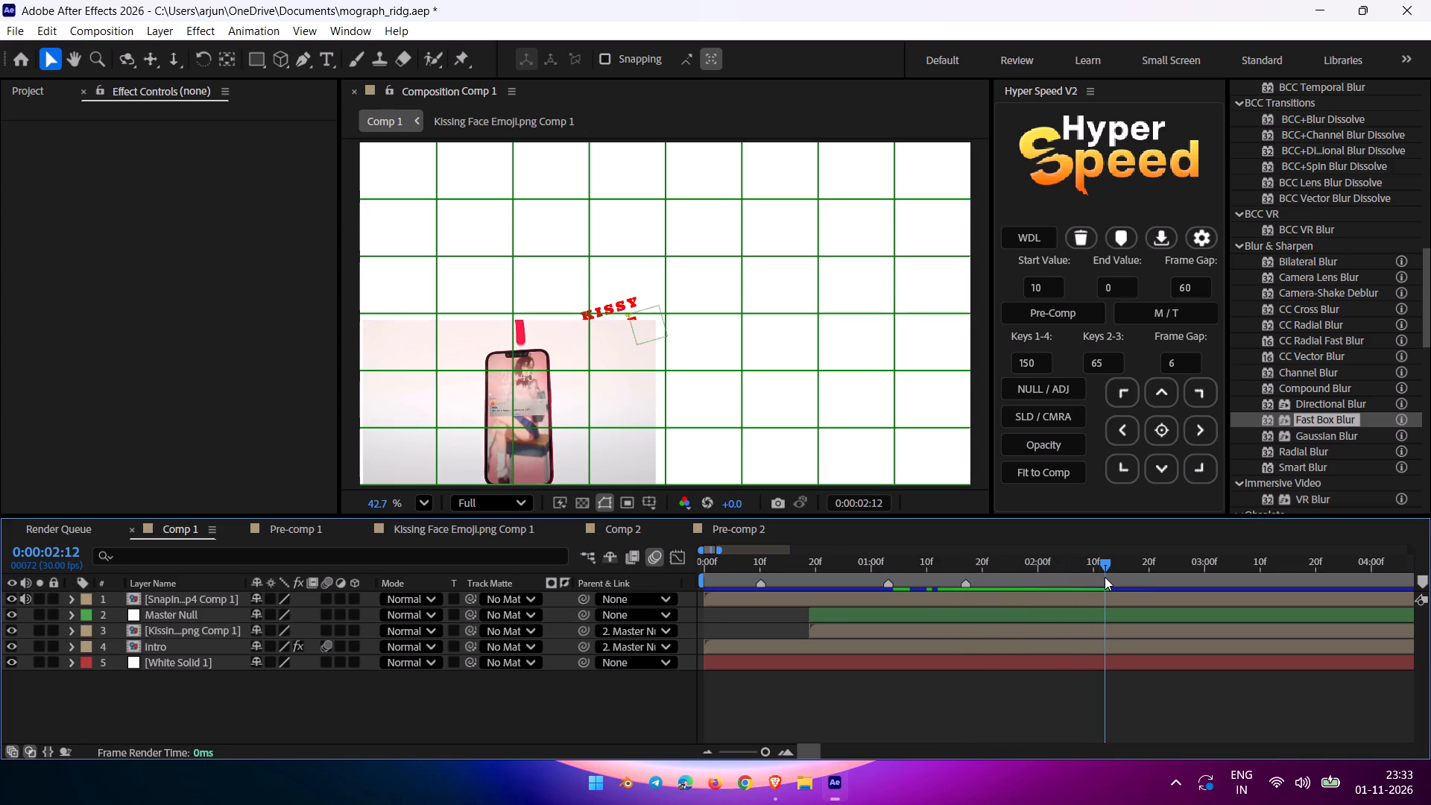
pyautogui.moveTo(1105, 577); pyautogui.dragTo(1116, 574)
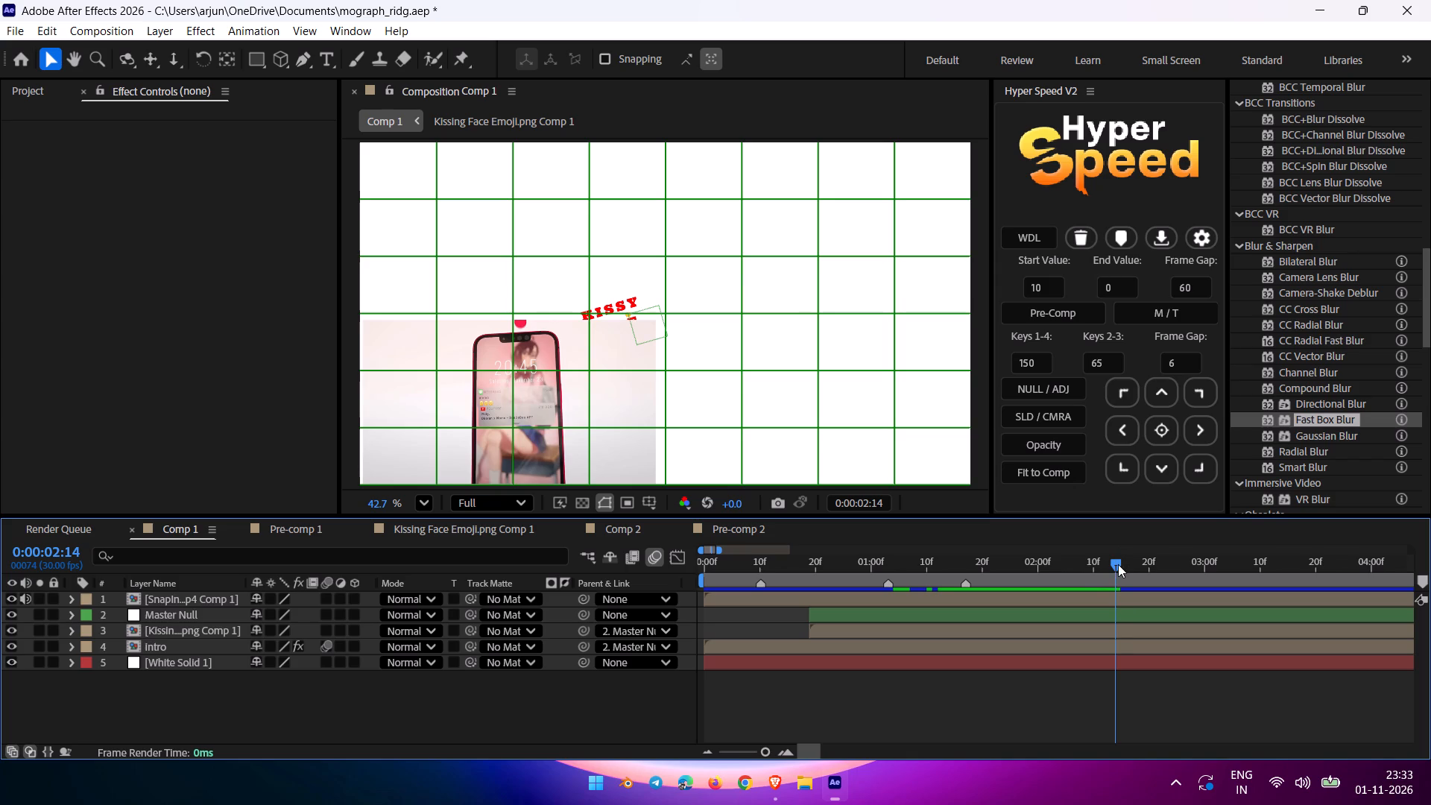
pyautogui.moveTo(1118, 564); pyautogui.dragTo(1192, 582)
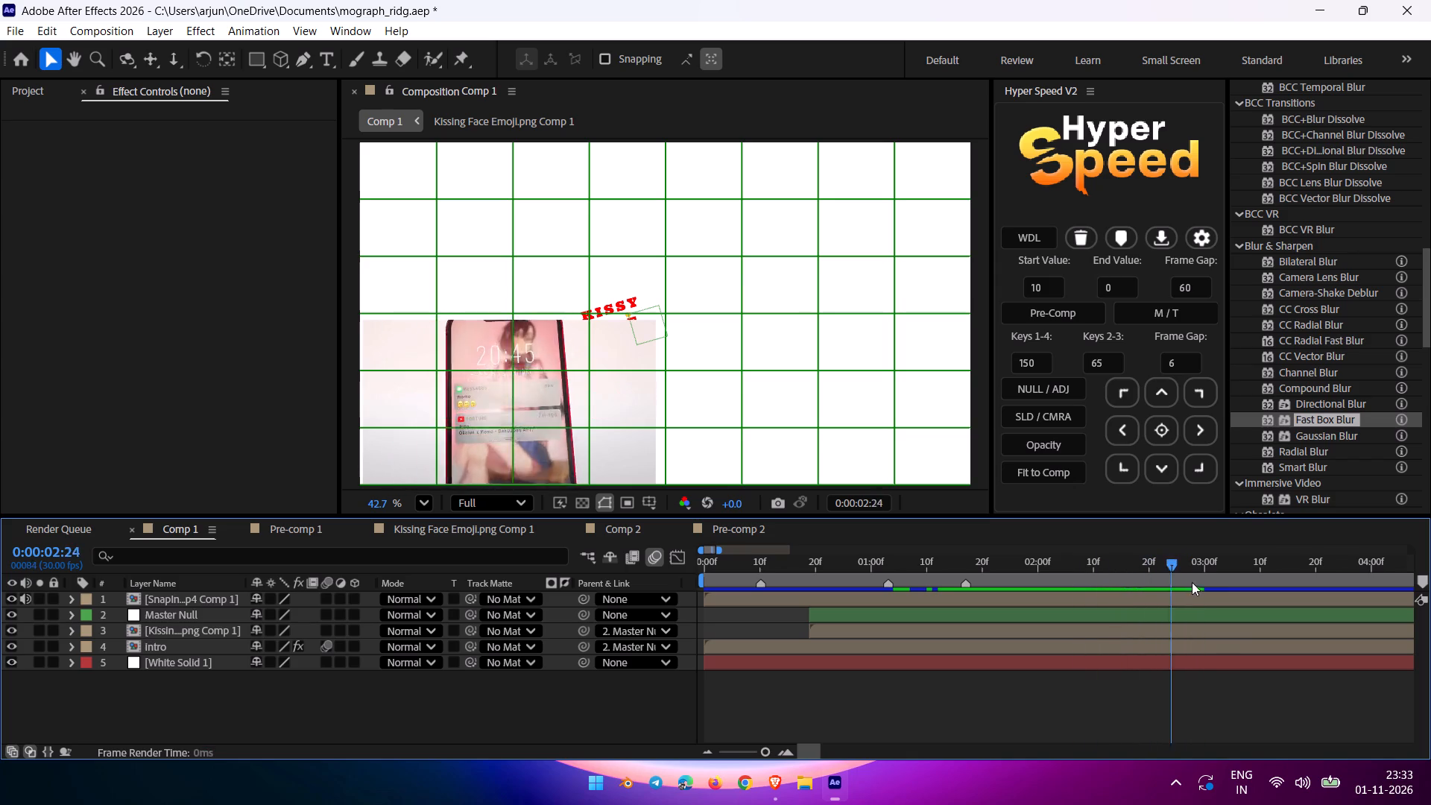
pyautogui.moveTo(1192, 582); pyautogui.dragTo(1276, 567)
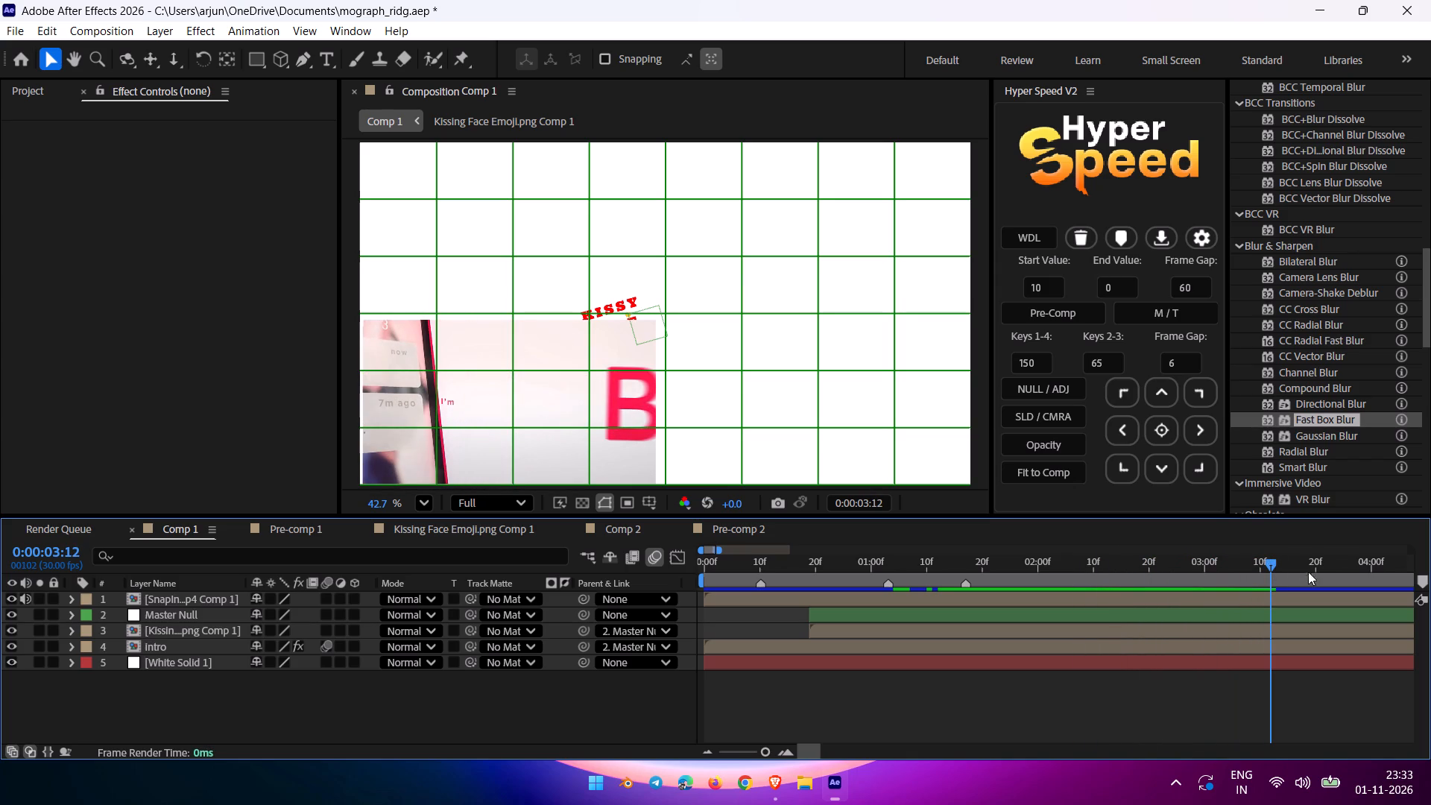
pyautogui.moveTo(1265, 565); pyautogui.dragTo(1311, 556)
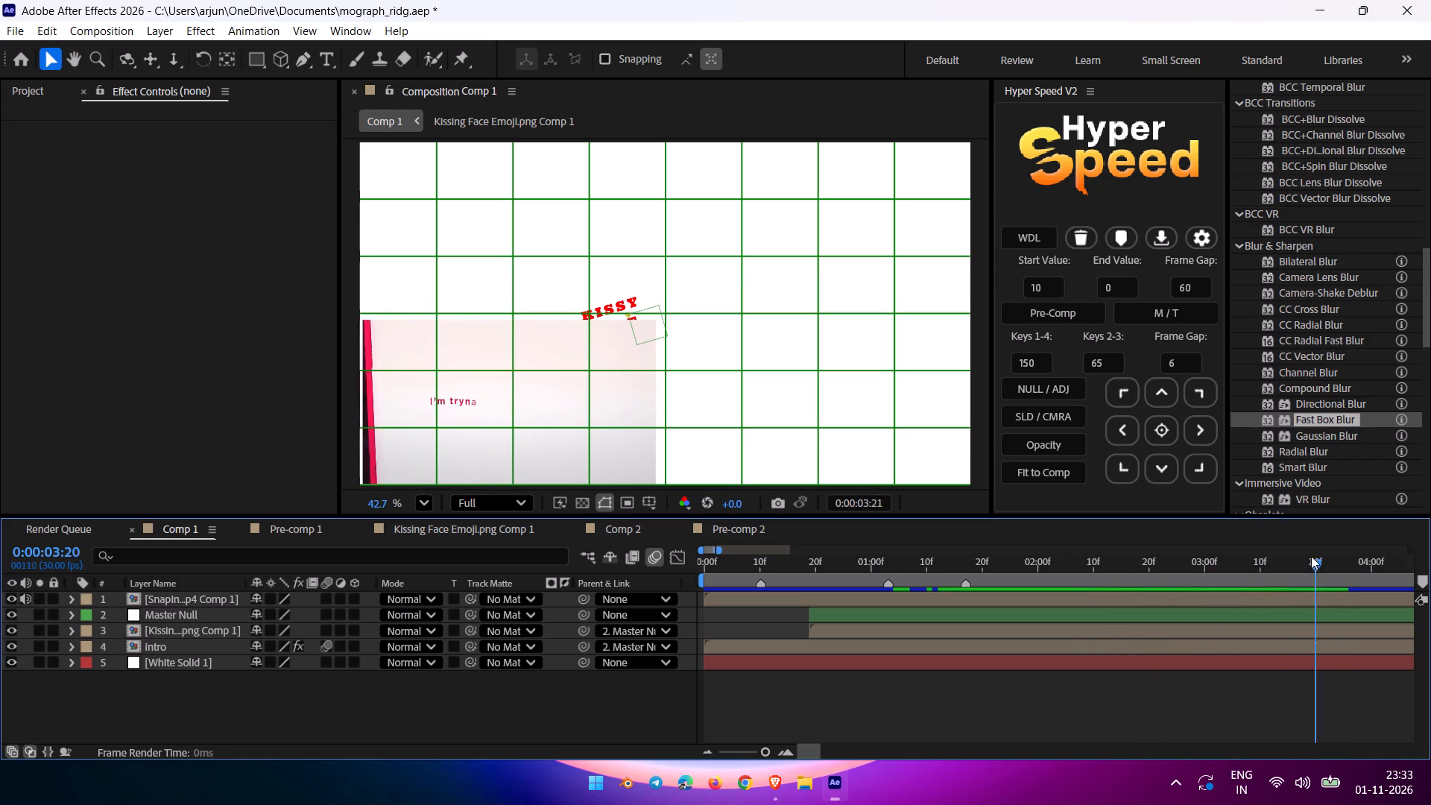
# Find the frame where the reference's curved line meets the upright phone and add a composition marker at 0:00:02:08.
pyautogui.moveTo(1311, 556); pyautogui.dragTo(1098, 598)
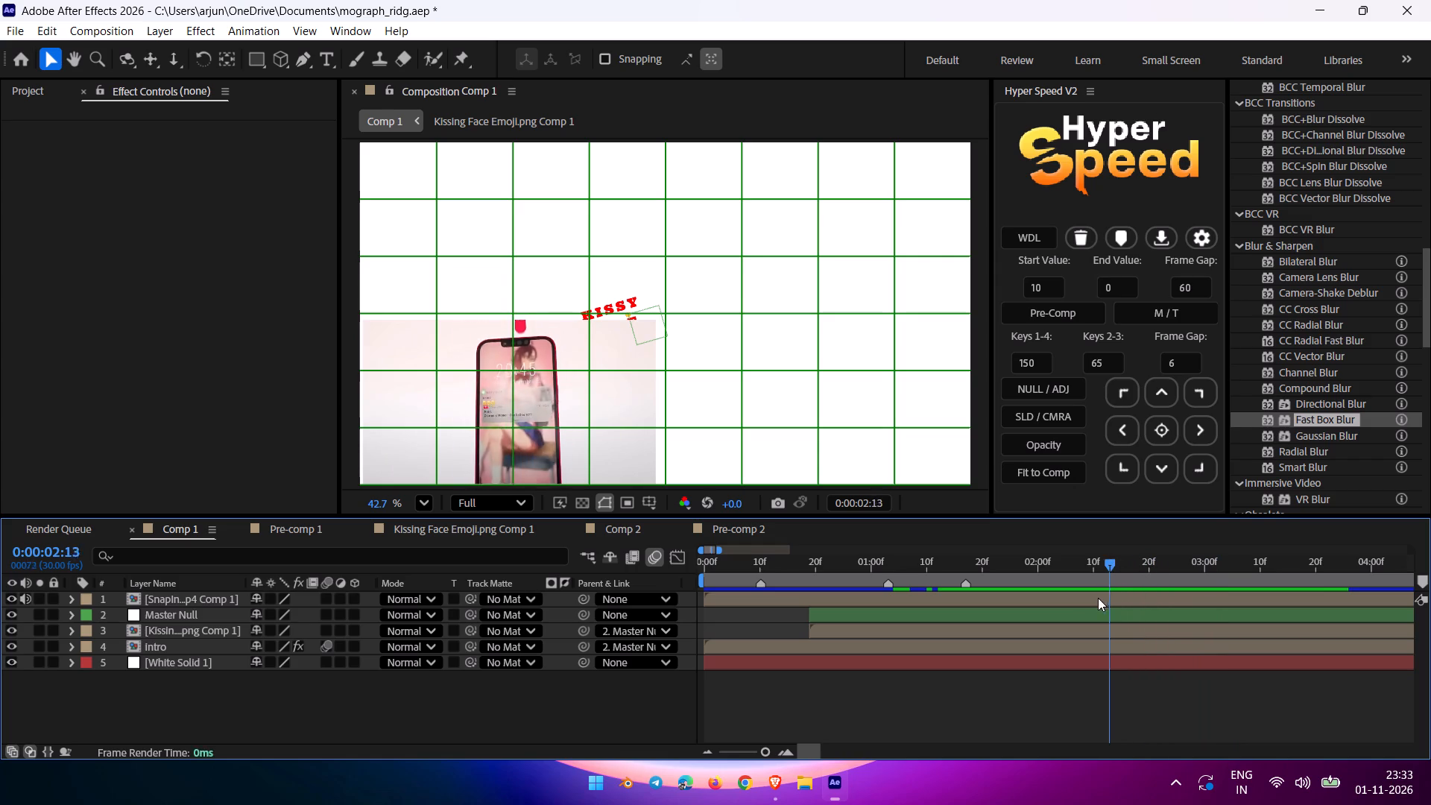
pyautogui.moveTo(1098, 598); pyautogui.dragTo(1041, 617)
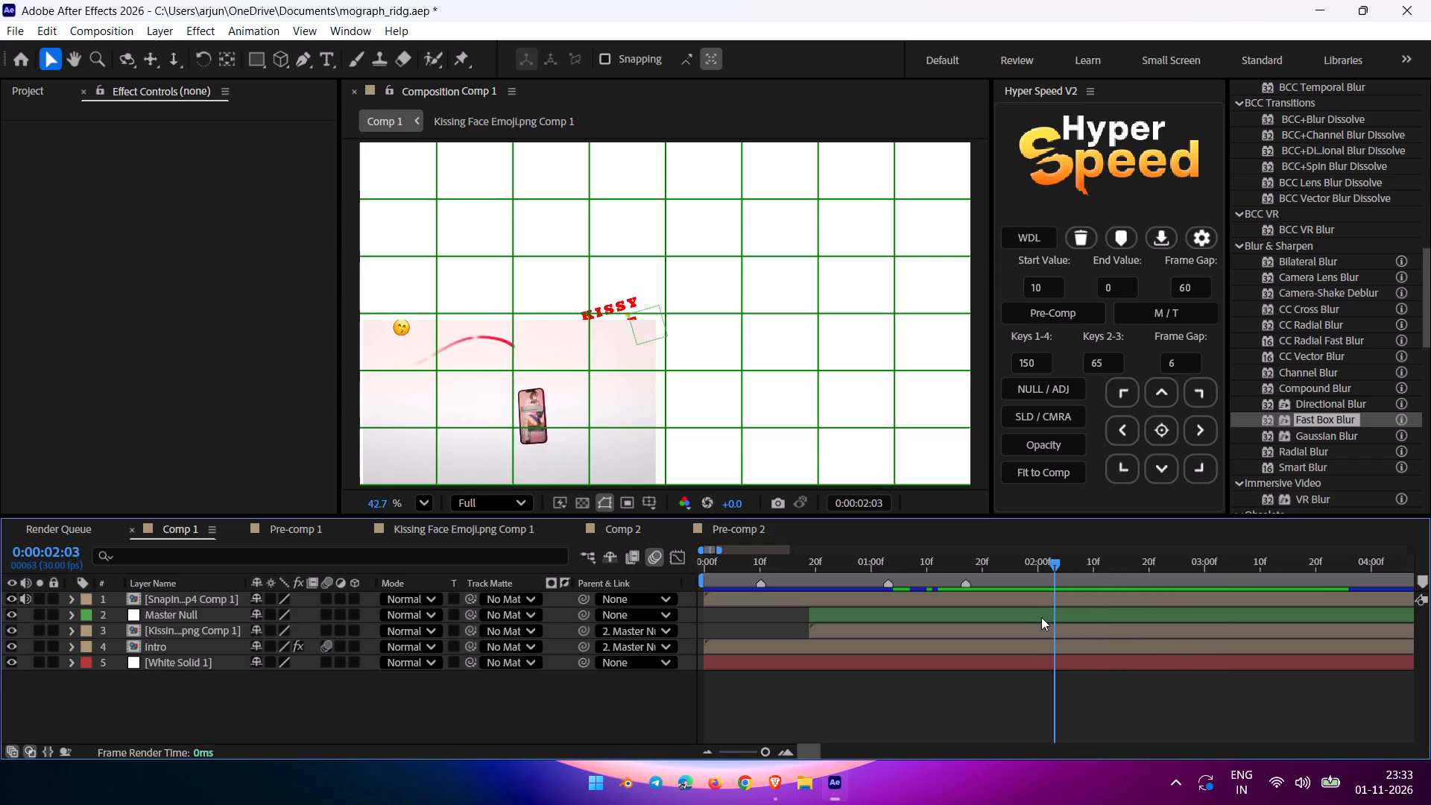
pyautogui.moveTo(1041, 617); pyautogui.dragTo(1050, 617)
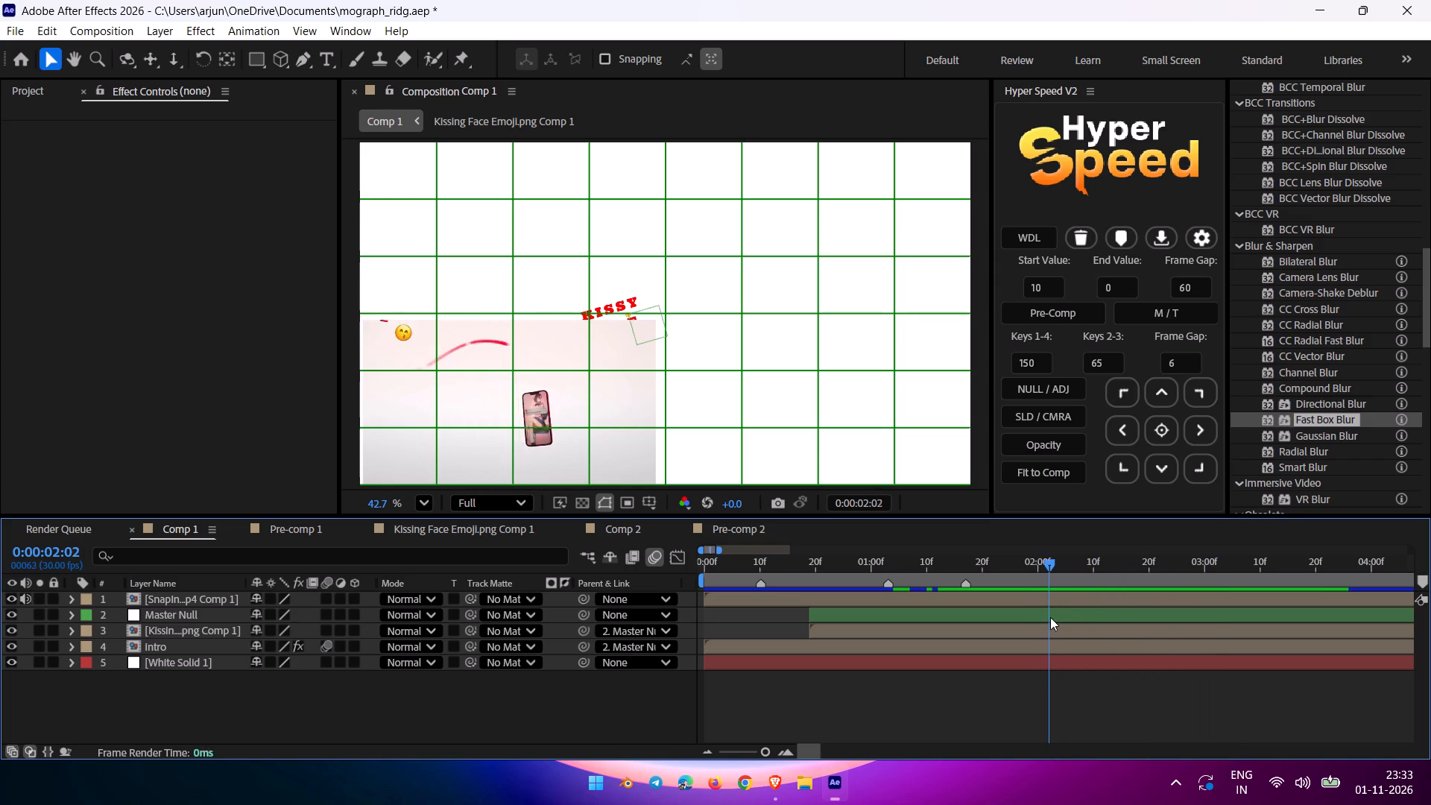
pyautogui.moveTo(1050, 617); pyautogui.dragTo(1128, 602)
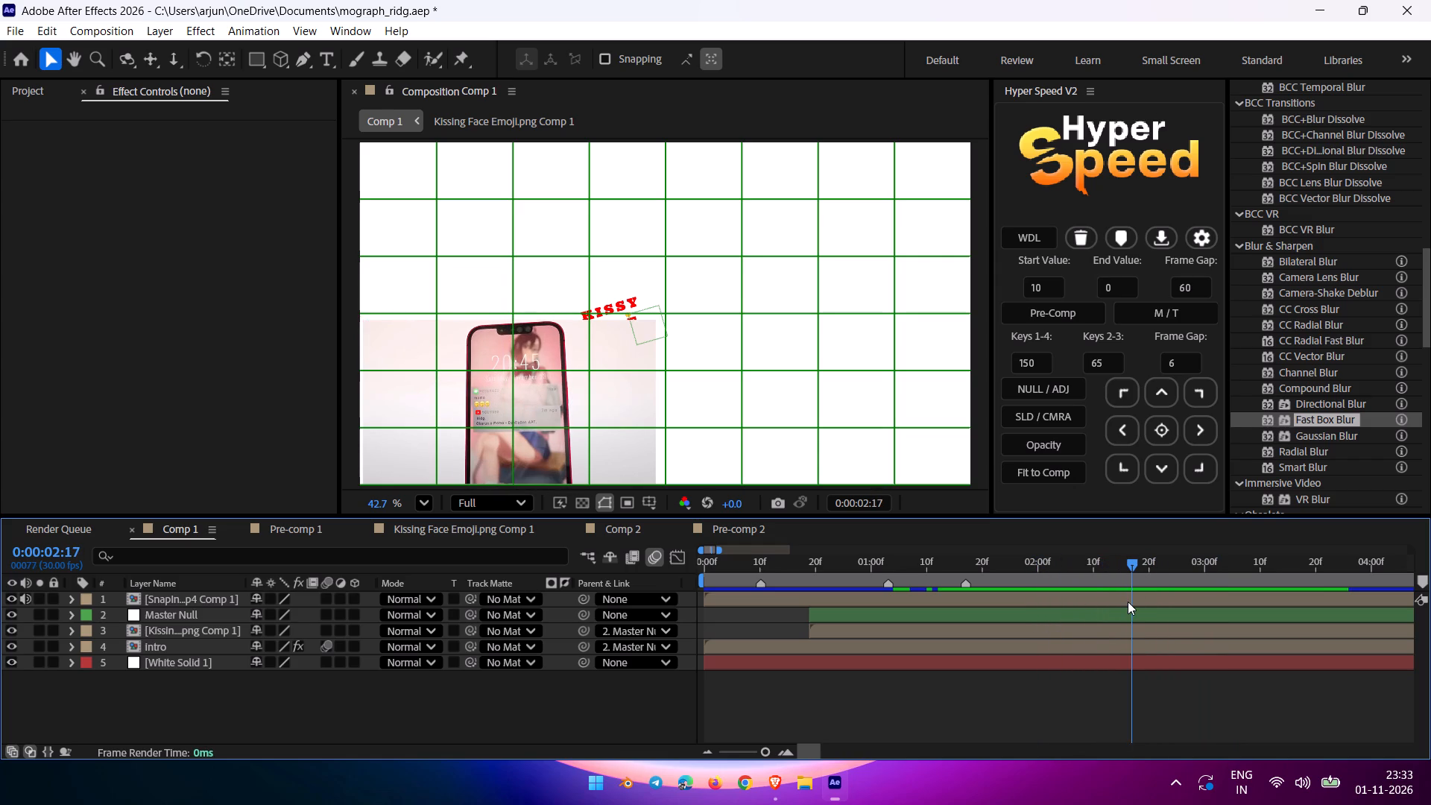
pyautogui.moveTo(1128, 602); pyautogui.dragTo(1157, 602)
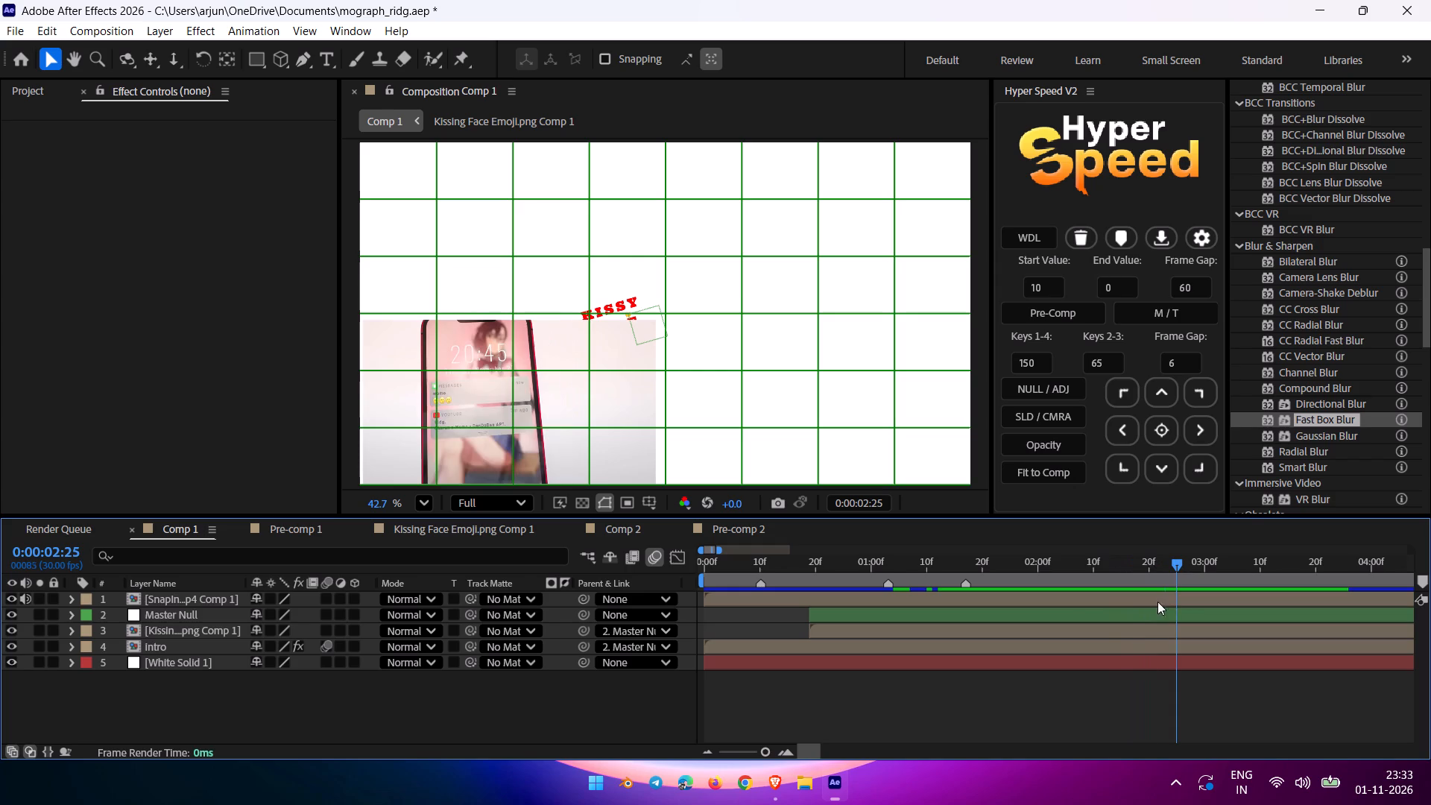
pyautogui.moveTo(1157, 602); pyautogui.dragTo(1075, 613)
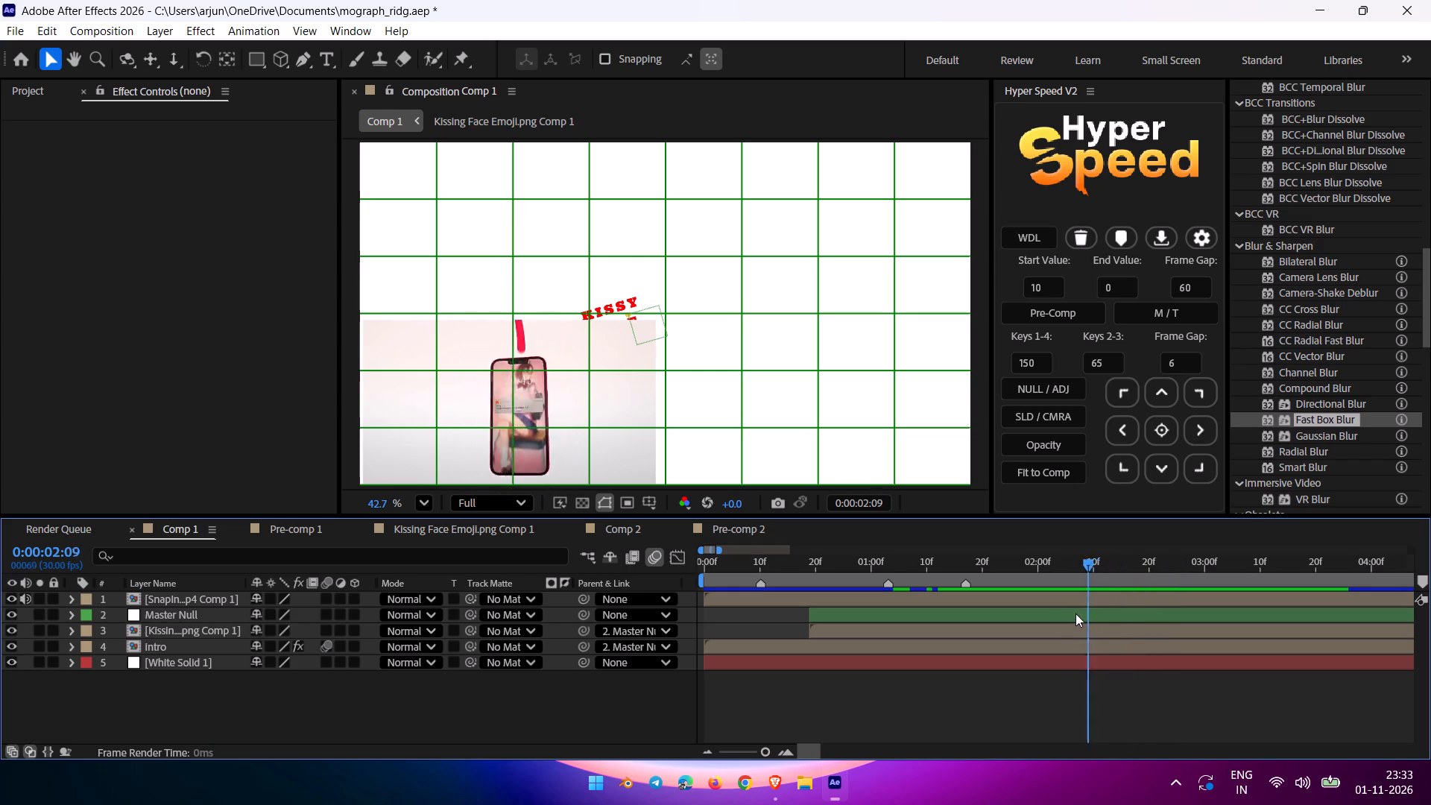
pyautogui.moveTo(1075, 613); pyautogui.dragTo(1130, 604)
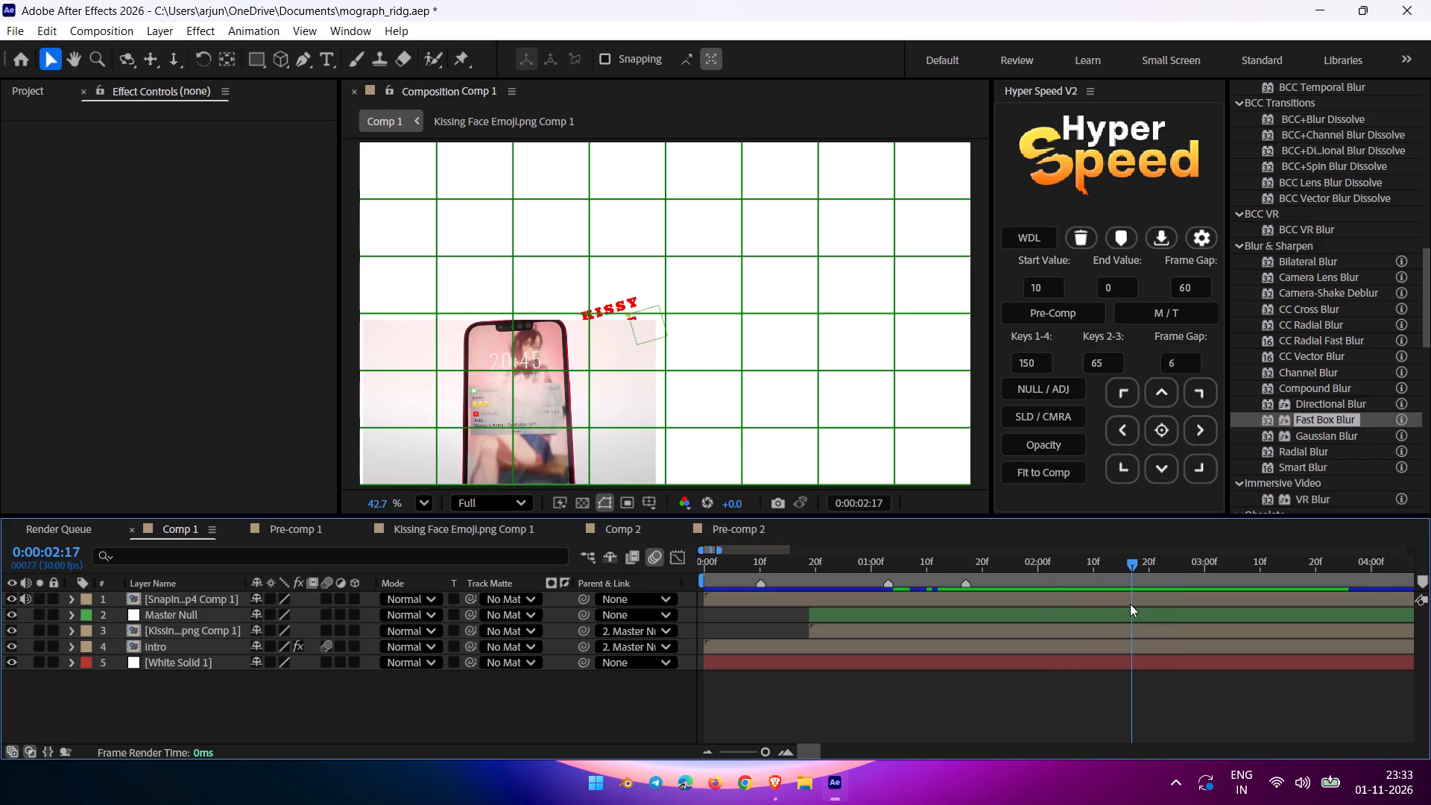
pyautogui.moveTo(1130, 604); pyautogui.dragTo(1038, 618)
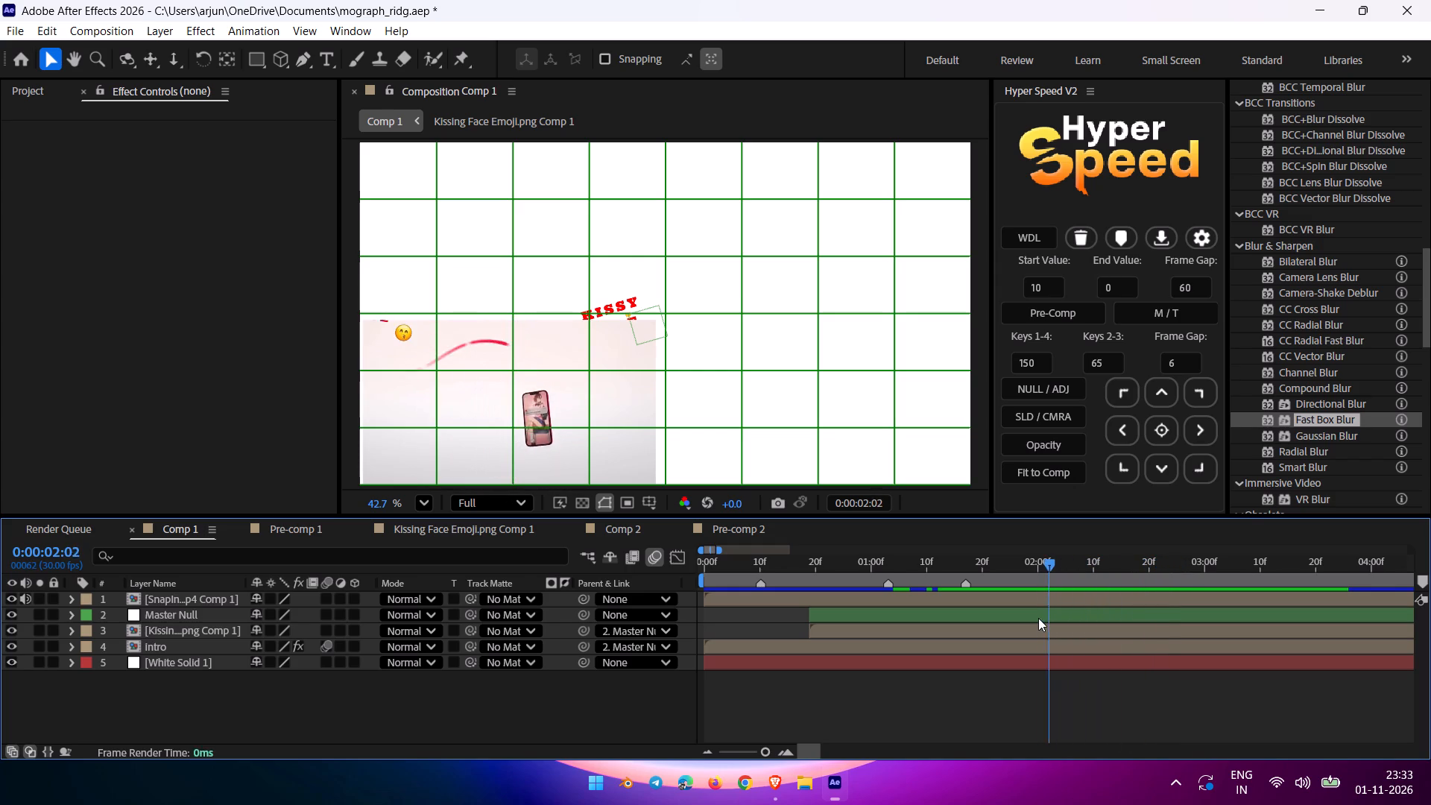
pyautogui.moveTo(1038, 618); pyautogui.dragTo(1049, 616)
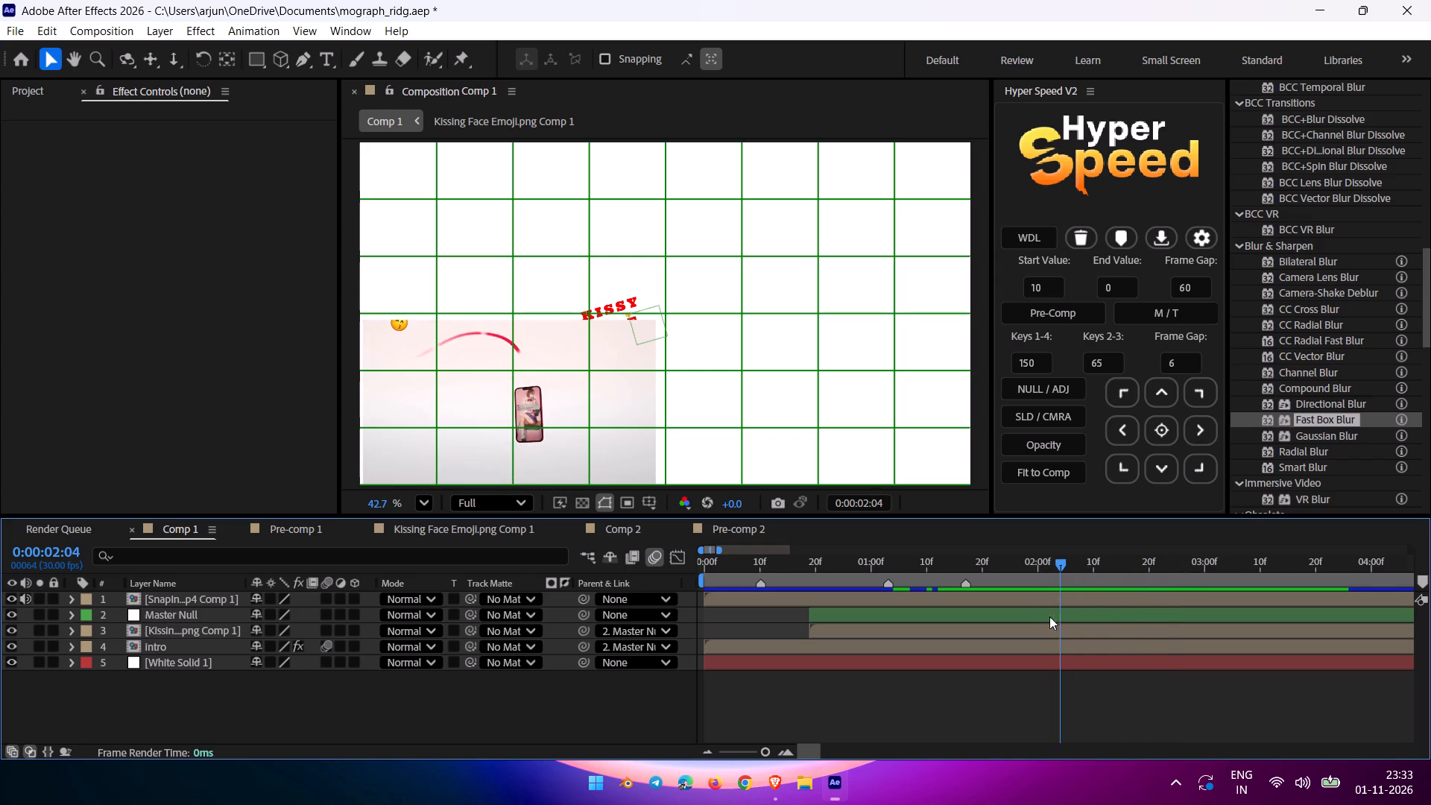
pyautogui.moveTo(1049, 616); pyautogui.dragTo(1043, 620)
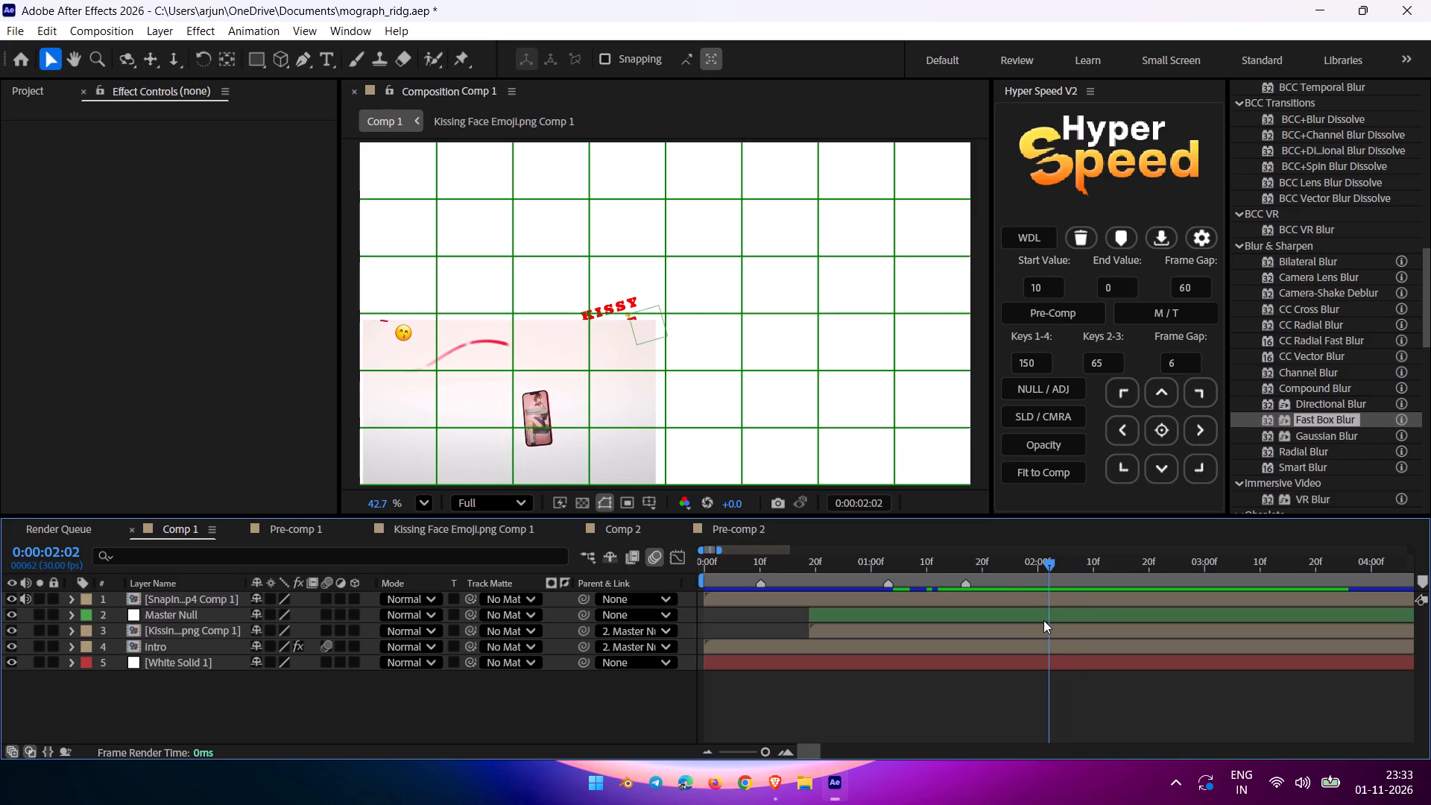
pyautogui.moveTo(1043, 620); pyautogui.dragTo(1032, 622)
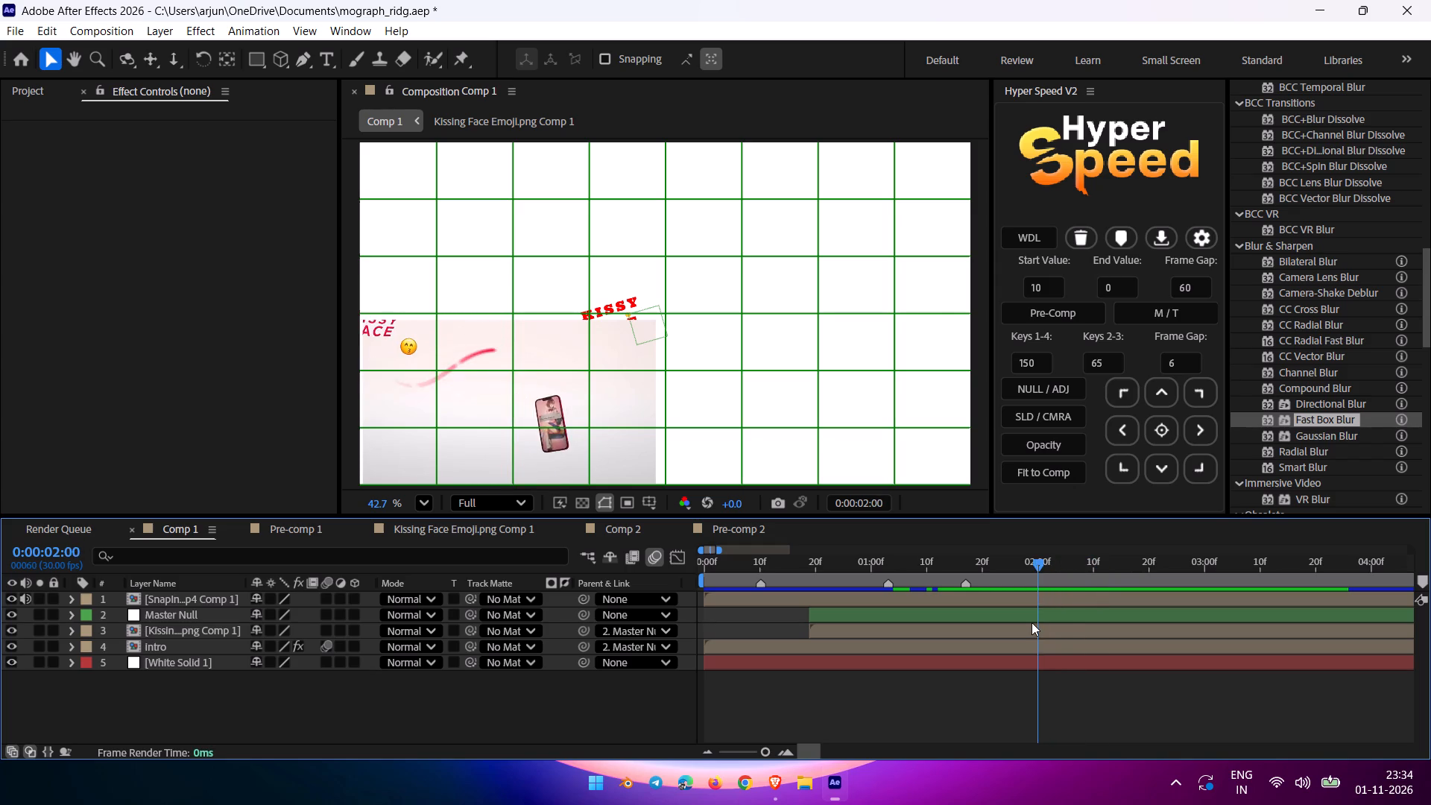
pyautogui.moveTo(1032, 622); pyautogui.dragTo(1074, 616)
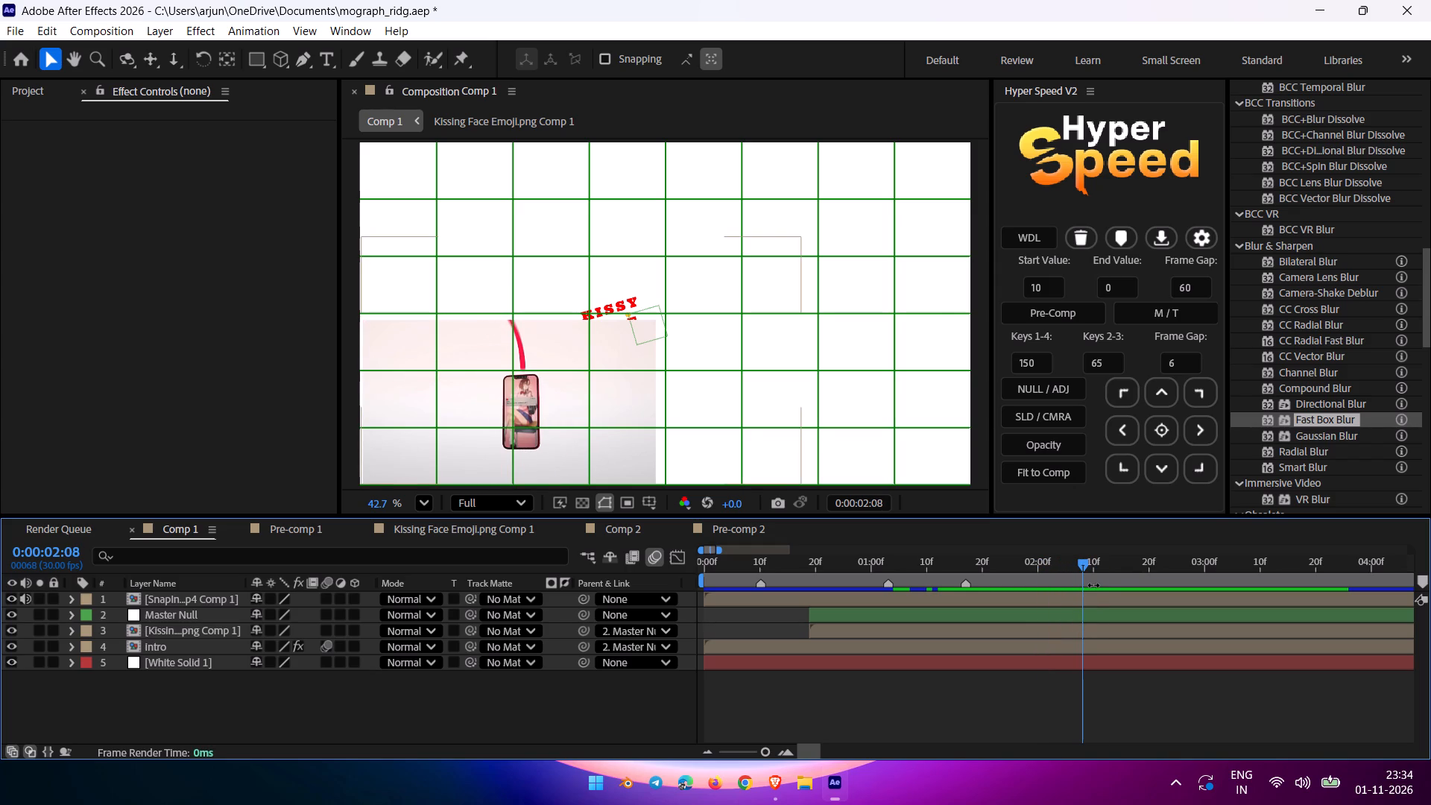
pyautogui.press('*')
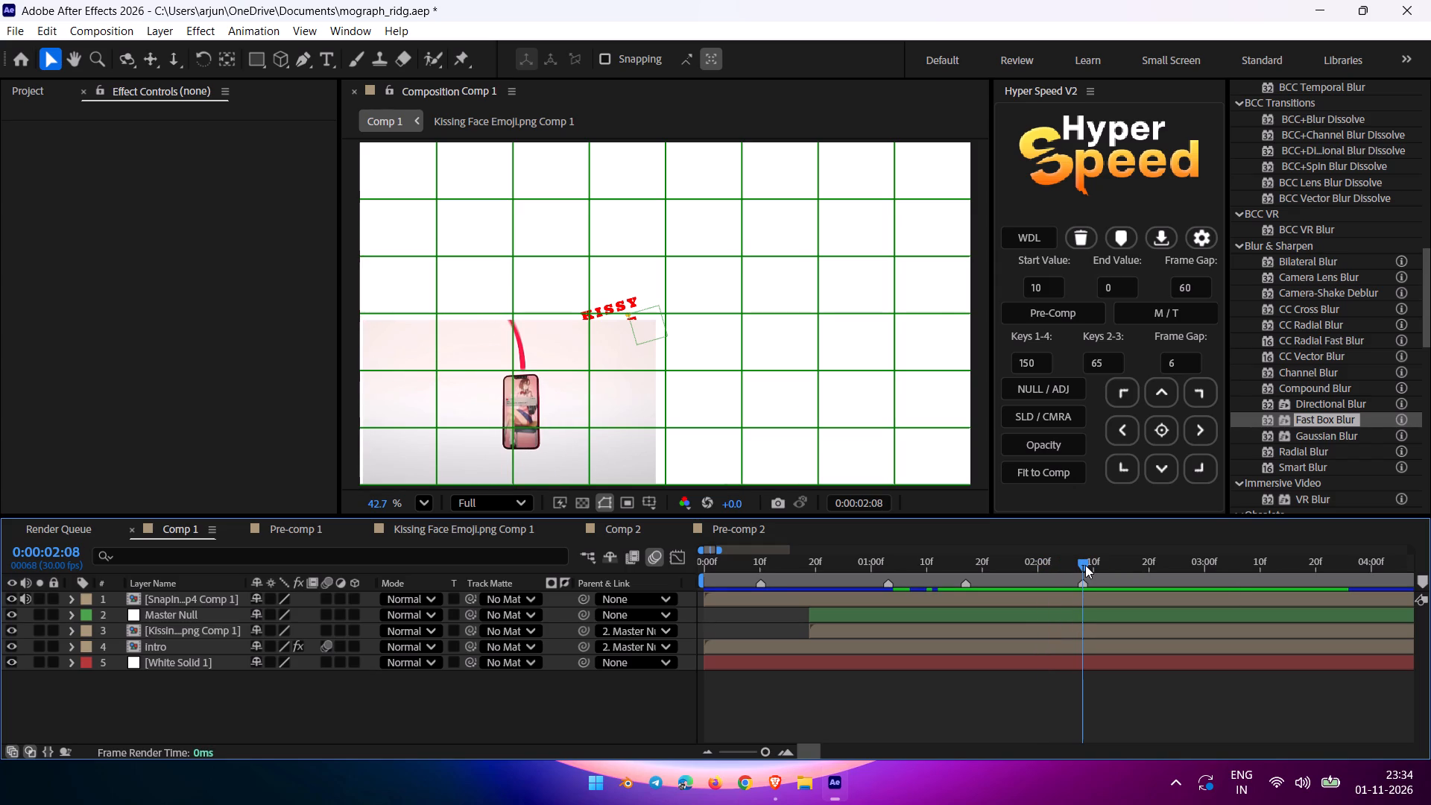
# Add another composition marker at 0:00:02:21, on the reference's close-up of the phone screen.
pyautogui.moveTo(1085, 565); pyautogui.dragTo(1147, 554)
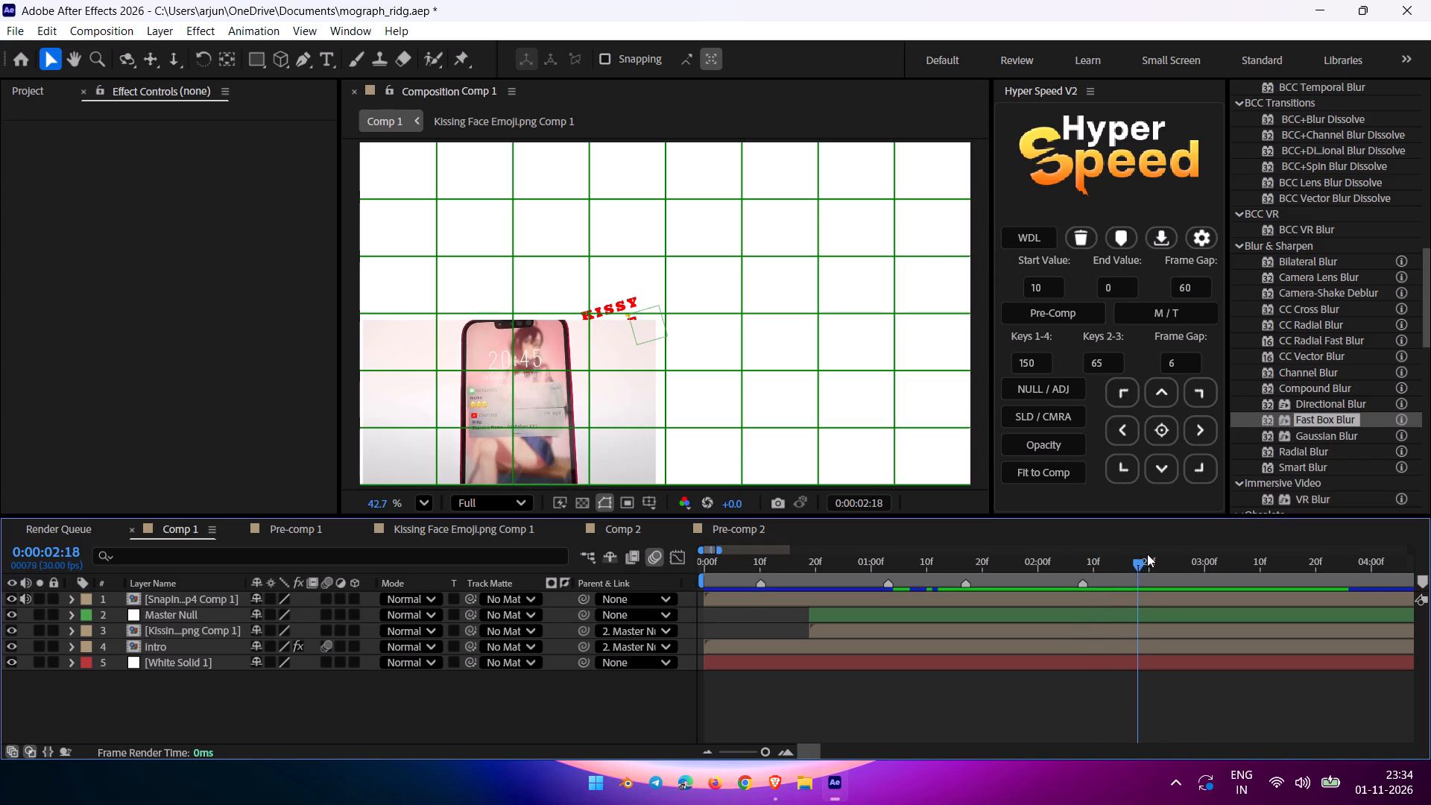
pyautogui.moveTo(1147, 554); pyautogui.dragTo(1156, 551)
pyautogui.press('*')
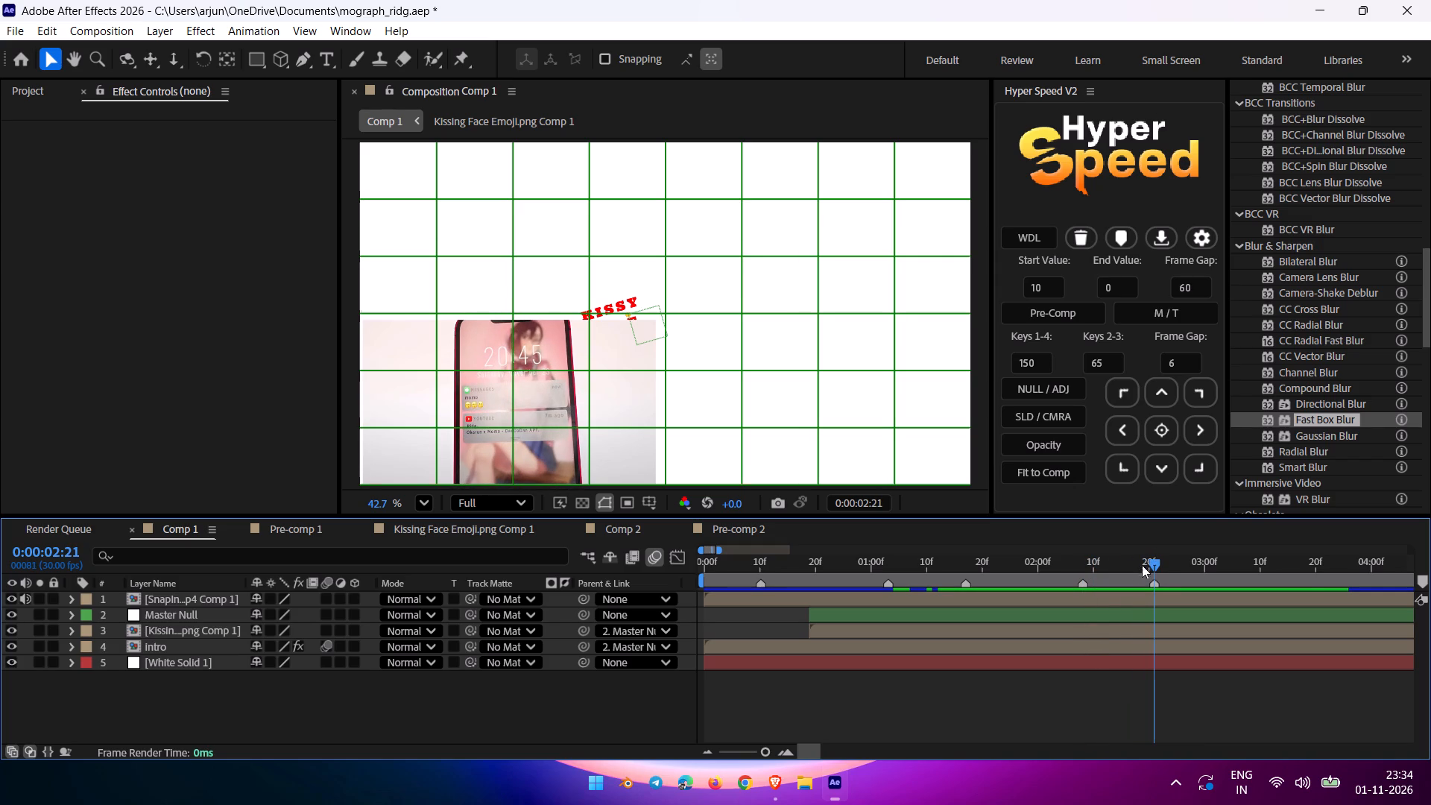
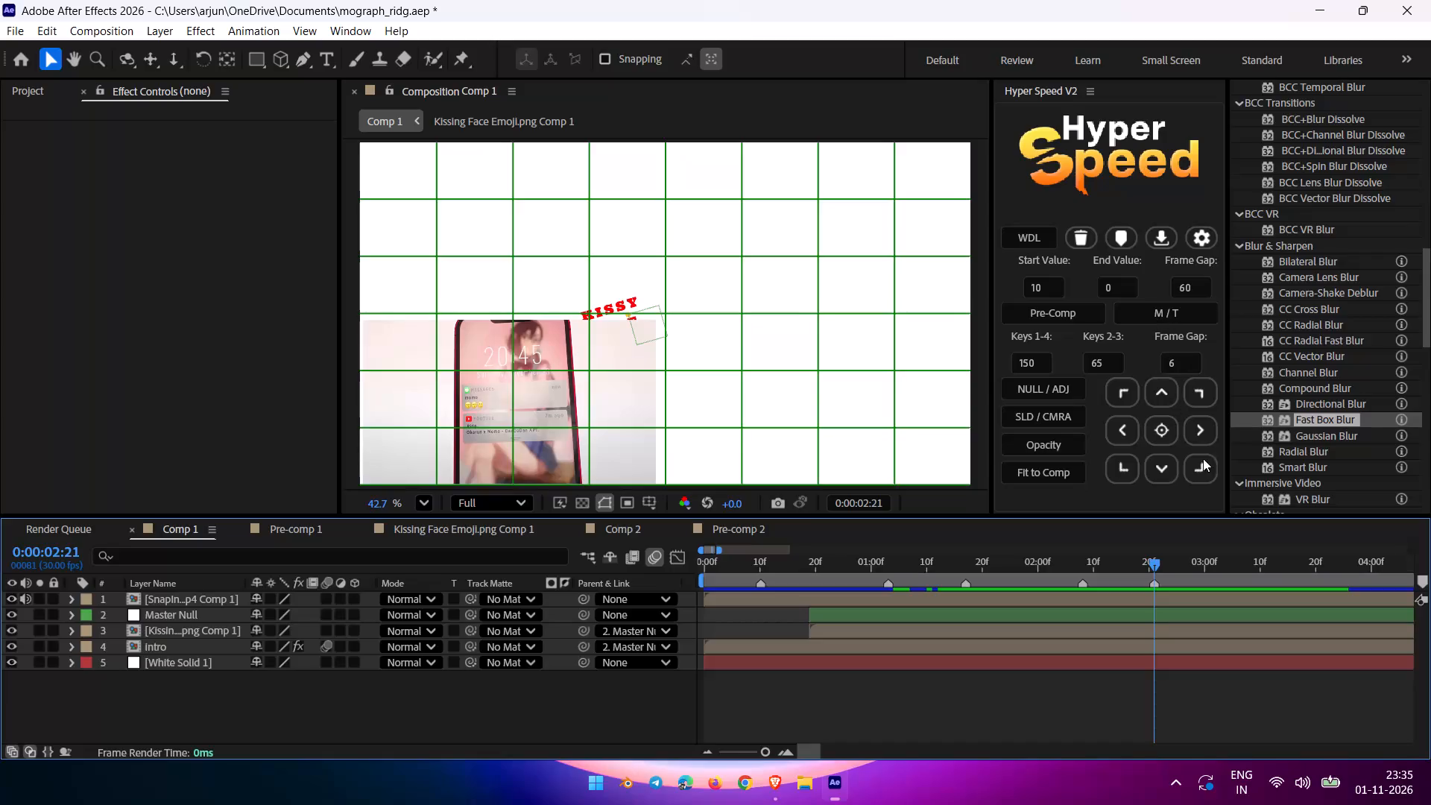
# Scrub the reference clip from 0:00:01:17 to 0:00:03:00, studying the phone close-up and the appearance of the BUT text.
pyautogui.moveTo(952, 570); pyautogui.dragTo(963, 570)
pyautogui.click(552, 736)
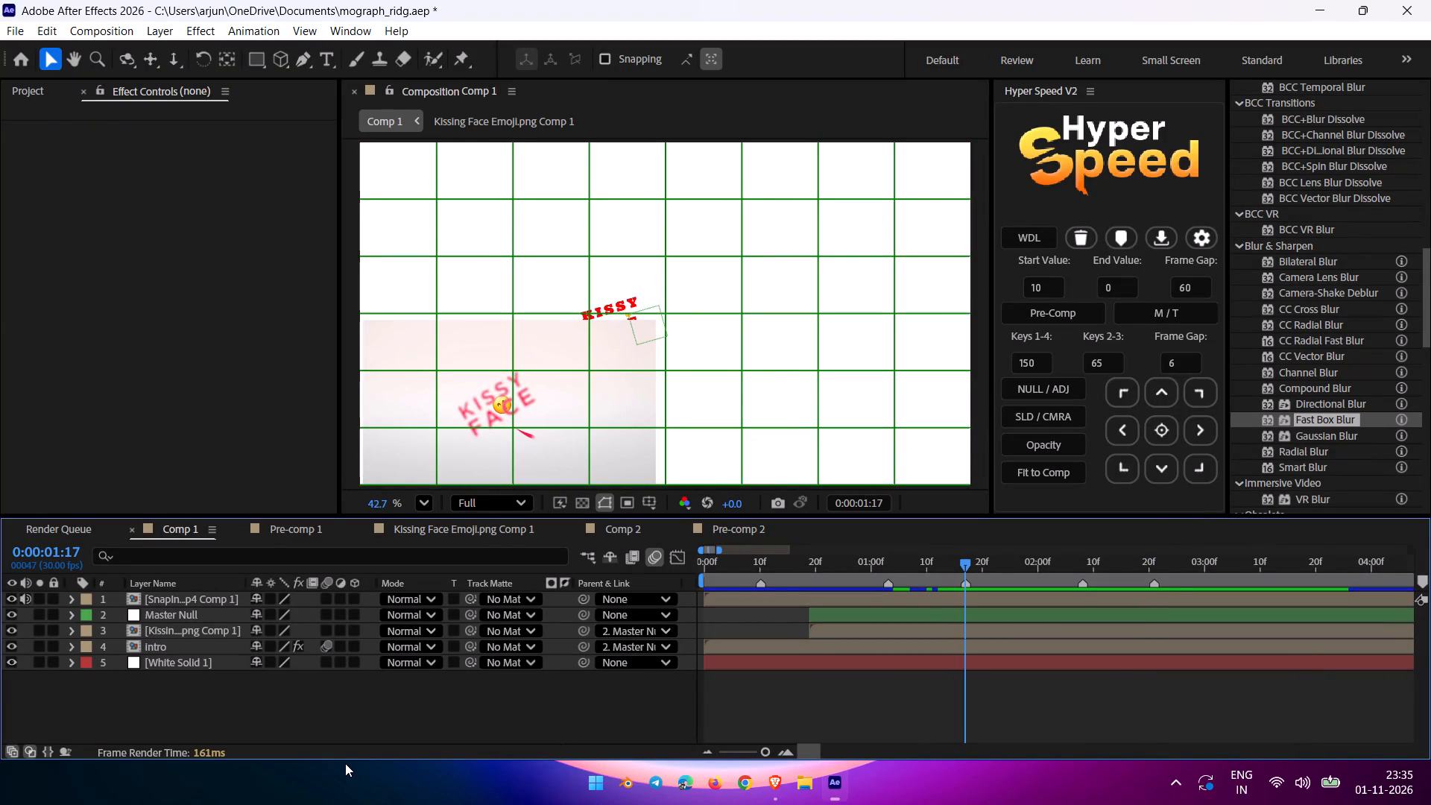
pyautogui.click(345, 763)
pyautogui.click(341, 728)
pyautogui.click(198, 645)
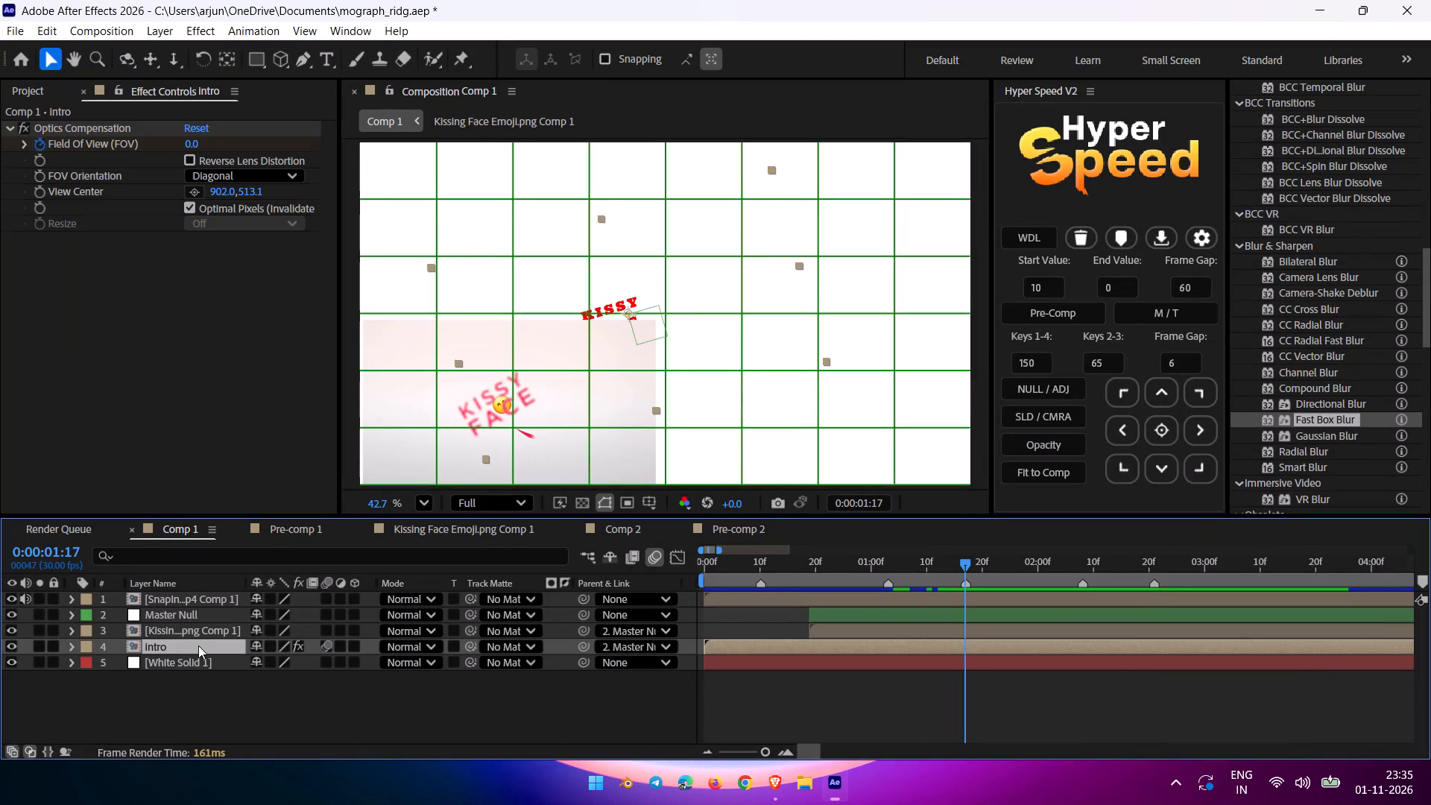
pyautogui.click(184, 594)
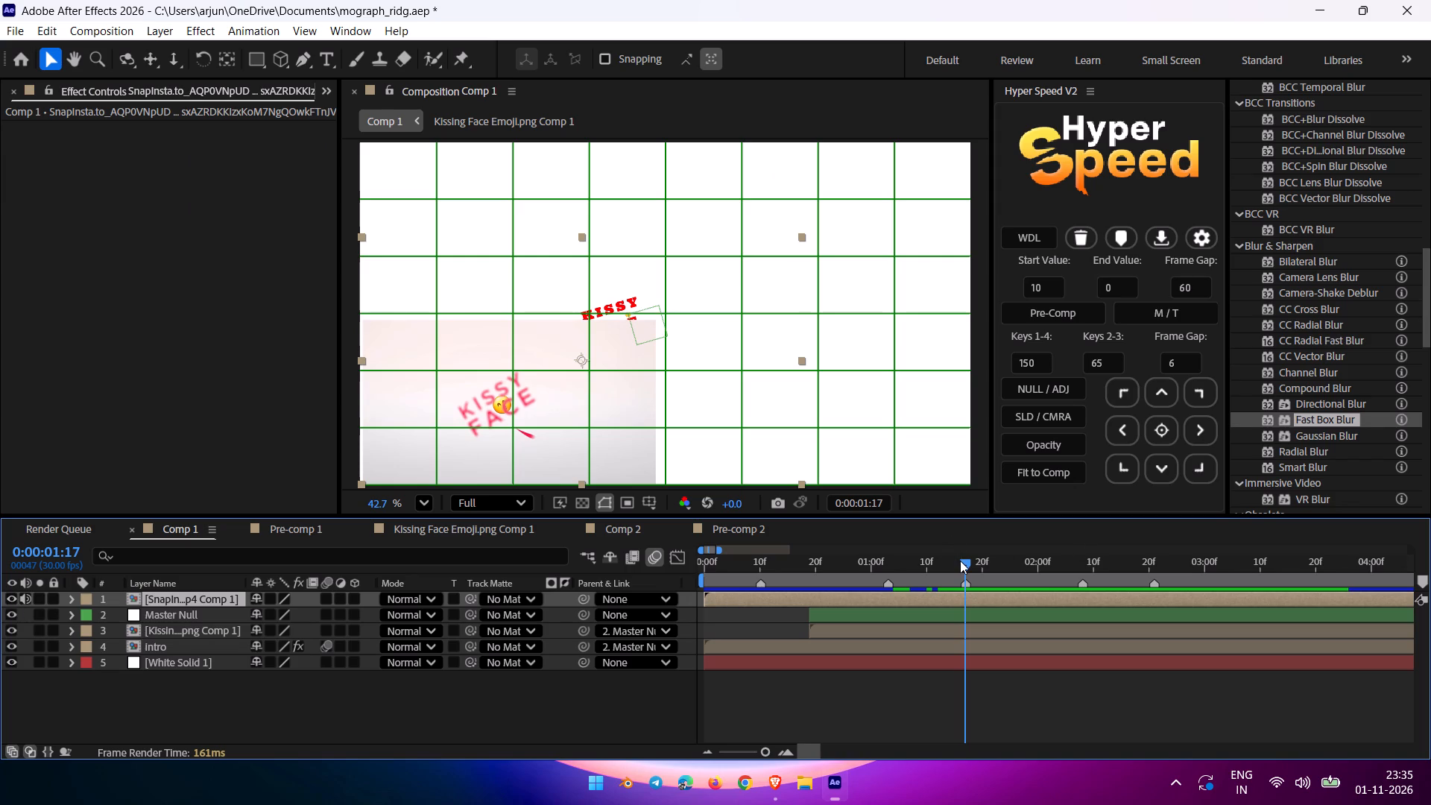
pyautogui.moveTo(960, 561); pyautogui.dragTo(1074, 562)
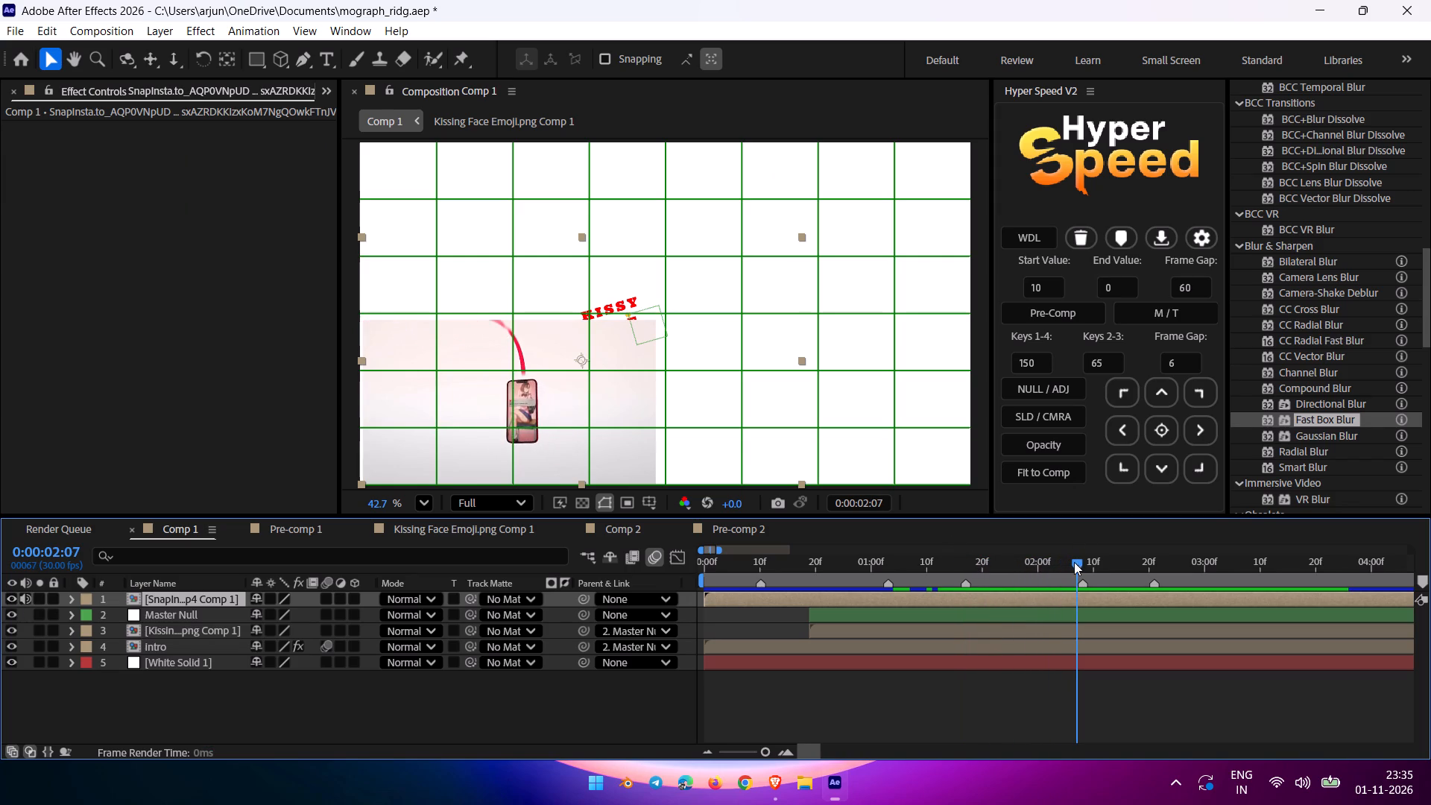
pyautogui.moveTo(1074, 562); pyautogui.dragTo(1146, 559)
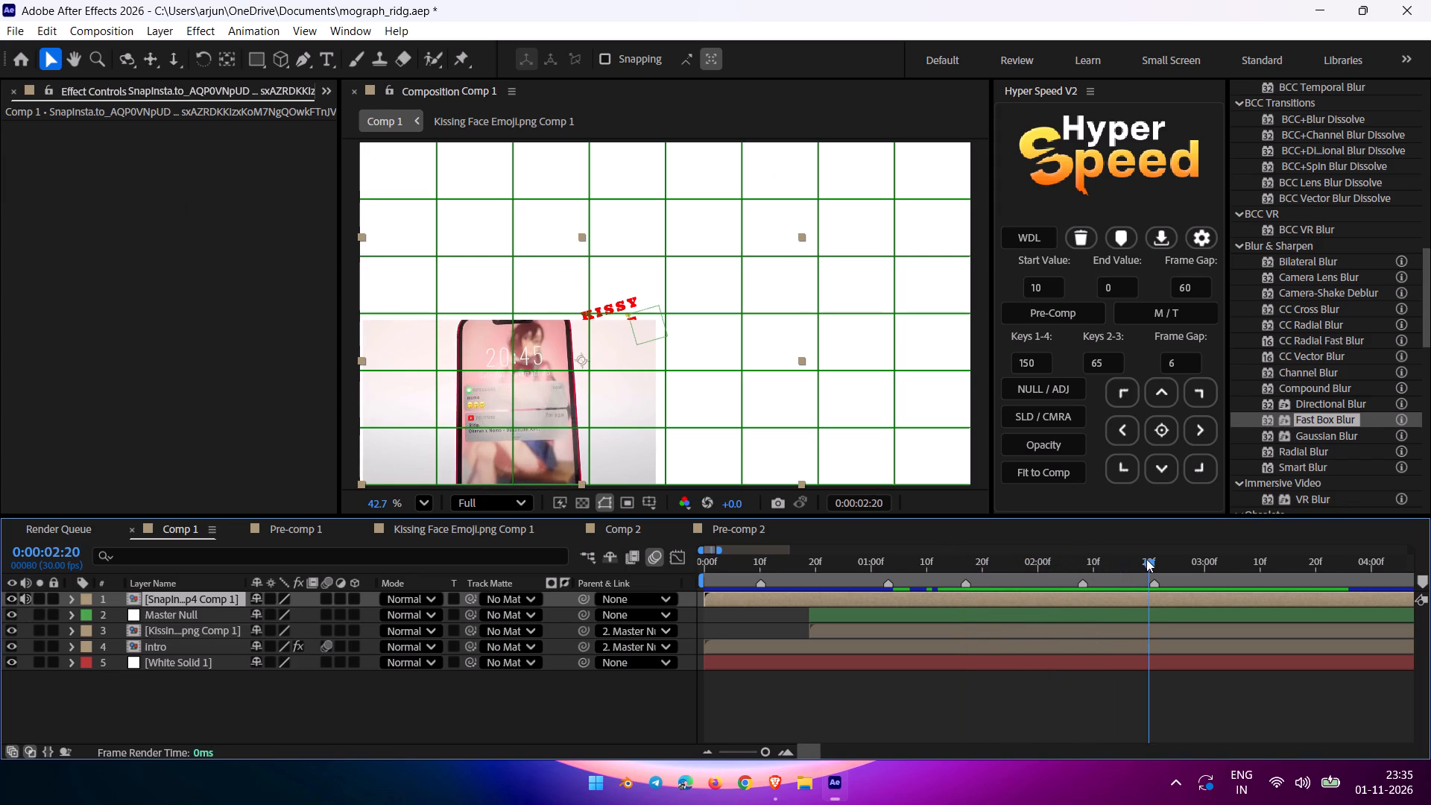
pyautogui.moveTo(1146, 559); pyautogui.dragTo(1196, 552)
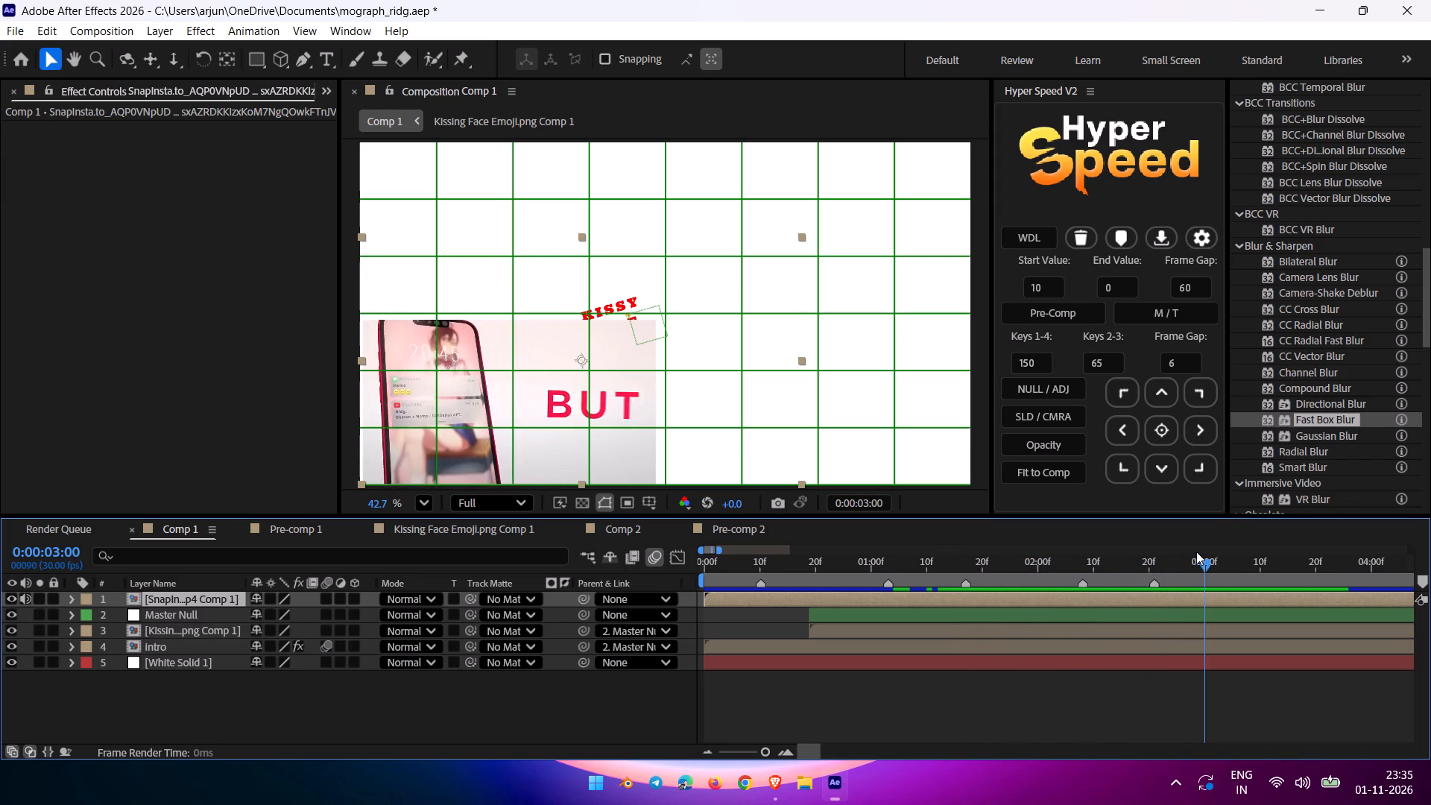
pyautogui.moveTo(1196, 552); pyautogui.dragTo(1157, 560)
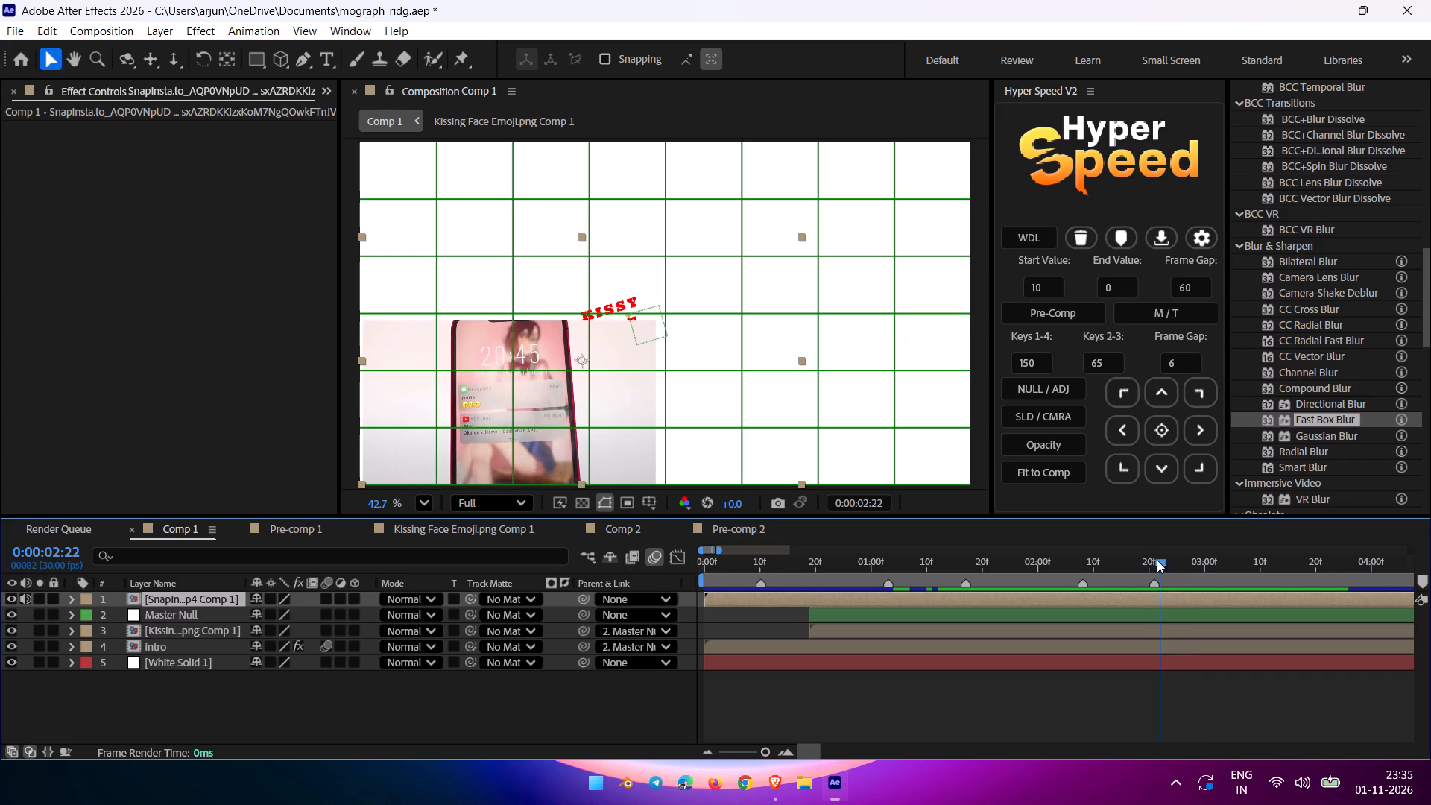
pyautogui.moveTo(1157, 560); pyautogui.dragTo(1199, 551)
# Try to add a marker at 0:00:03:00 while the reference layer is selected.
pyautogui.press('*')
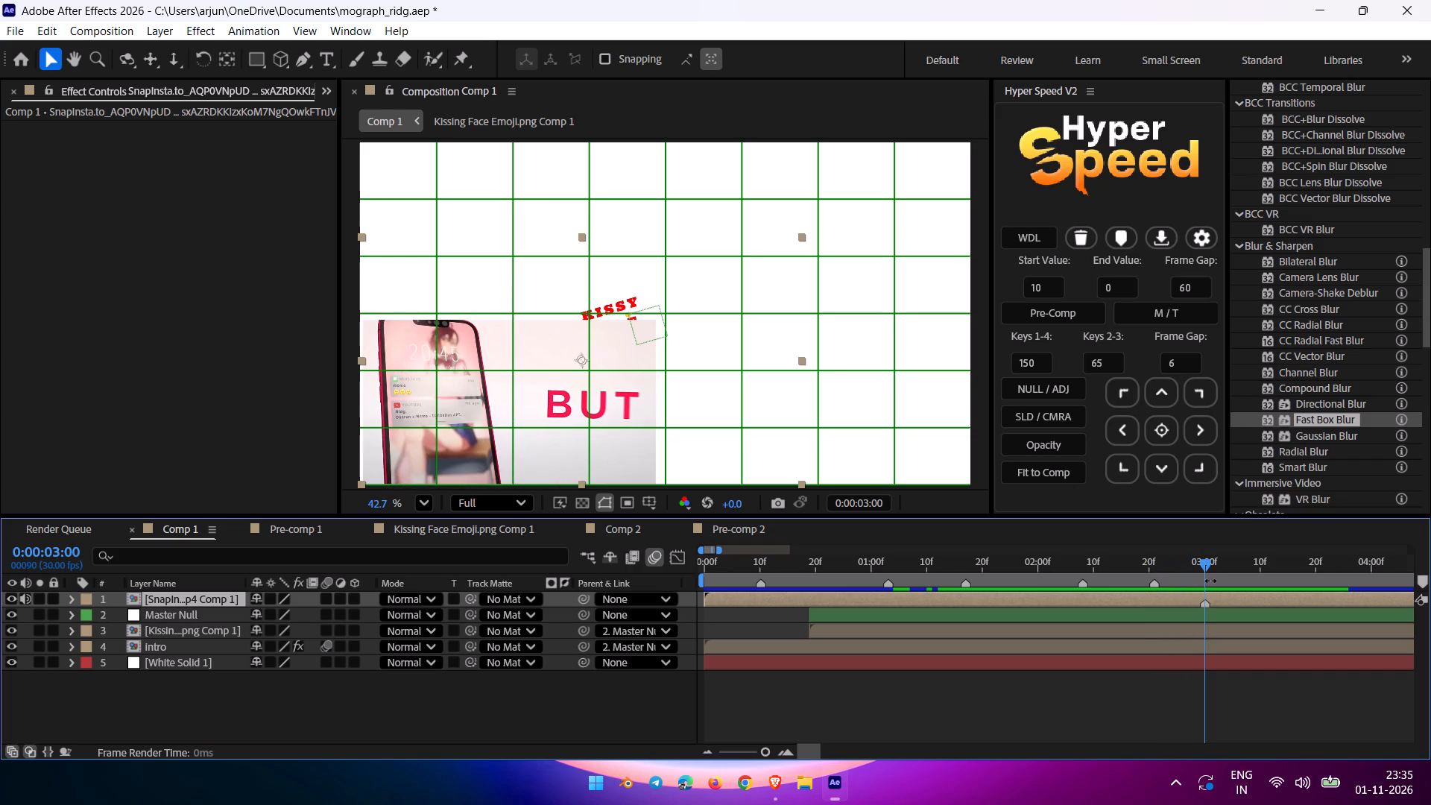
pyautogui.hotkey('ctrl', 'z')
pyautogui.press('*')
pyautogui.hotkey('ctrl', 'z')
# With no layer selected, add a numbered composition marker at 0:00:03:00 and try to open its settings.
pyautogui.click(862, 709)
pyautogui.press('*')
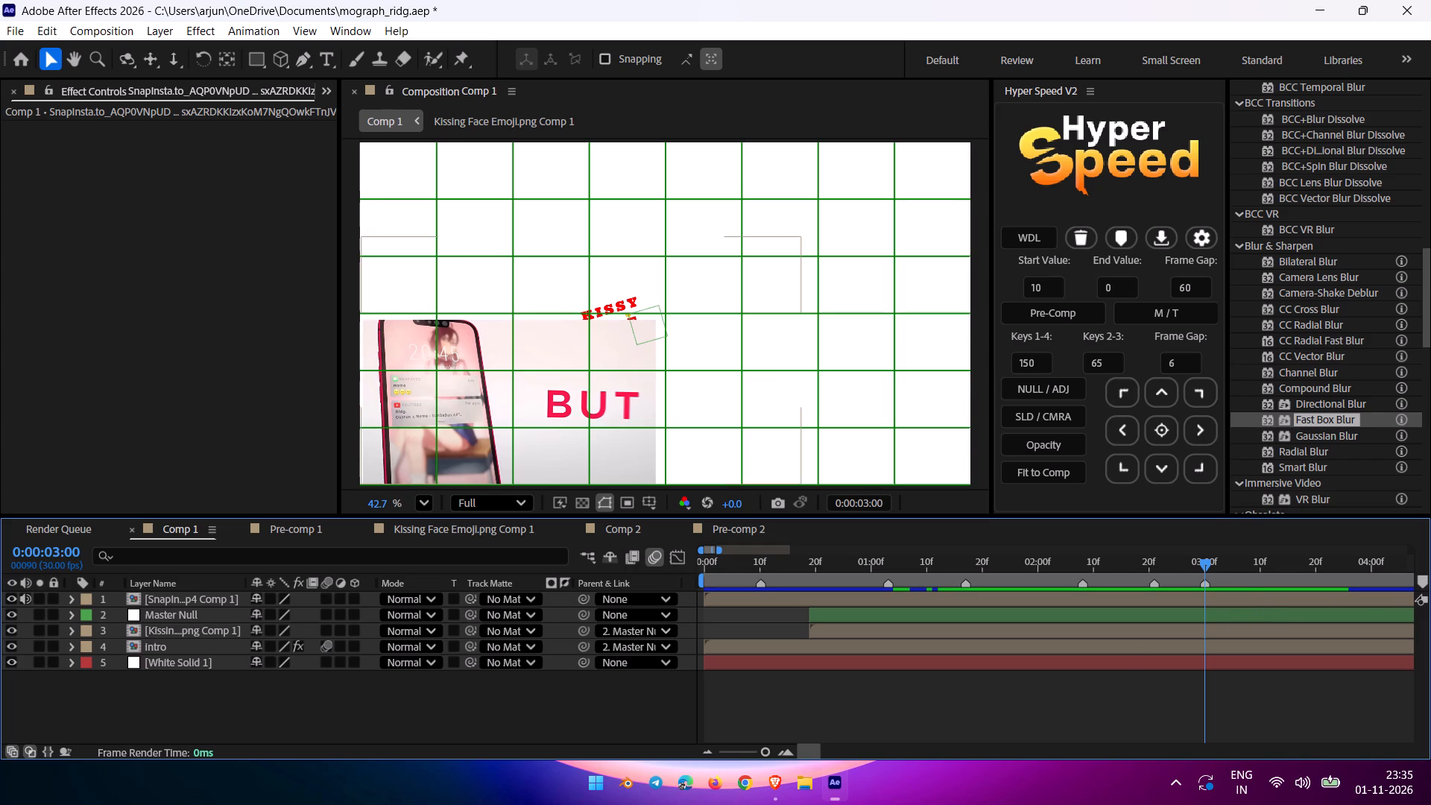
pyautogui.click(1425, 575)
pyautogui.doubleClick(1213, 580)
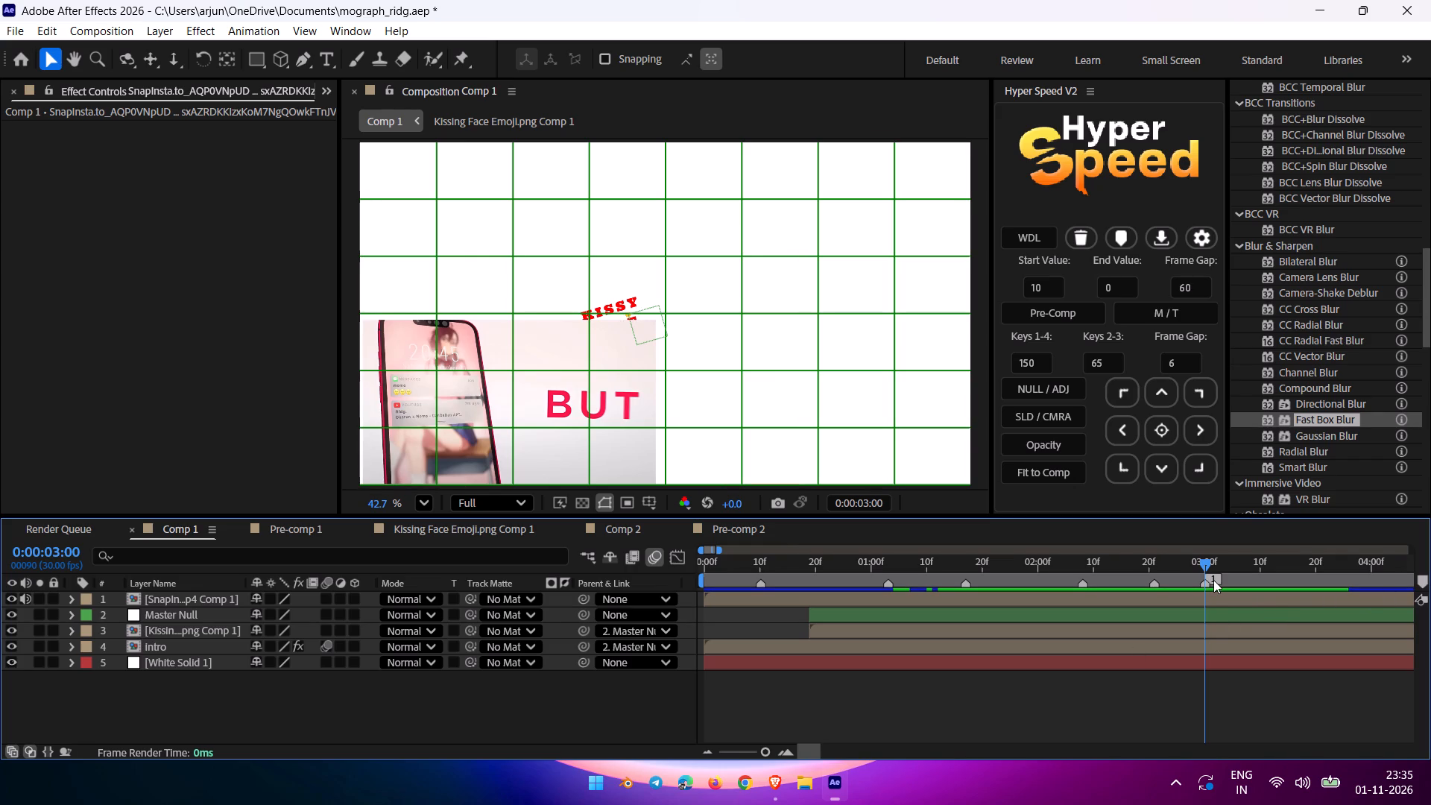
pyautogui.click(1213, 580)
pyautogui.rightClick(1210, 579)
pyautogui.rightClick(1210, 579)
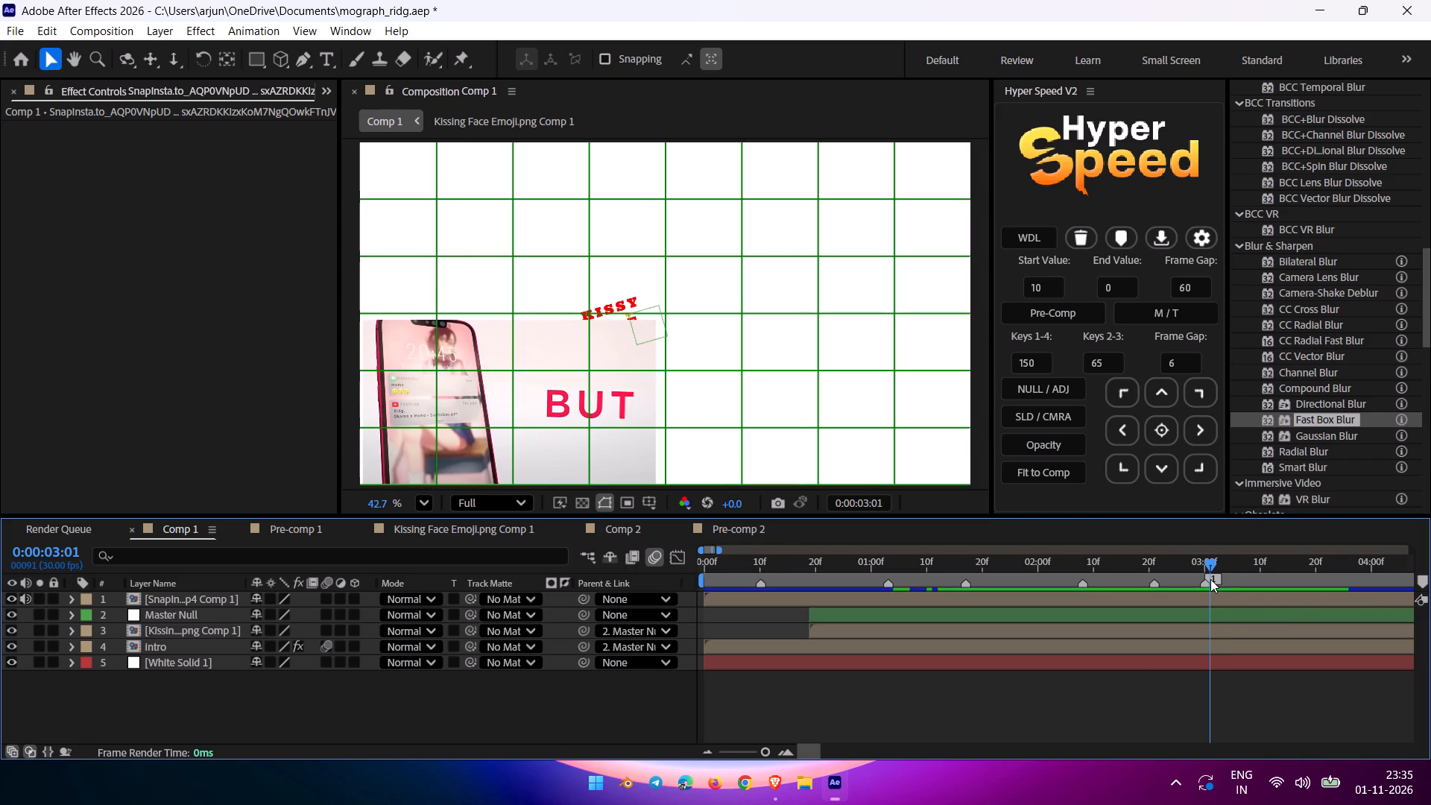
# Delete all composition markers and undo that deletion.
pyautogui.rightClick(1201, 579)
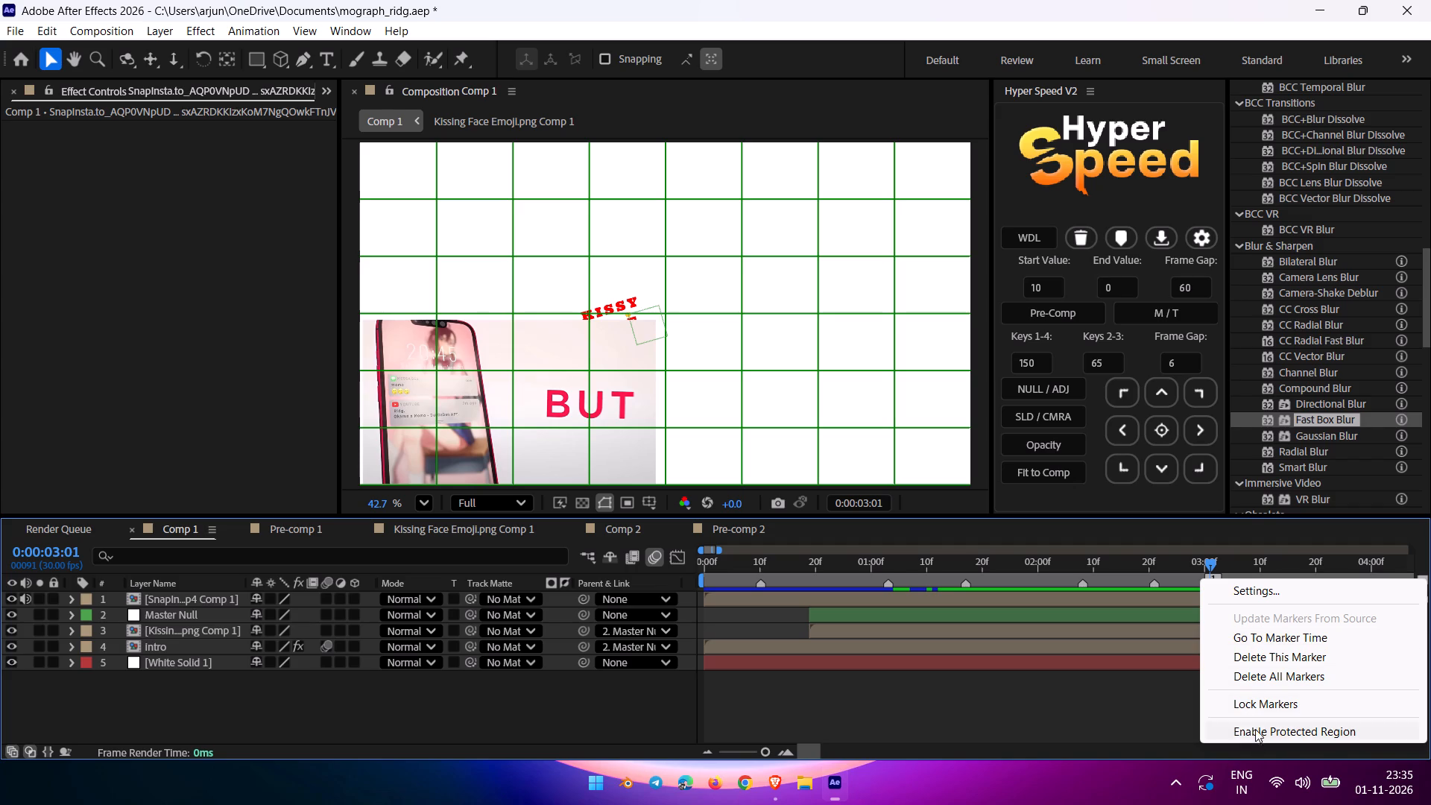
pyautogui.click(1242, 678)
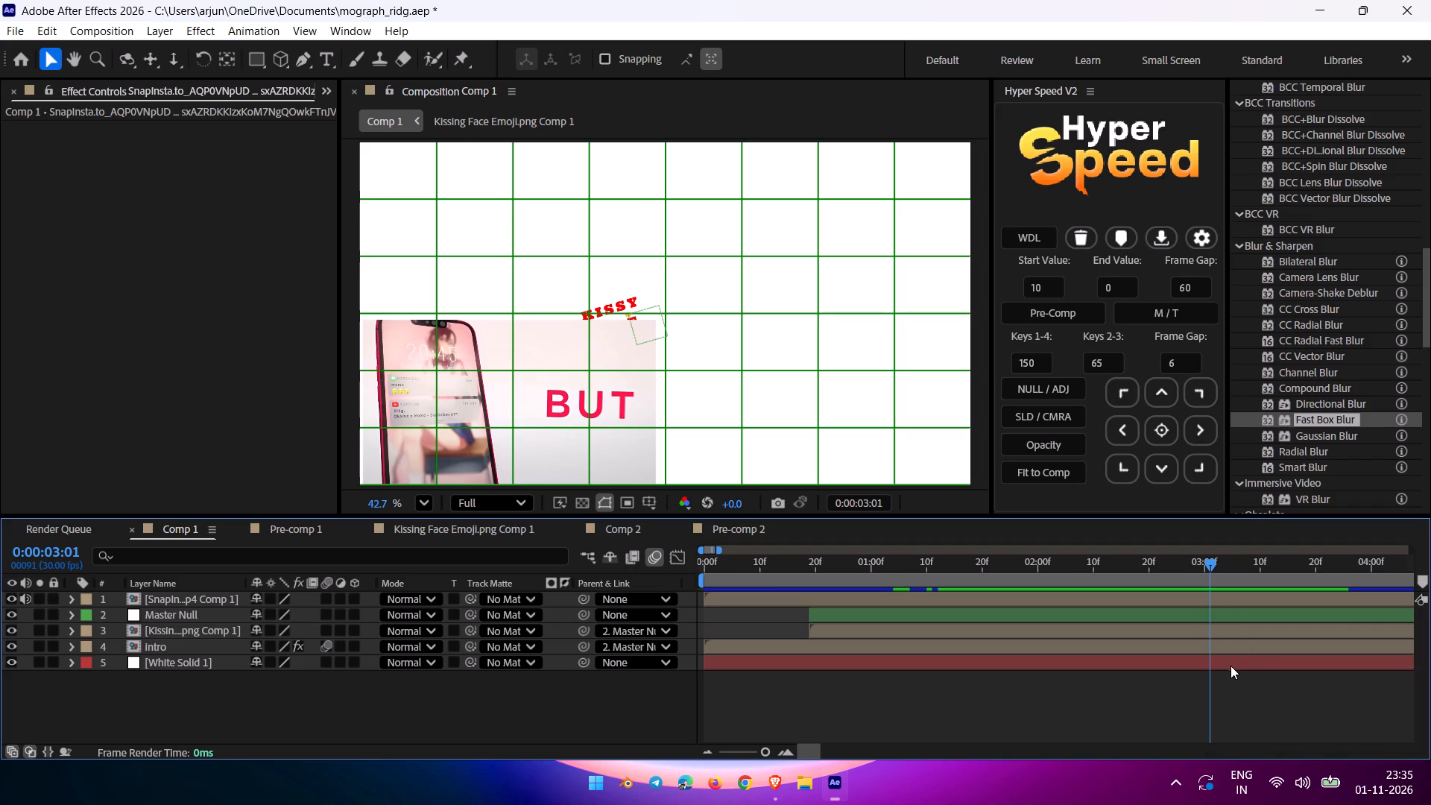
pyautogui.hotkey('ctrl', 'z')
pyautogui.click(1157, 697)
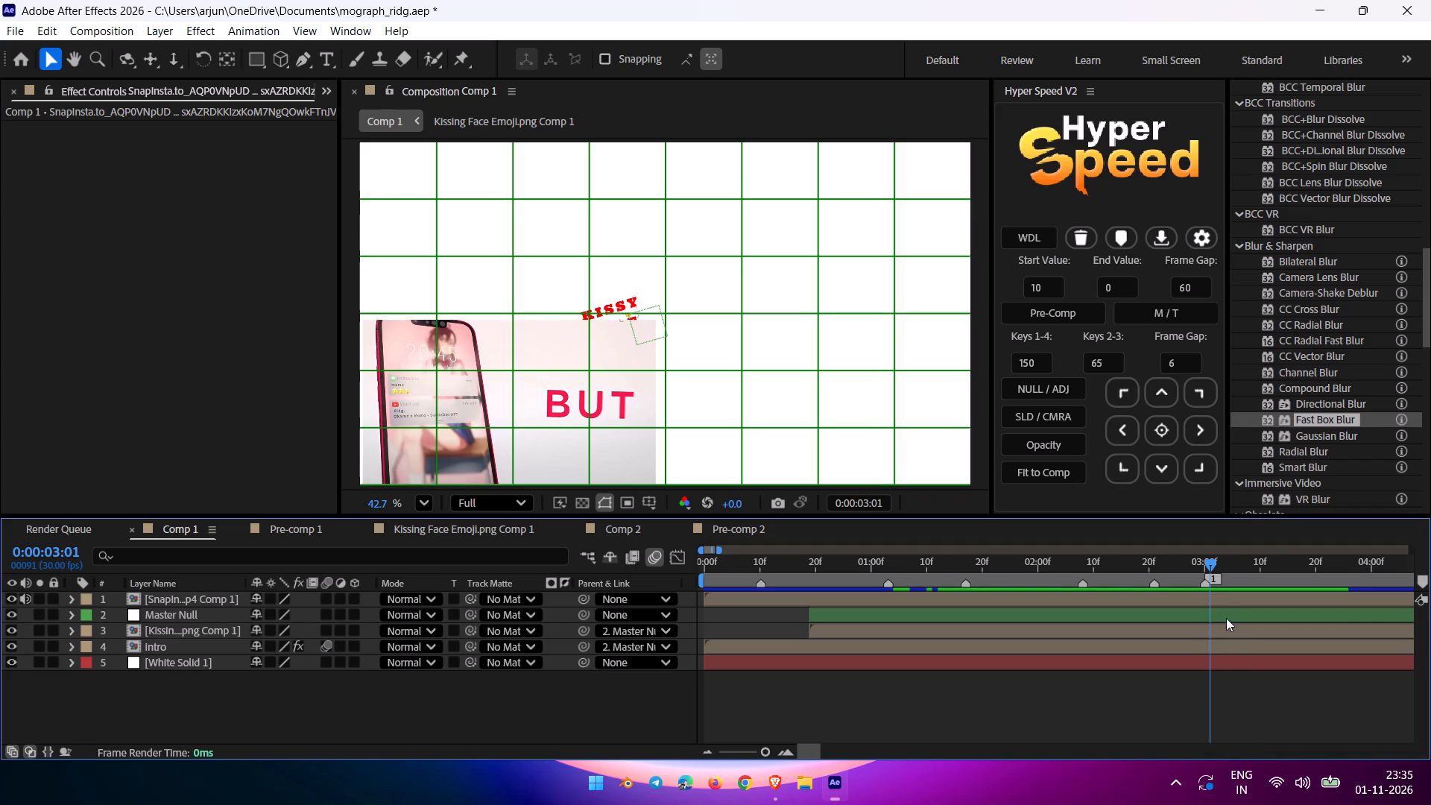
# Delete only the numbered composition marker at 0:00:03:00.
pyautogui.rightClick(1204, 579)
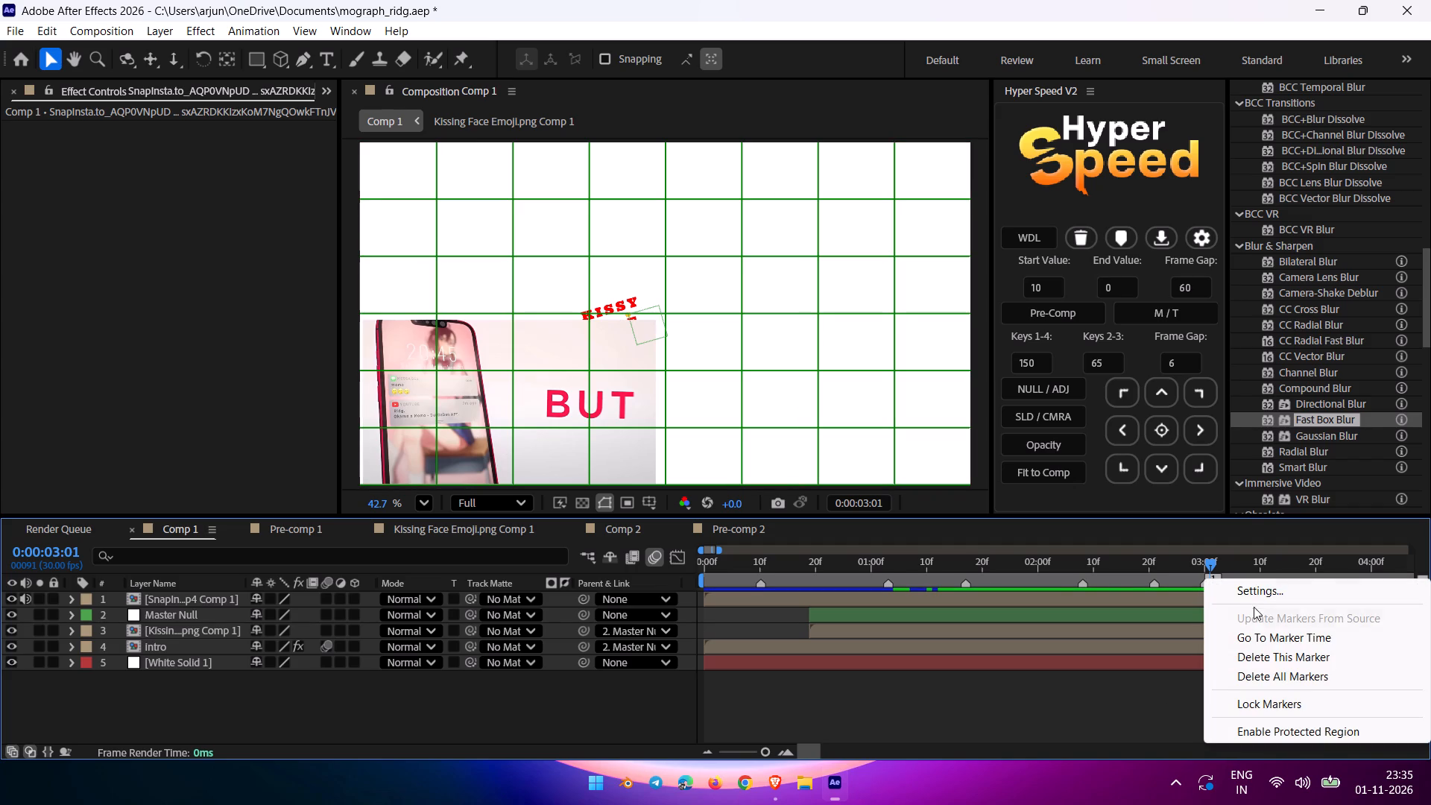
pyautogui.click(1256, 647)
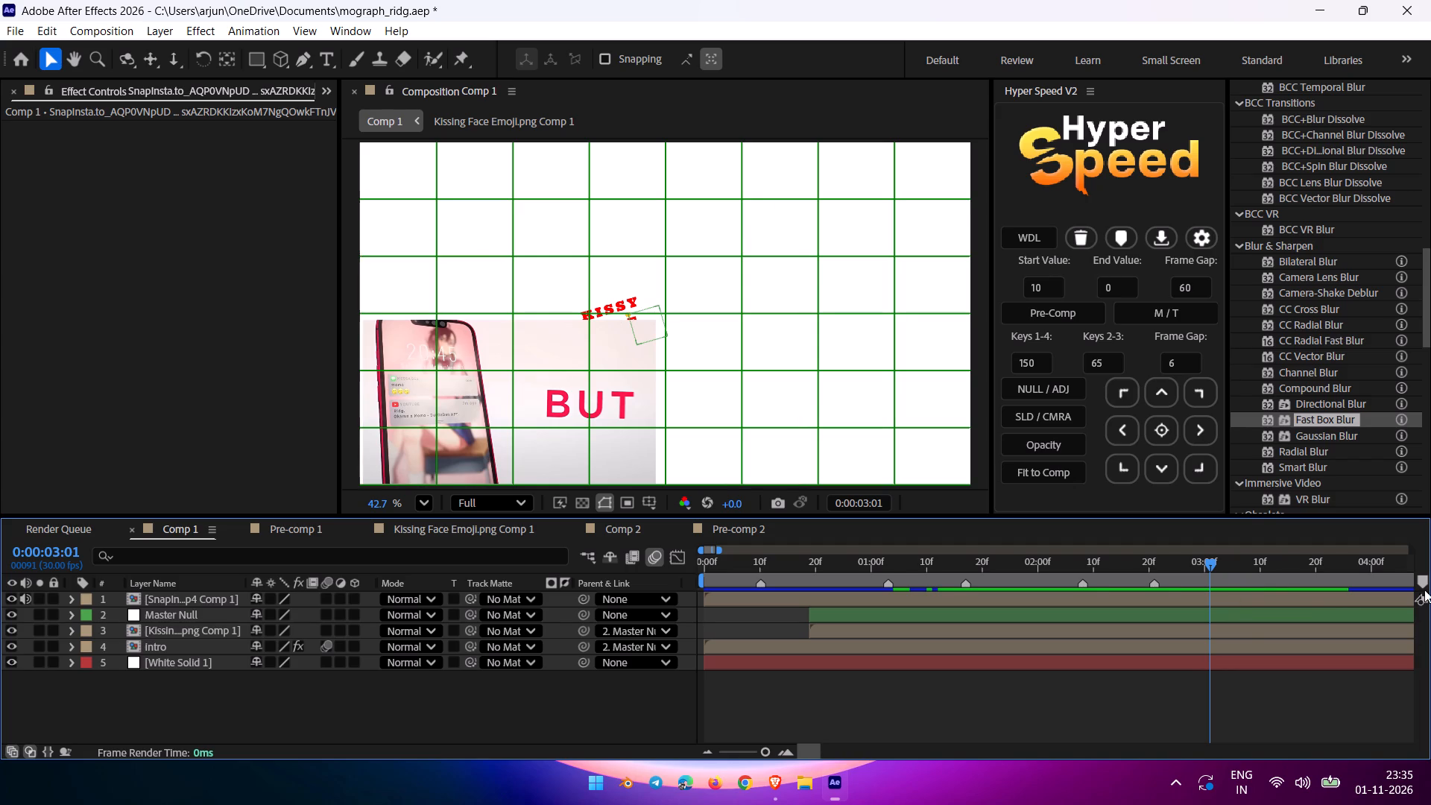
# Add a composition marker at 0:00:03:01, where the reference shows BUT, and set its comment to "but".
pyautogui.click(1424, 596)
pyautogui.click(1424, 596)
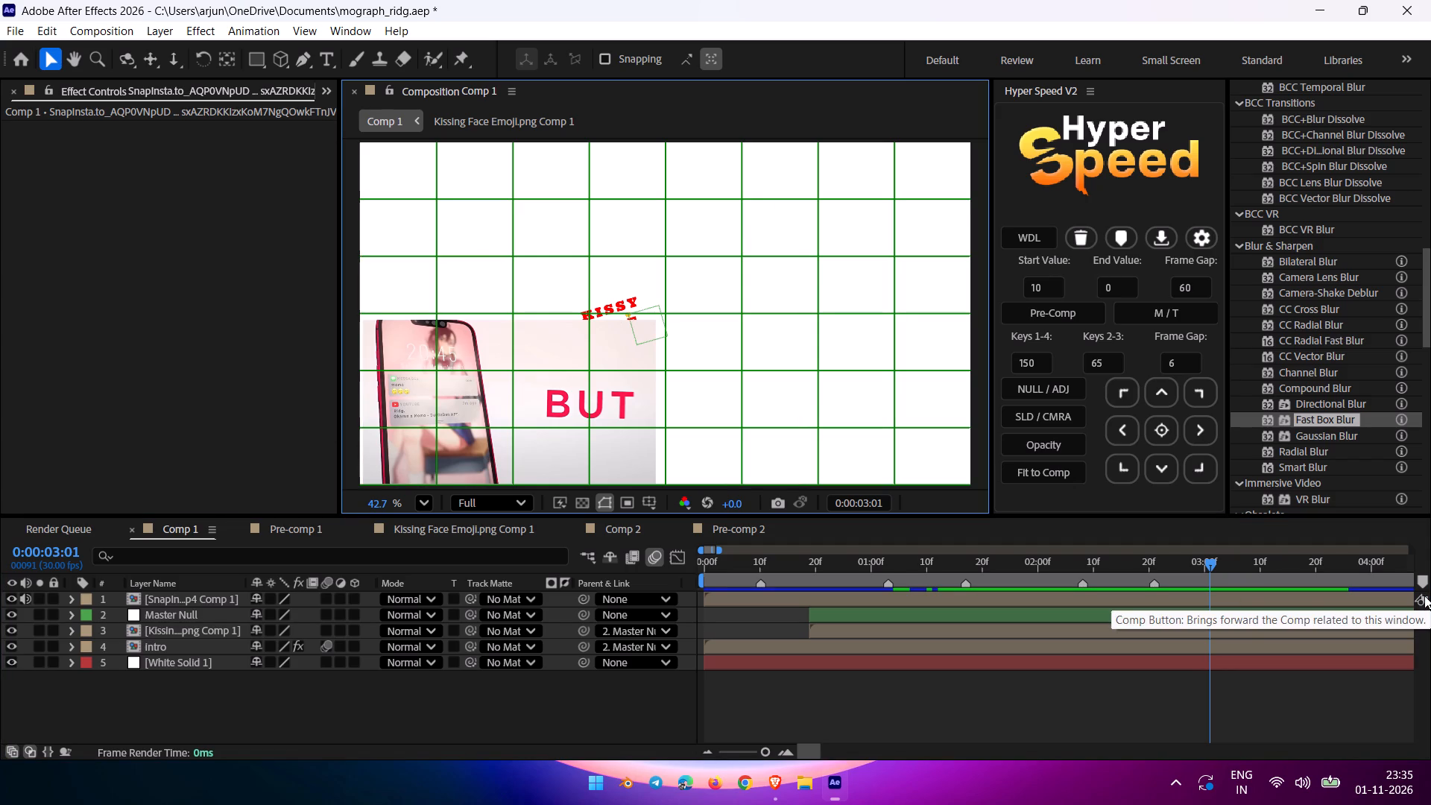
pyautogui.click(1421, 575)
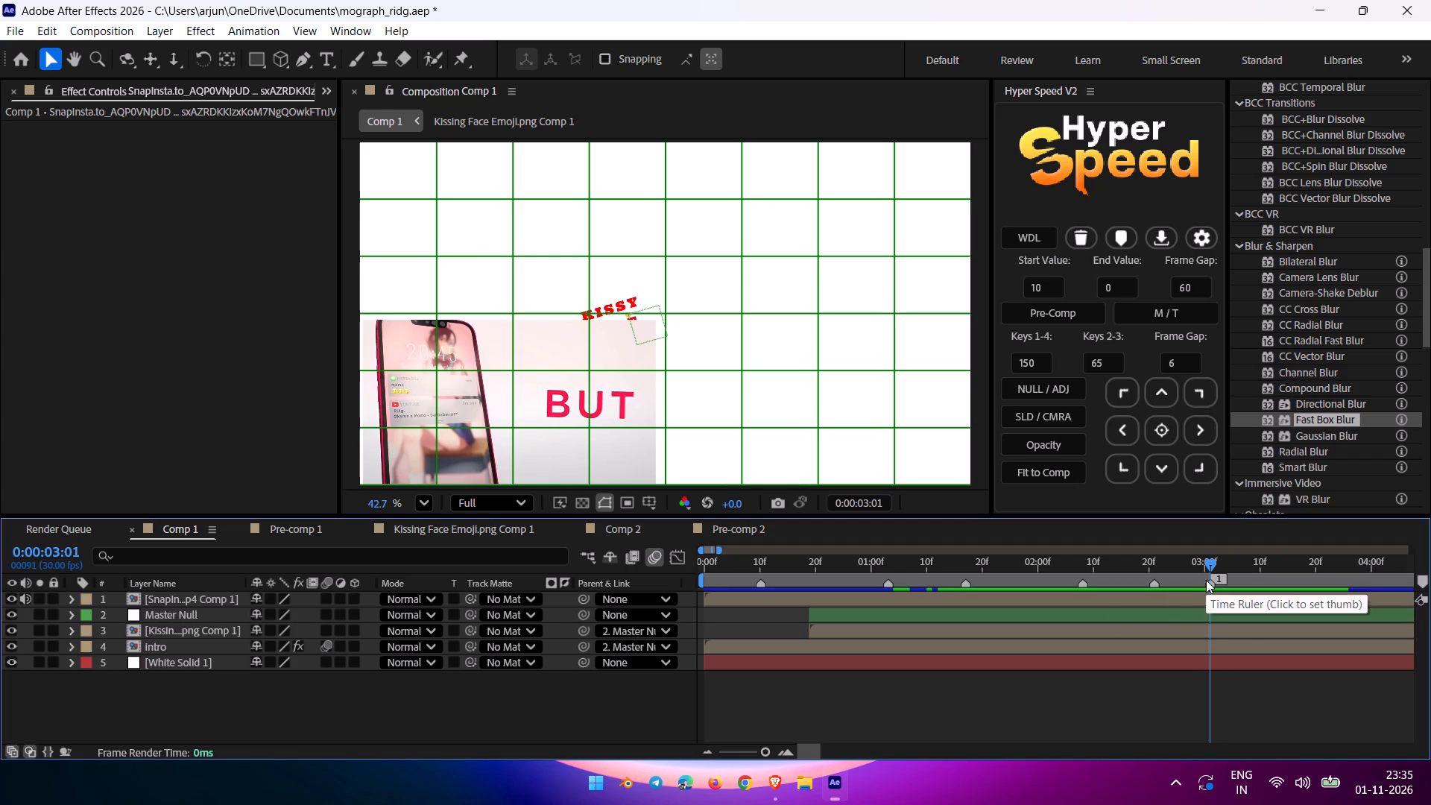
pyautogui.doubleClick(1218, 579)
pyautogui.moveTo(1226, 567); pyautogui.dragTo(1251, 561)
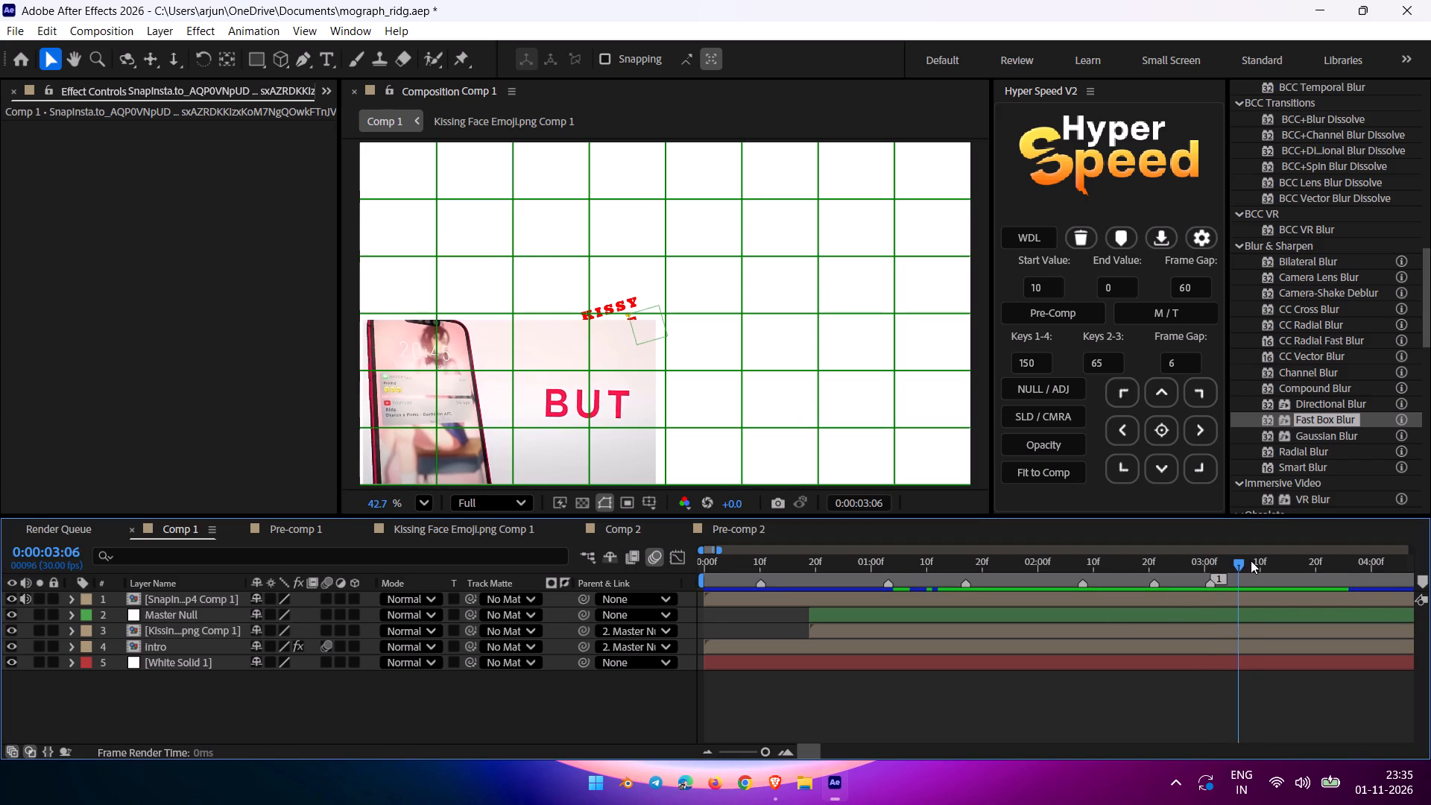
pyautogui.moveTo(1251, 561); pyautogui.dragTo(1252, 561)
pyautogui.doubleClick(1219, 575)
pyautogui.doubleClick(1209, 581)
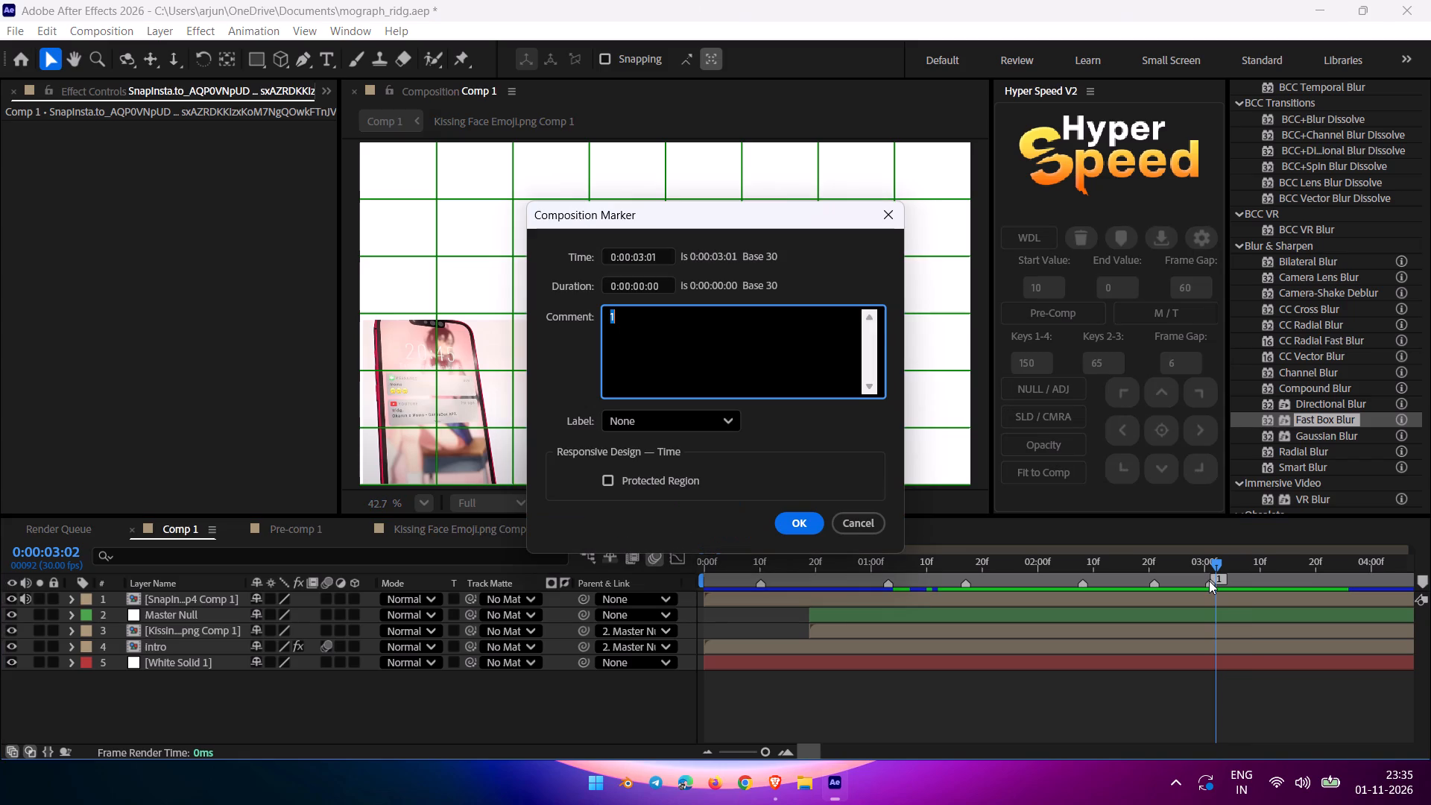
pyautogui.press('BackSpace')
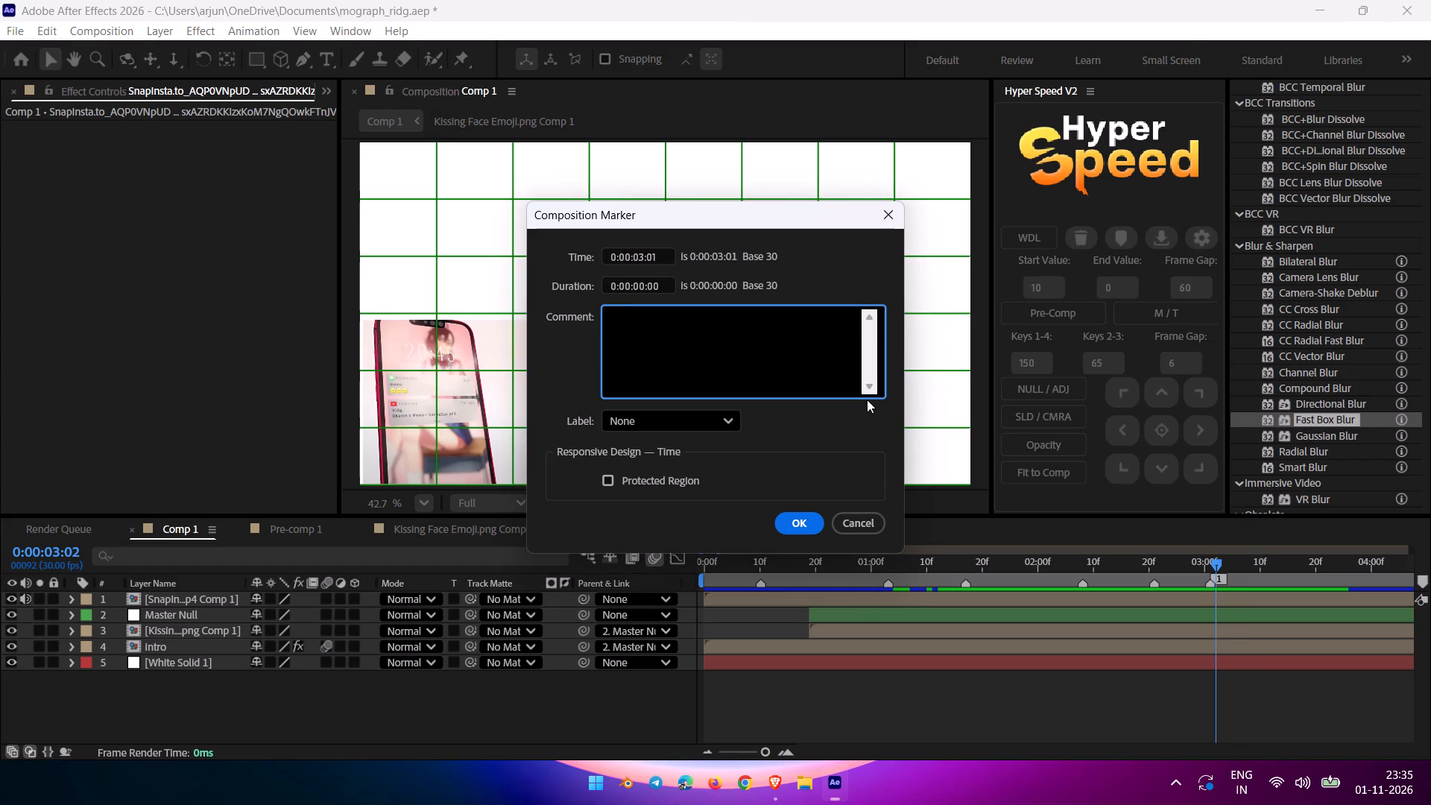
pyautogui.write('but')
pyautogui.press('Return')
pyautogui.click(794, 516)
pyautogui.click(794, 516)
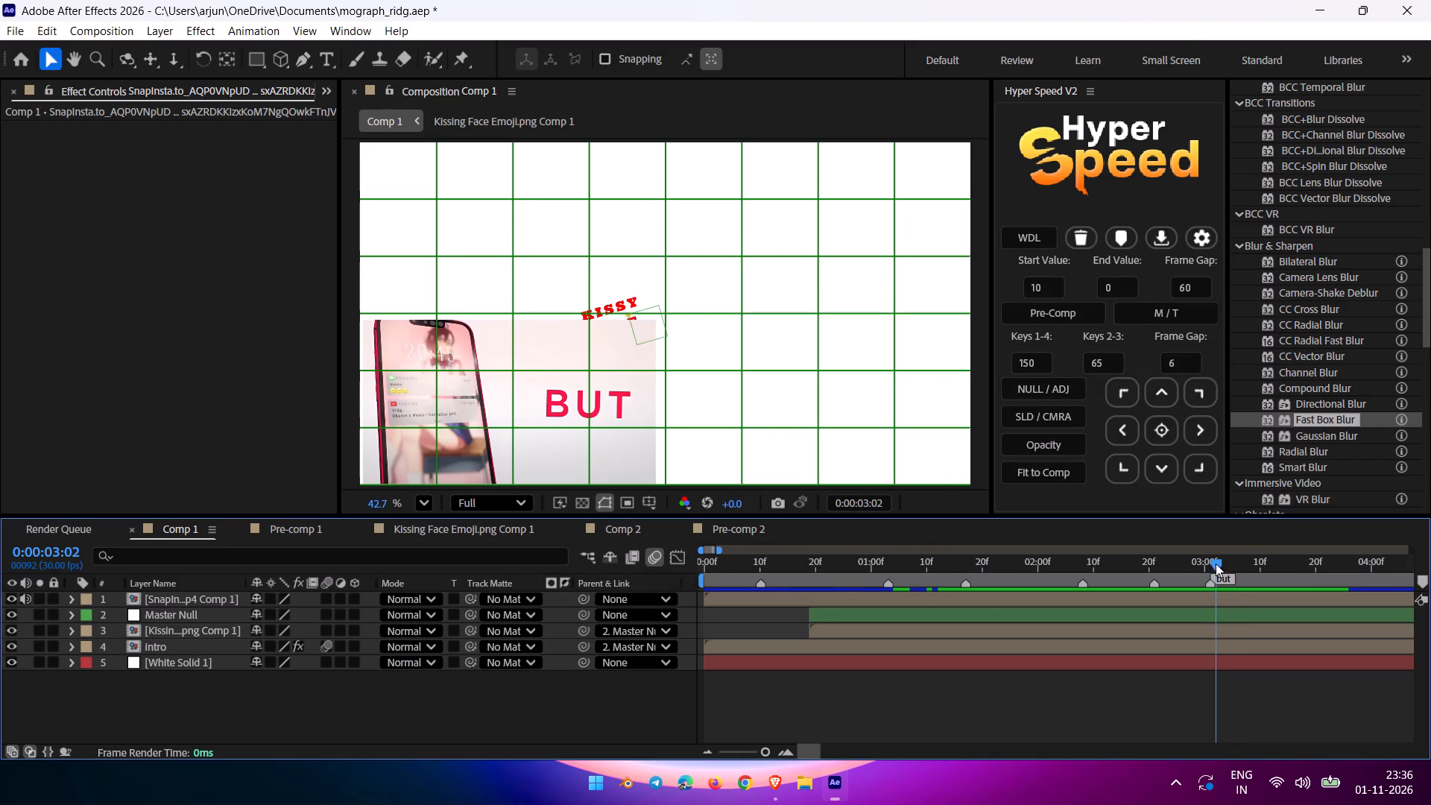
# Find the frame where the reference zooms in past the letter B and add a numbered composition marker at 0:00:03:11.
pyautogui.moveTo(1216, 563); pyautogui.dragTo(1293, 549)
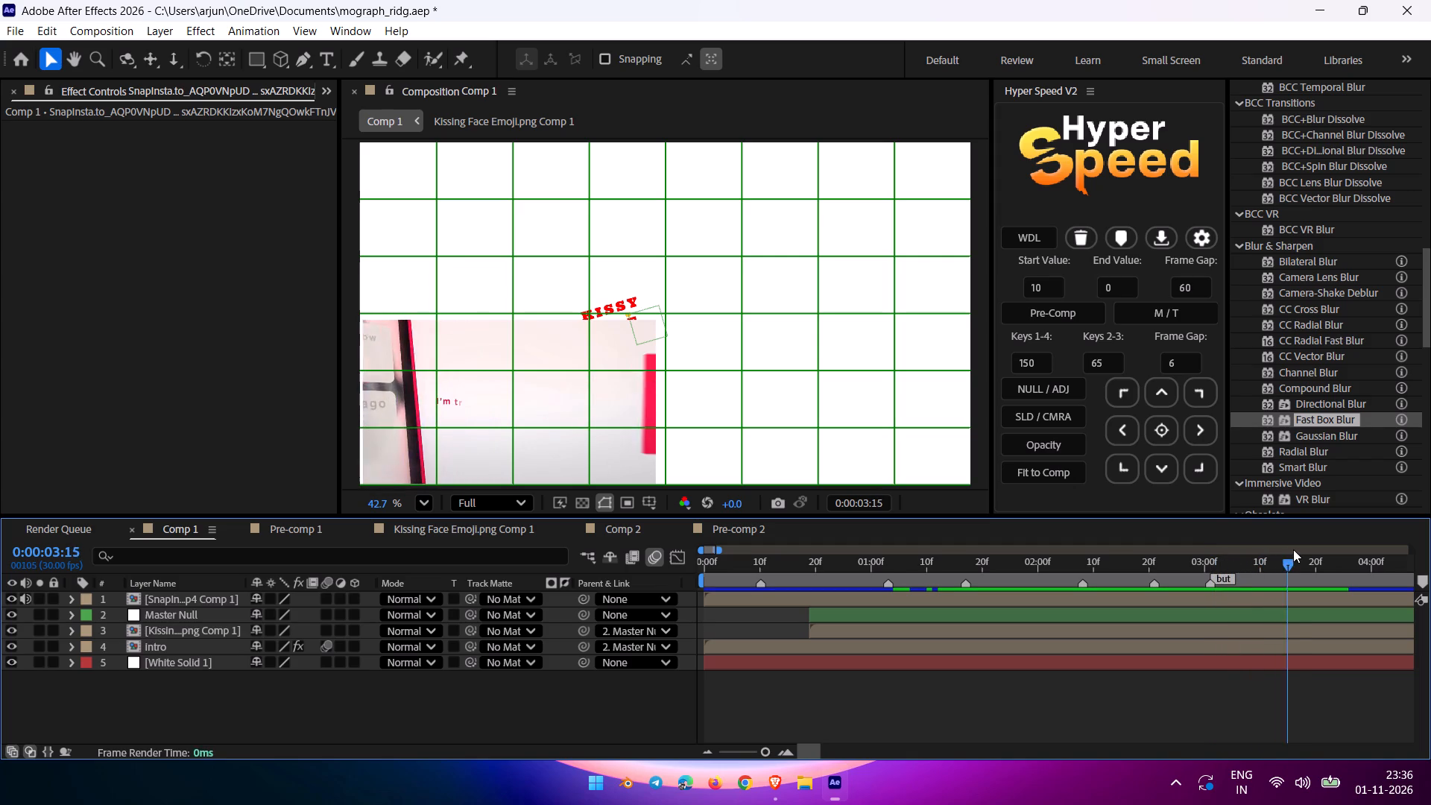
pyautogui.moveTo(1293, 549); pyautogui.dragTo(1183, 572)
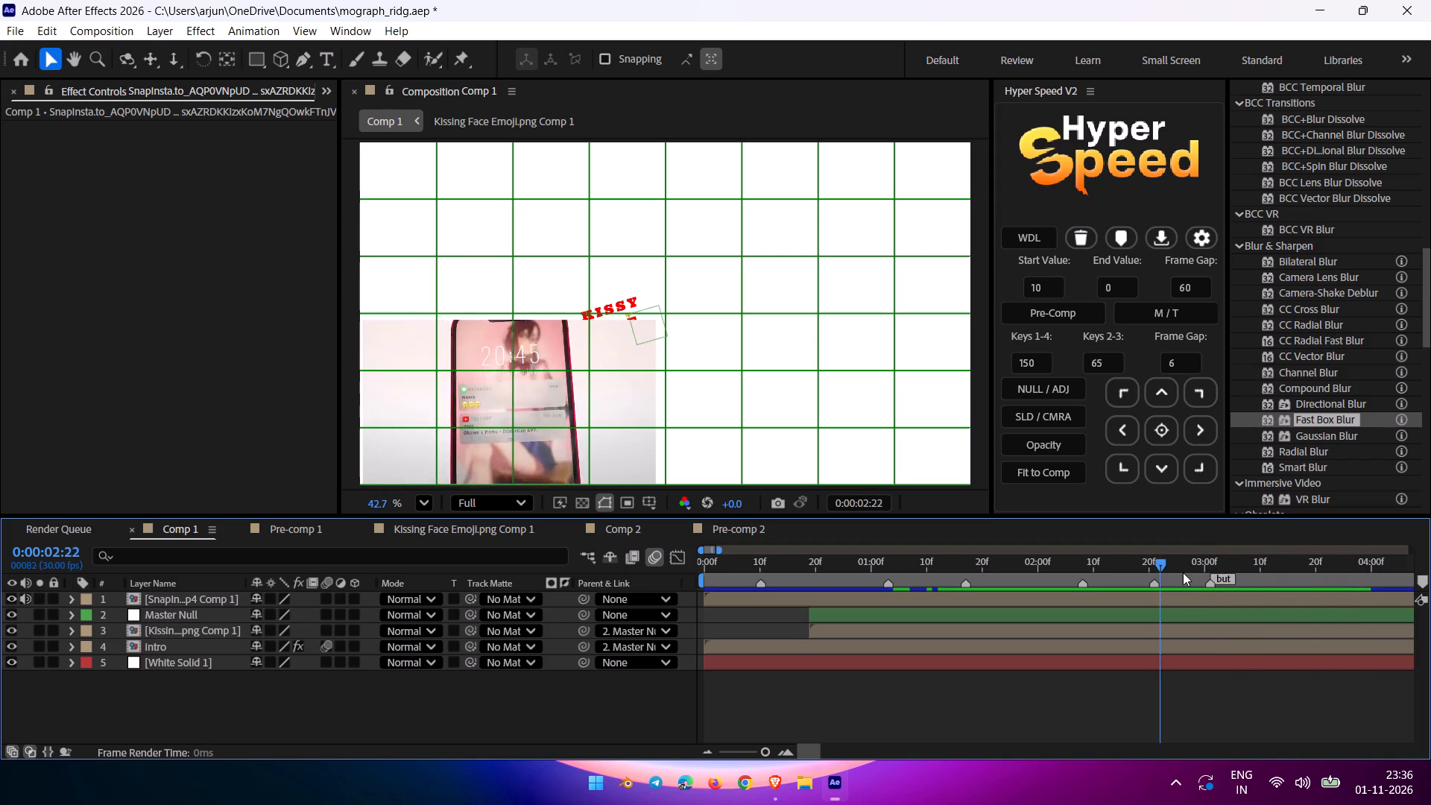
pyautogui.moveTo(1183, 572); pyautogui.dragTo(1287, 551)
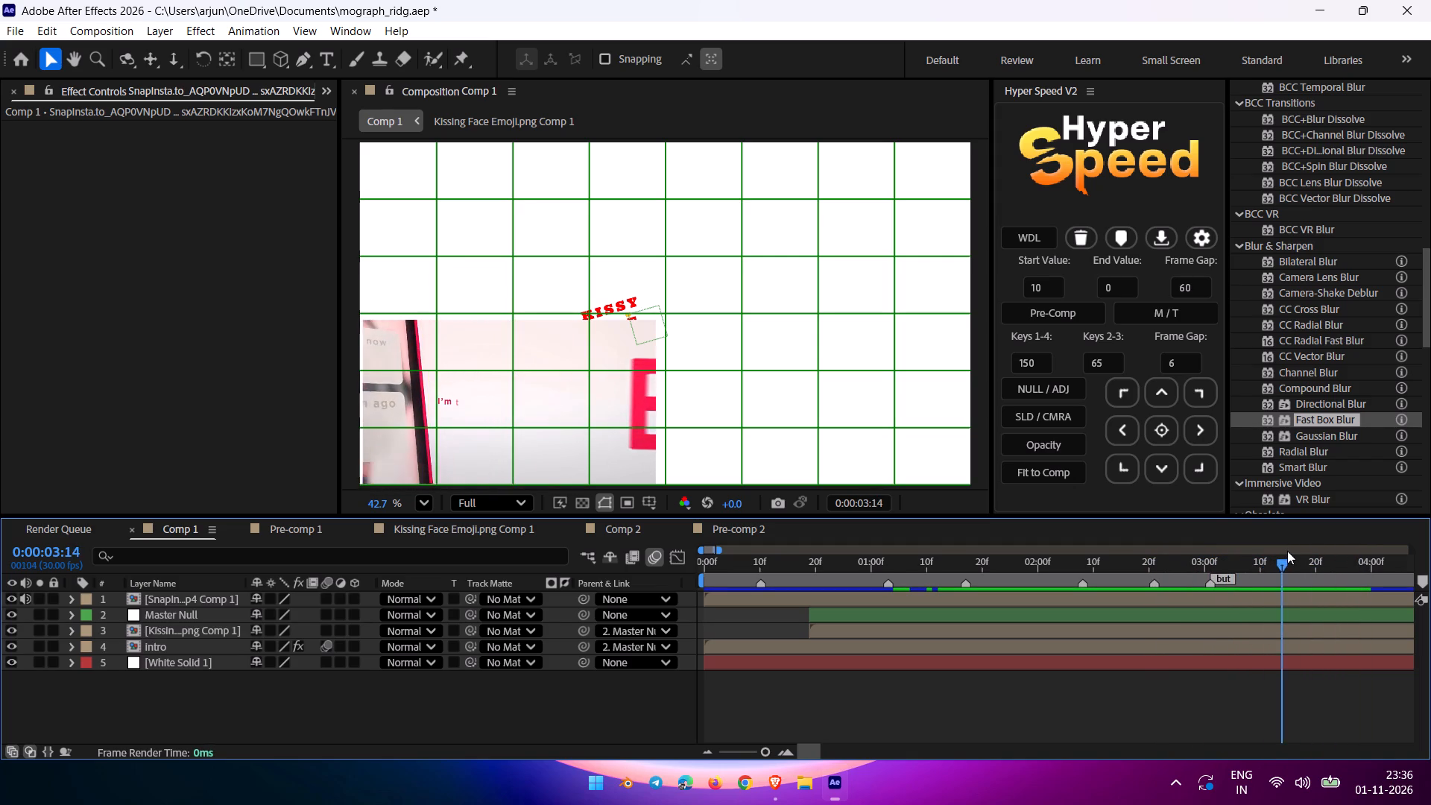
pyautogui.moveTo(1287, 551); pyautogui.dragTo(1266, 555)
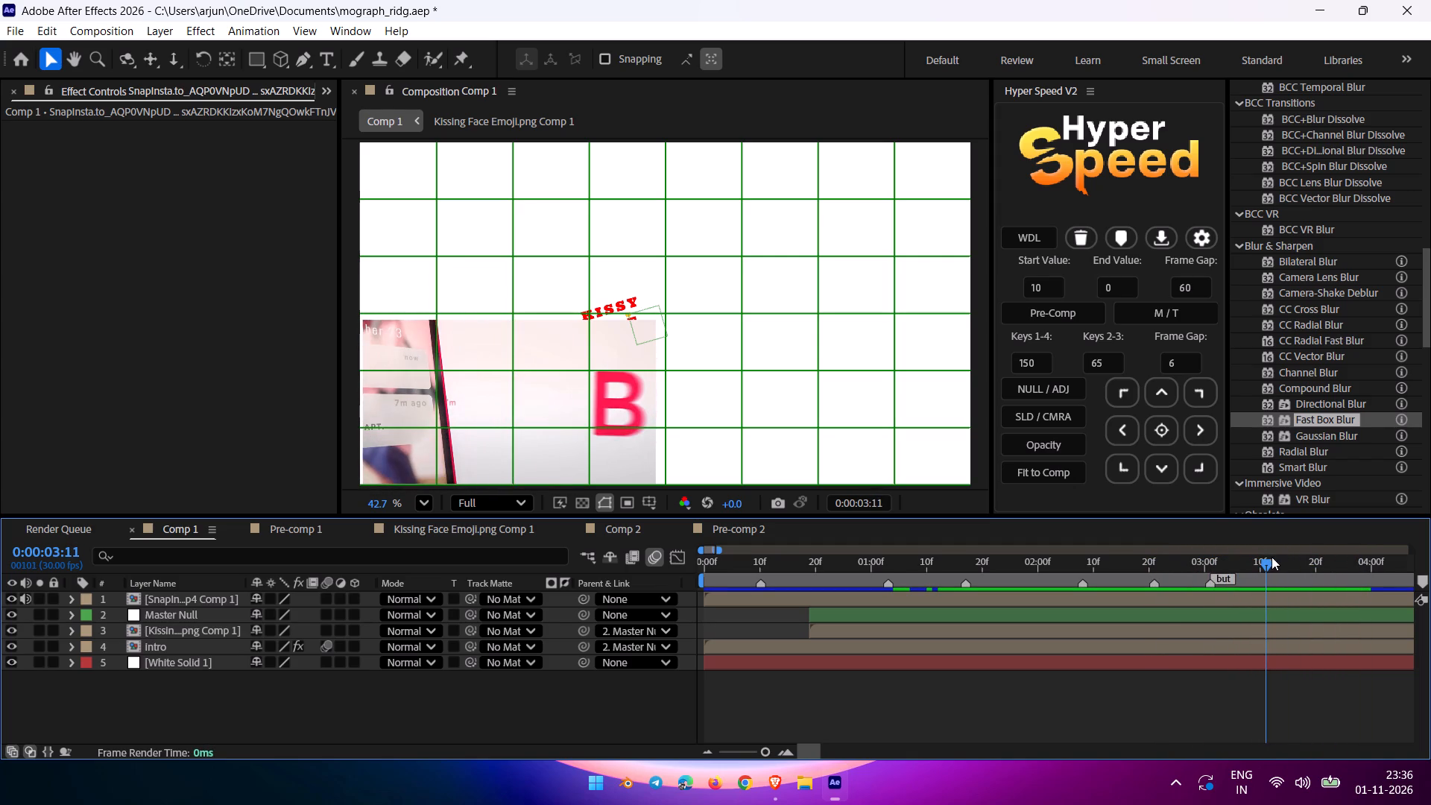
pyautogui.click(1421, 582)
# Find the frame where the line "I'm tryna kiss your lips for real" is moving up and add a numbered composition marker at 0:00:05:08.
pyautogui.click(815, 746)
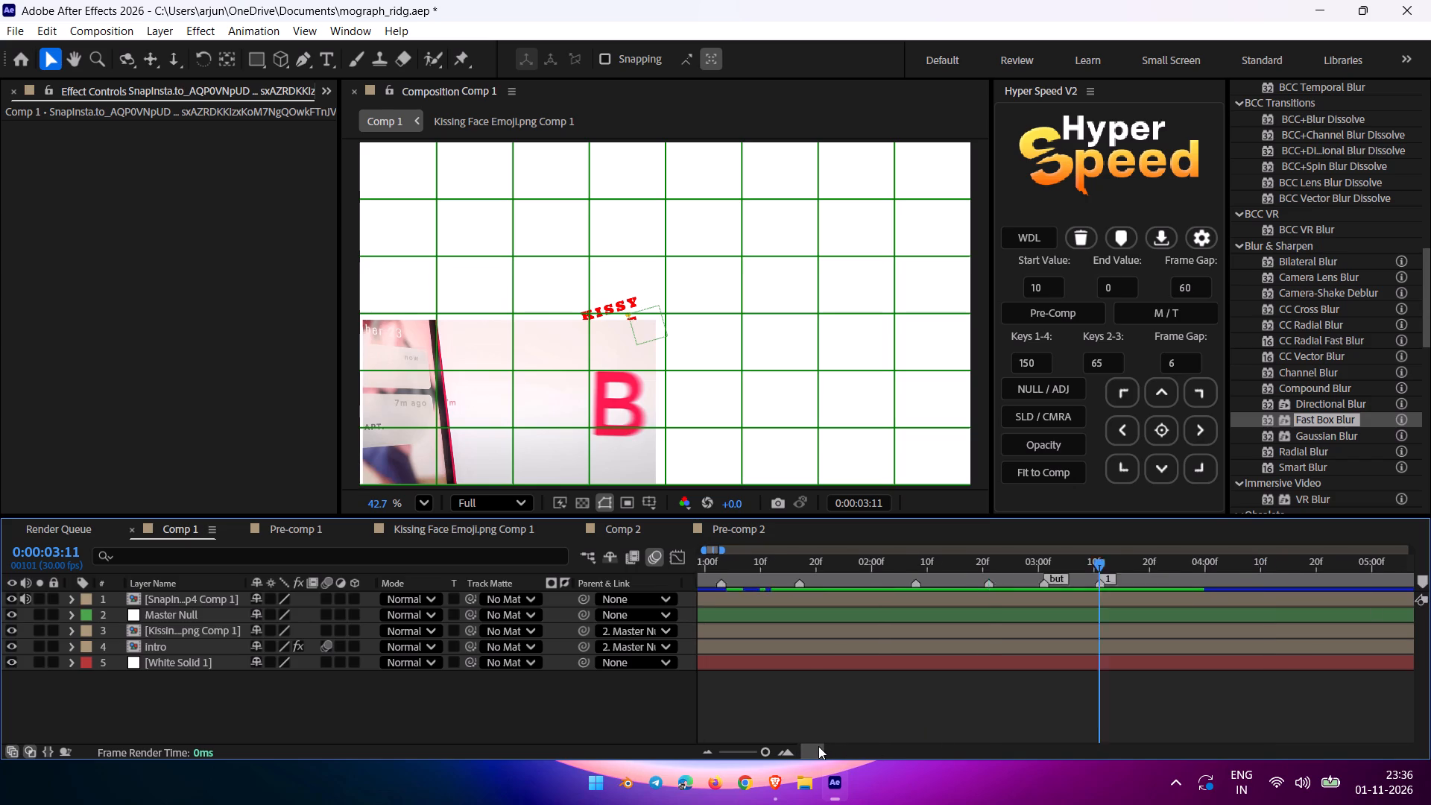
pyautogui.moveTo(932, 559); pyautogui.dragTo(943, 559)
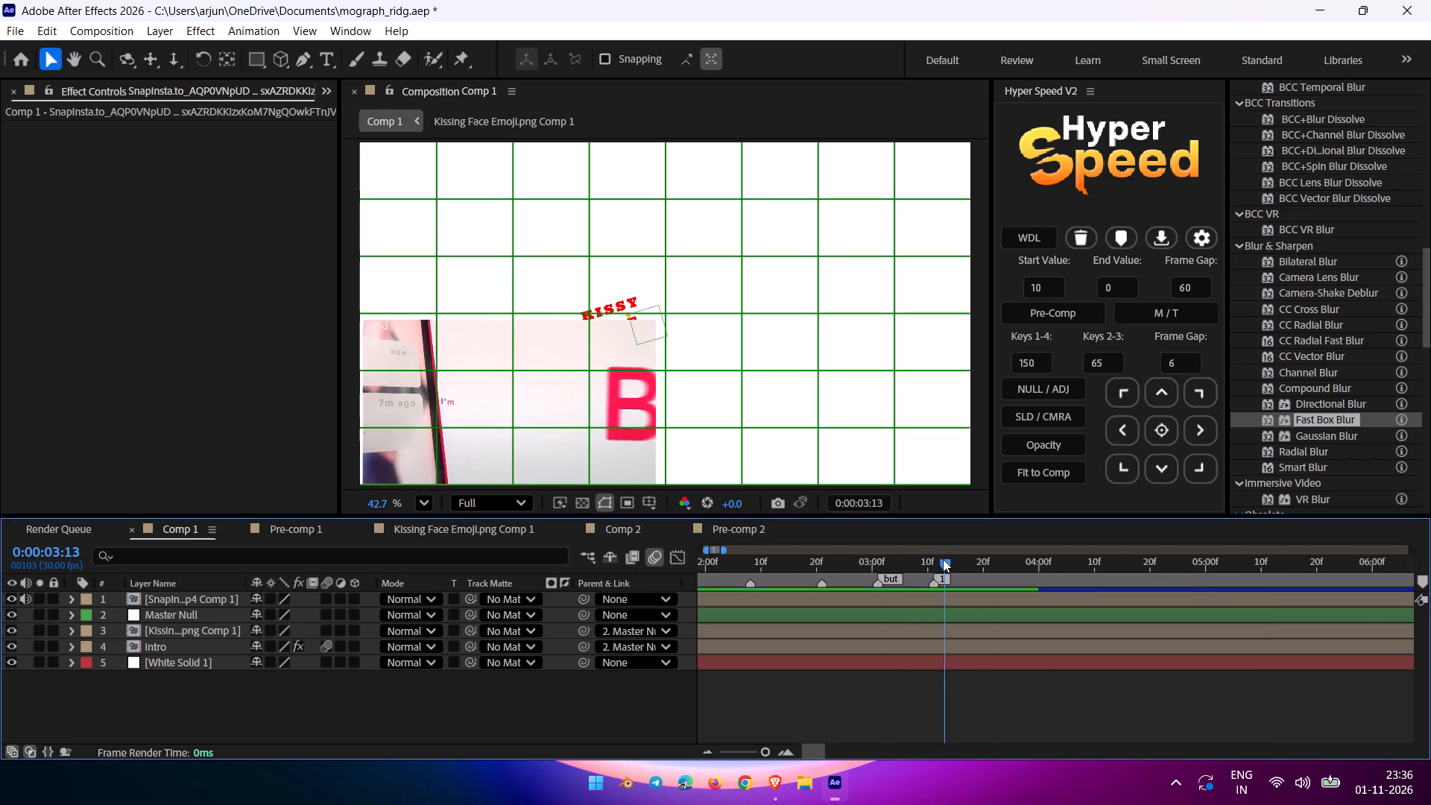
pyautogui.moveTo(943, 559); pyautogui.dragTo(1061, 536)
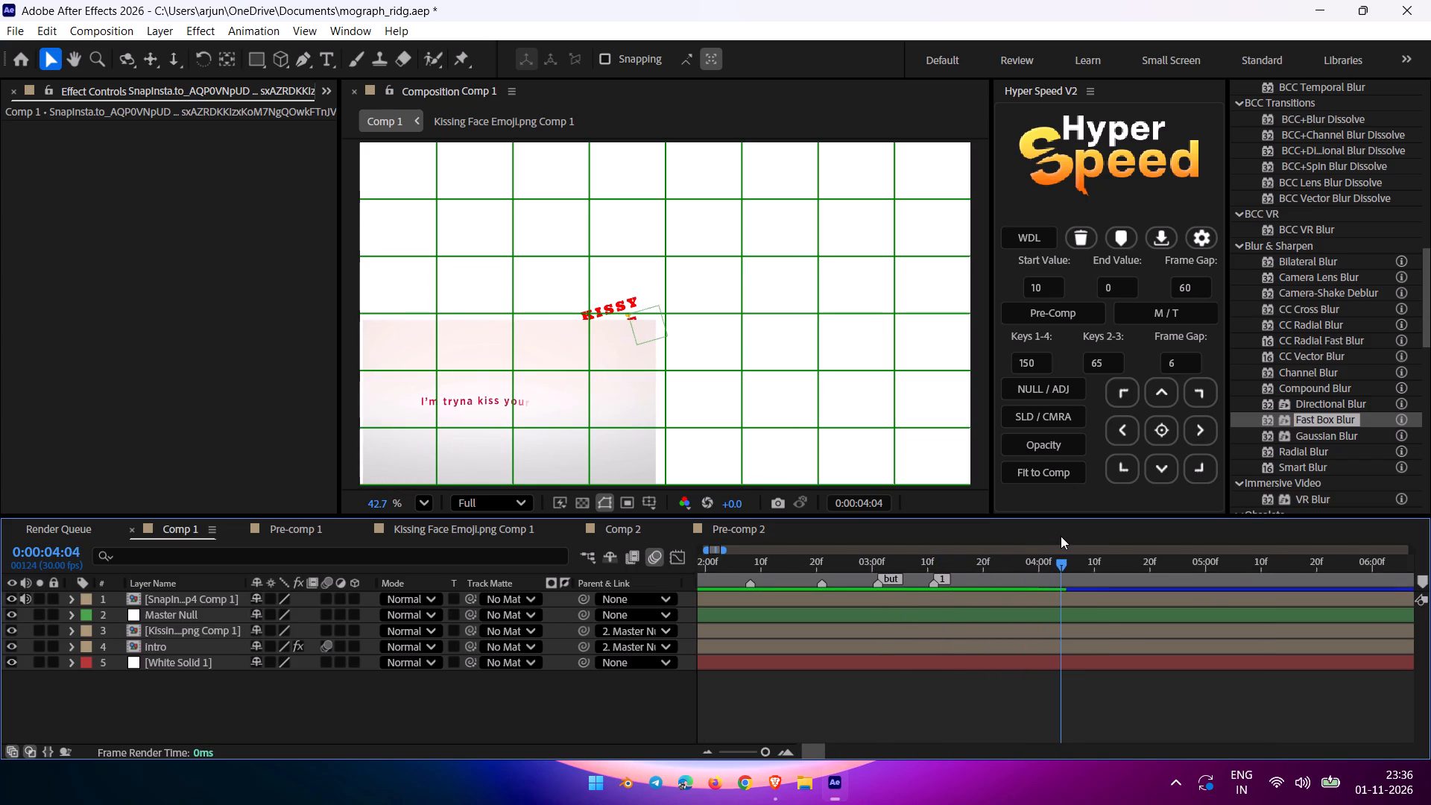
pyautogui.moveTo(1061, 536); pyautogui.dragTo(1149, 522)
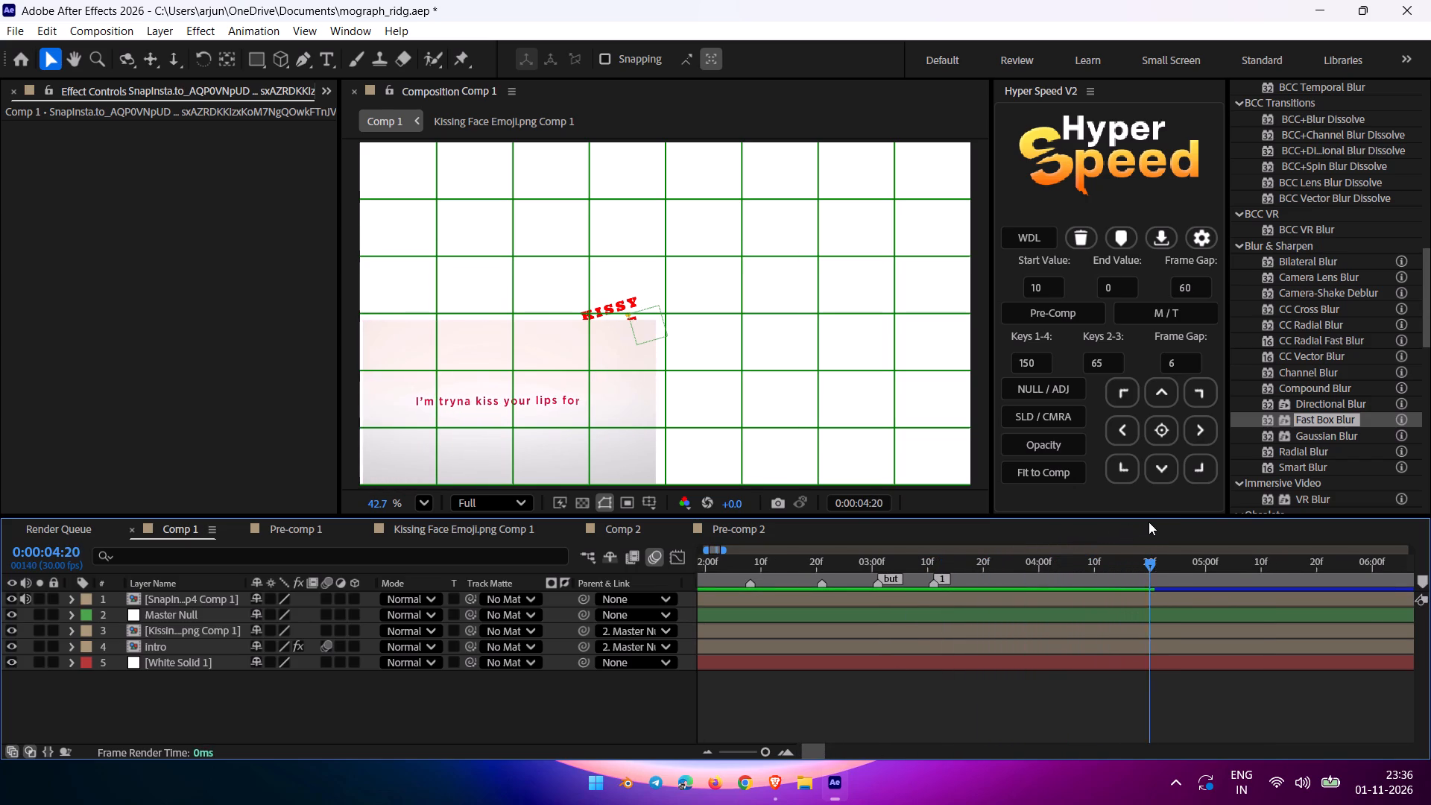
pyautogui.moveTo(1149, 522); pyautogui.dragTo(1236, 511)
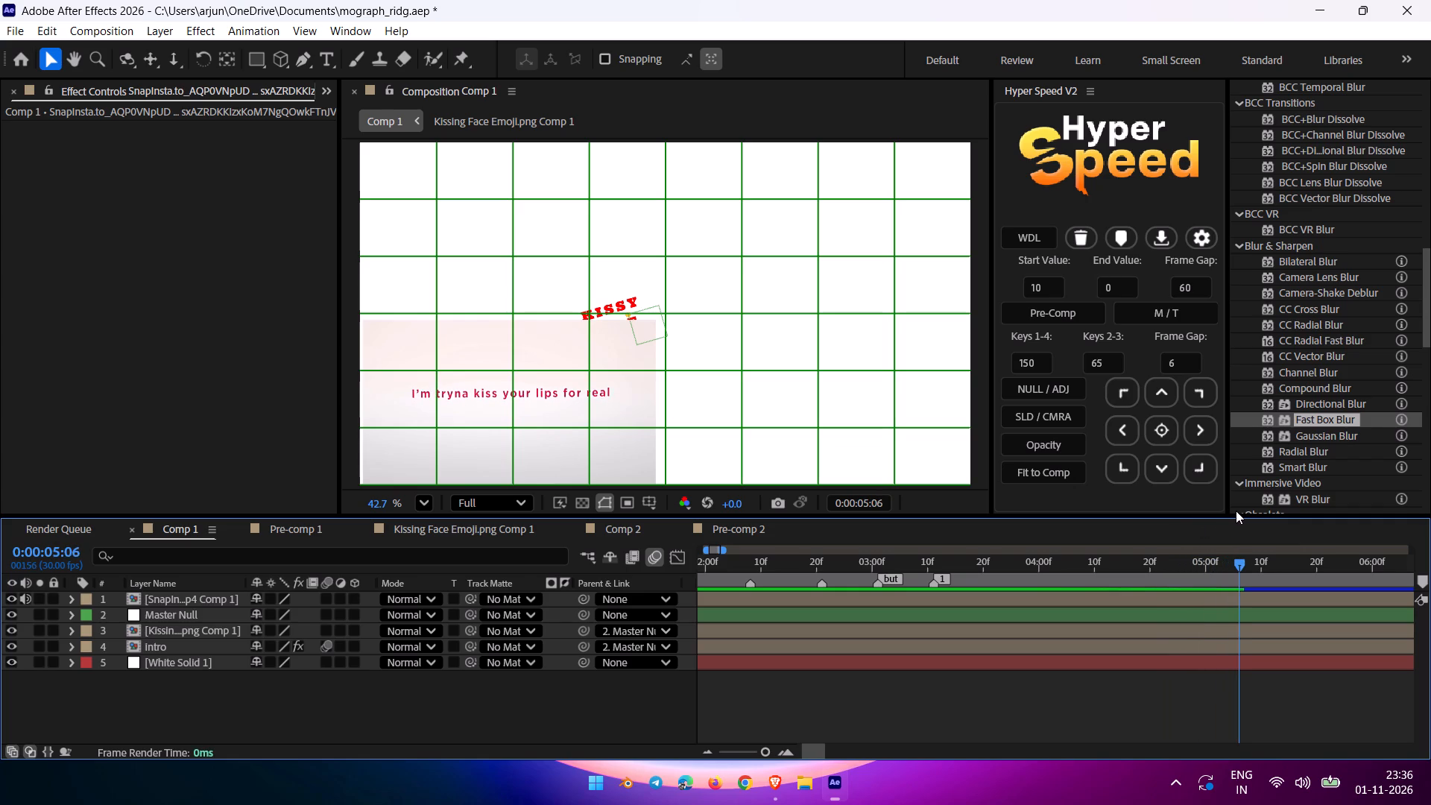
pyautogui.moveTo(1236, 511); pyautogui.dragTo(1254, 505)
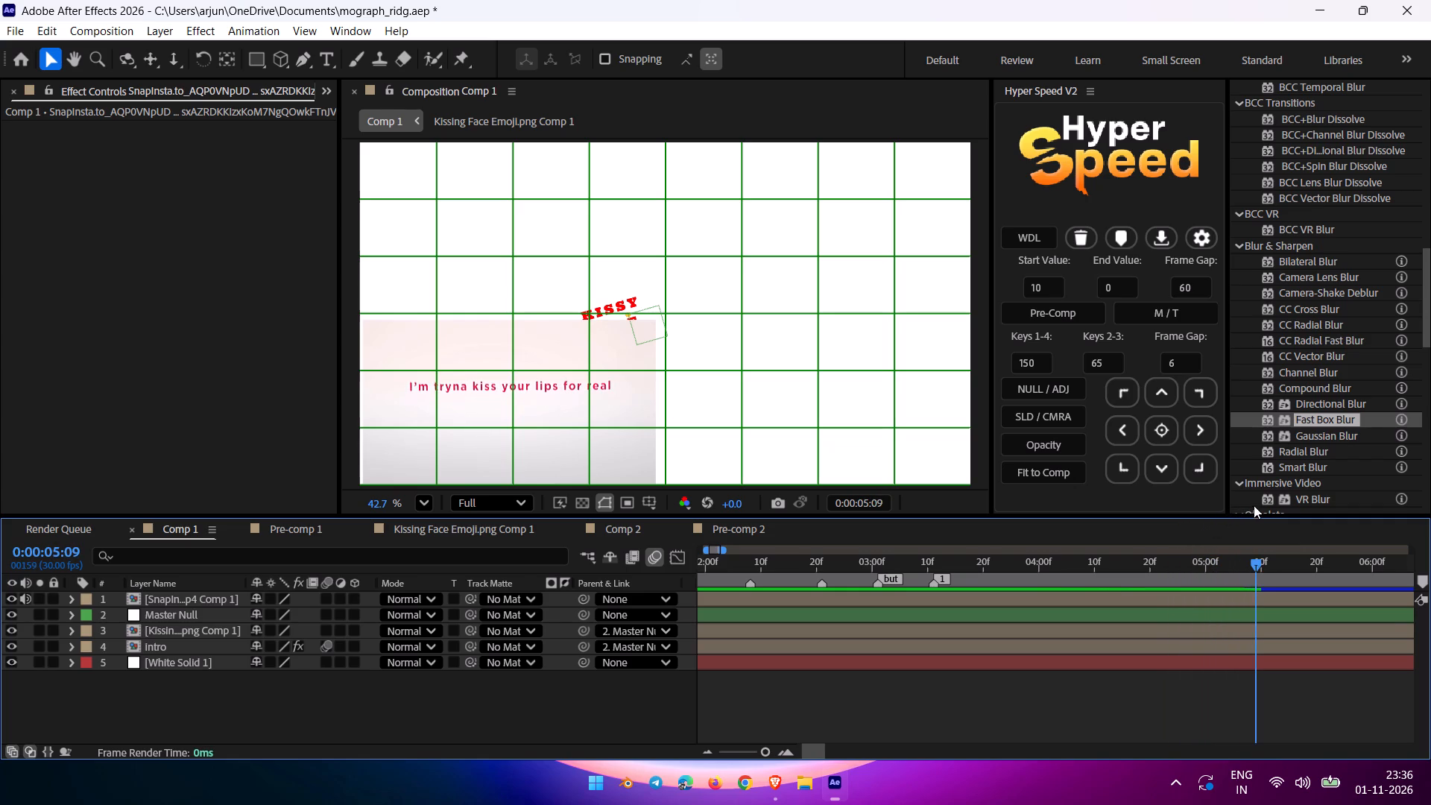
pyautogui.moveTo(1254, 505); pyautogui.dragTo(1247, 503)
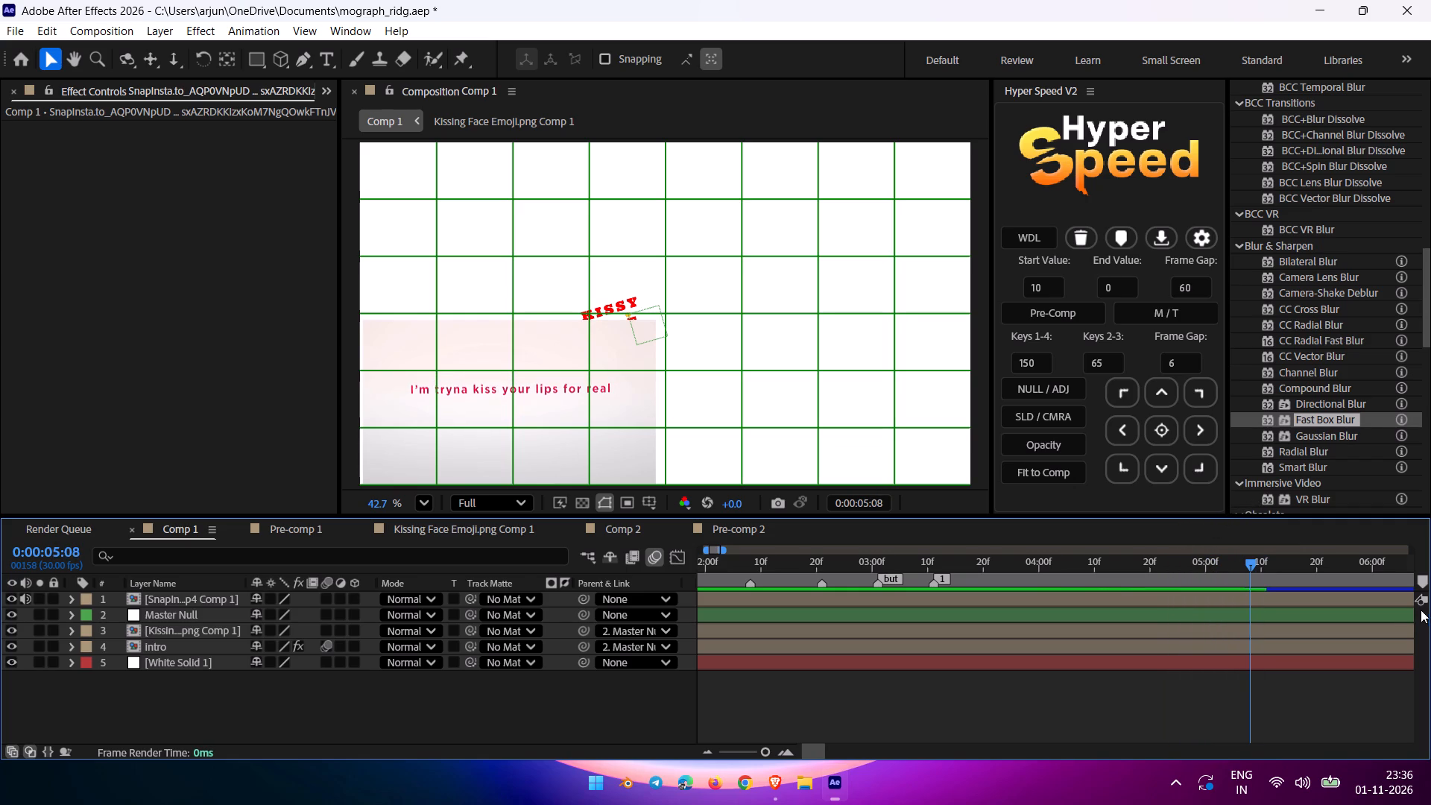
pyautogui.click(1425, 586)
# Add a numbered composition marker at 0:00:05:13, where the first UH comes in below the lyric line in the reference.
pyautogui.click(1249, 553)
pyautogui.moveTo(1249, 560); pyautogui.dragTo(1274, 563)
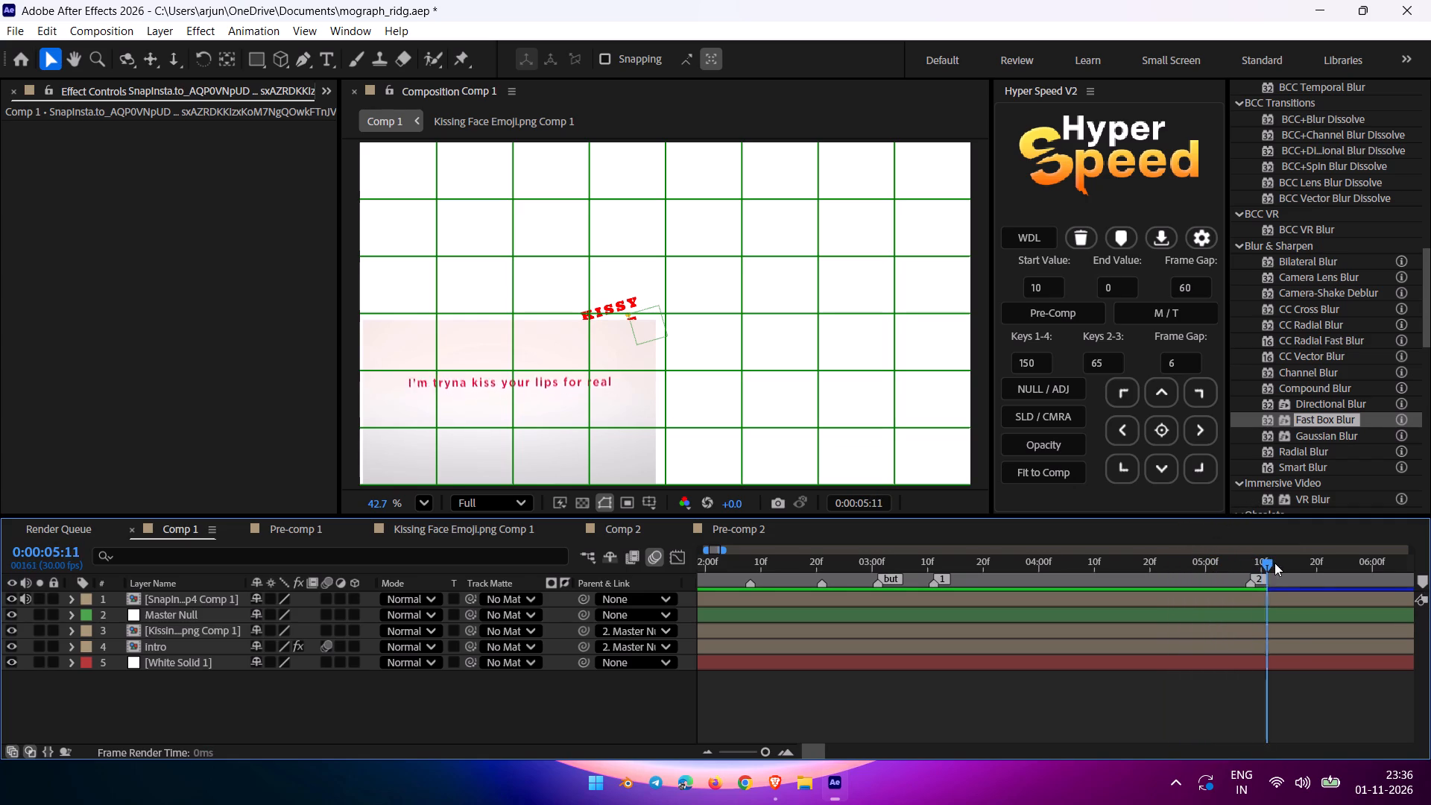
pyautogui.moveTo(1274, 563); pyautogui.dragTo(1270, 566)
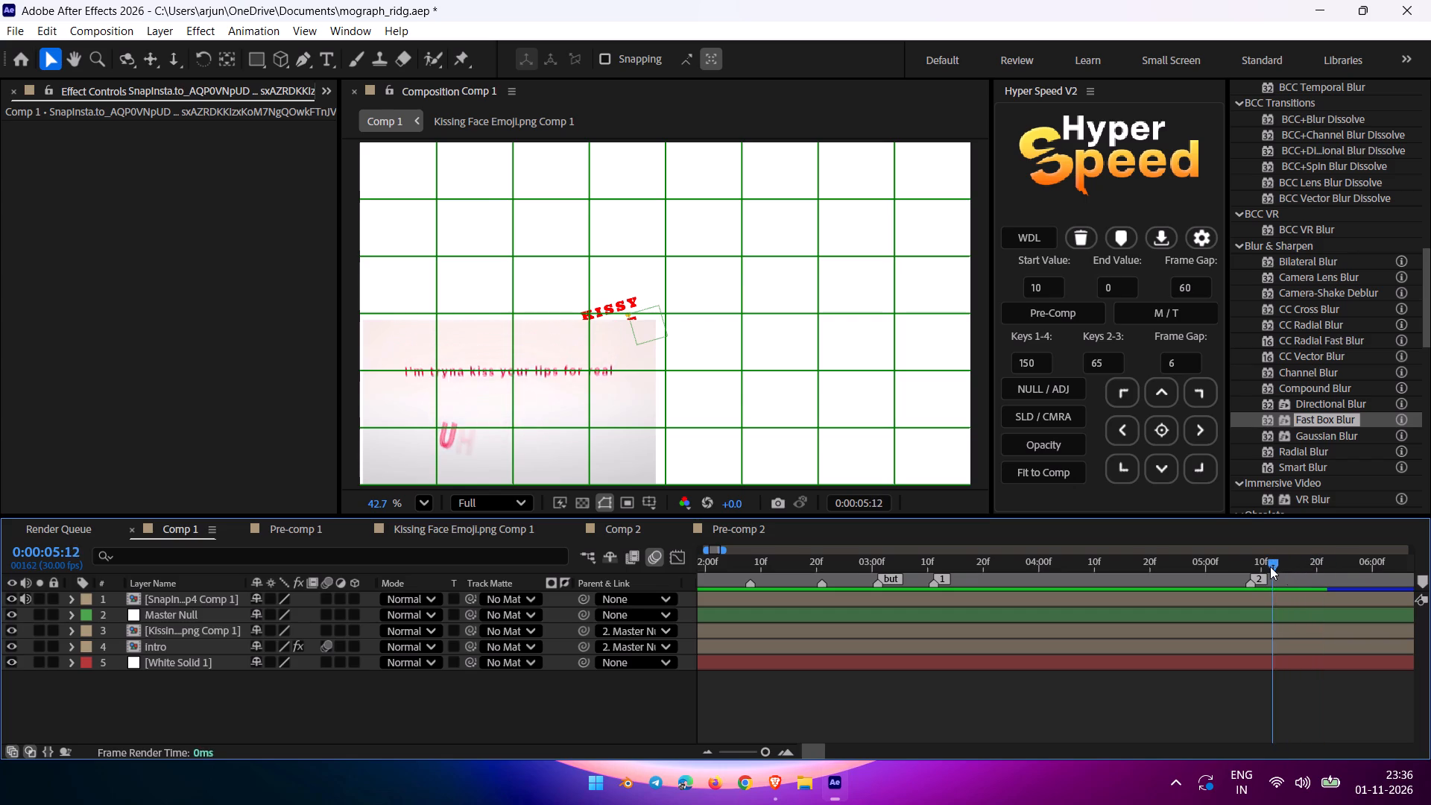
pyautogui.moveTo(1270, 566); pyautogui.dragTo(1277, 587)
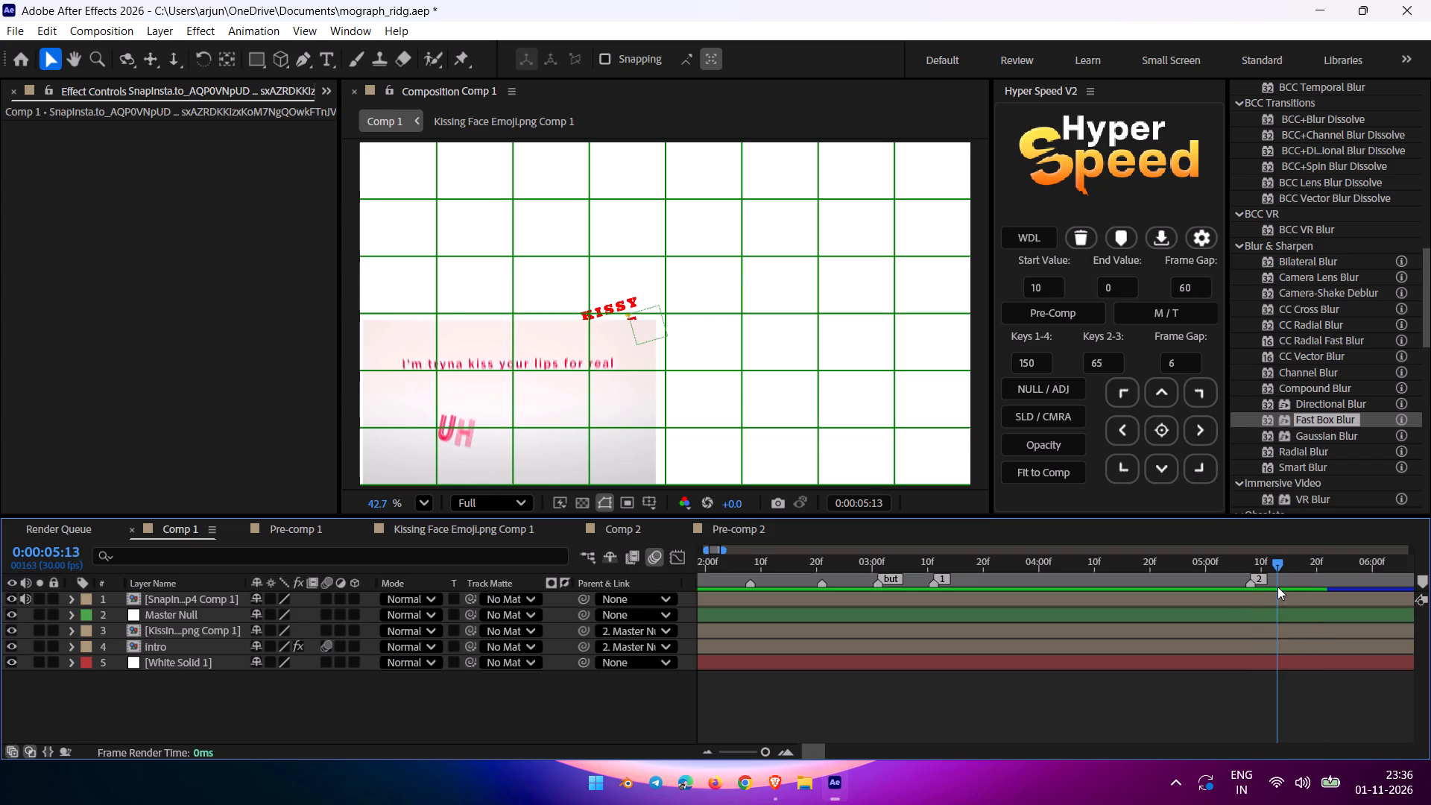
pyautogui.moveTo(1277, 587); pyautogui.dragTo(1279, 589)
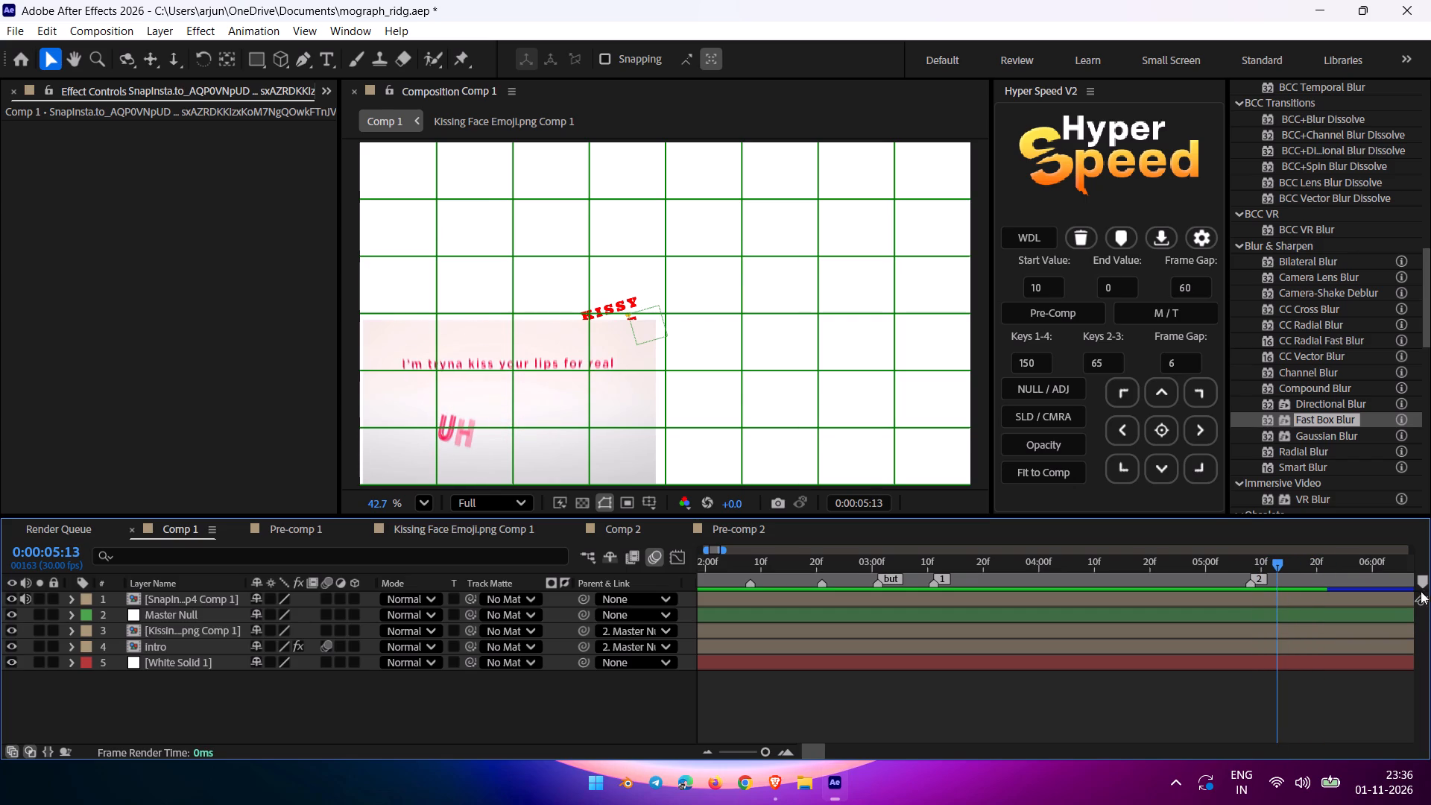
pyautogui.click(1422, 580)
# Add a numbered composition marker at 0:00:06:01, where the second UH-HUH completes in the reference.
pyautogui.moveTo(1279, 563); pyautogui.dragTo(1289, 563)
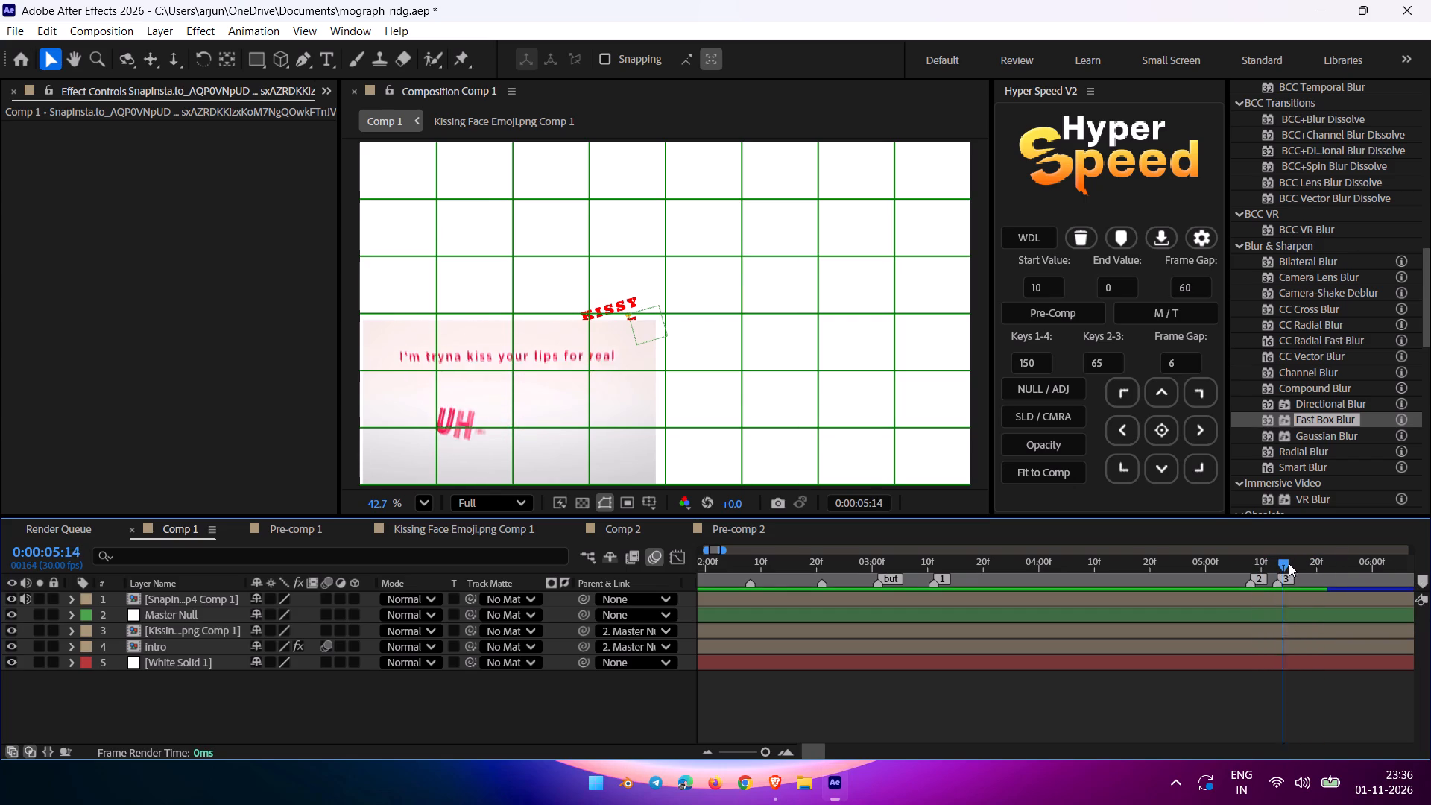
pyautogui.moveTo(1289, 563); pyautogui.dragTo(1377, 563)
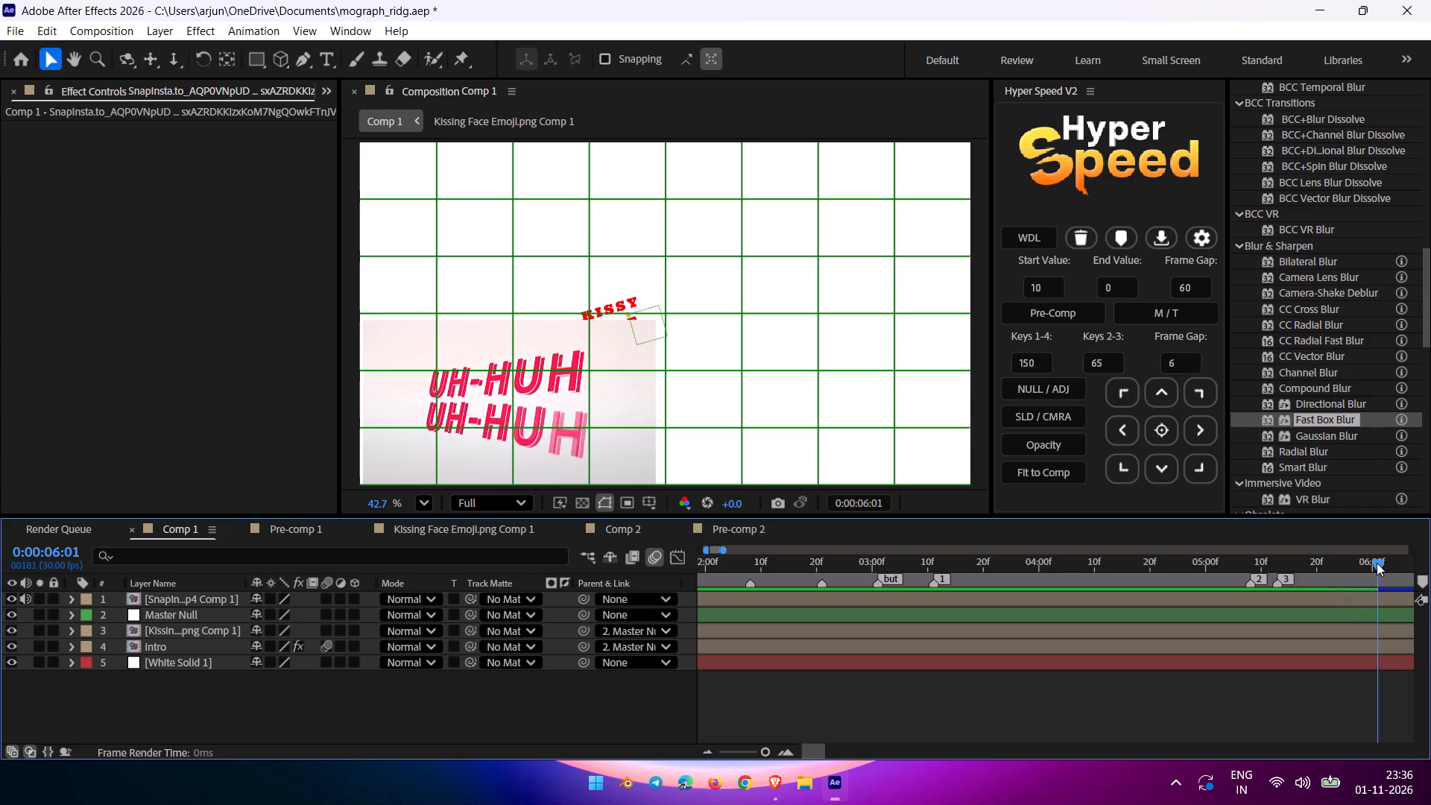
pyautogui.moveTo(1377, 563); pyautogui.dragTo(1379, 564)
pyautogui.moveTo(1379, 564); pyautogui.dragTo(1023, 602)
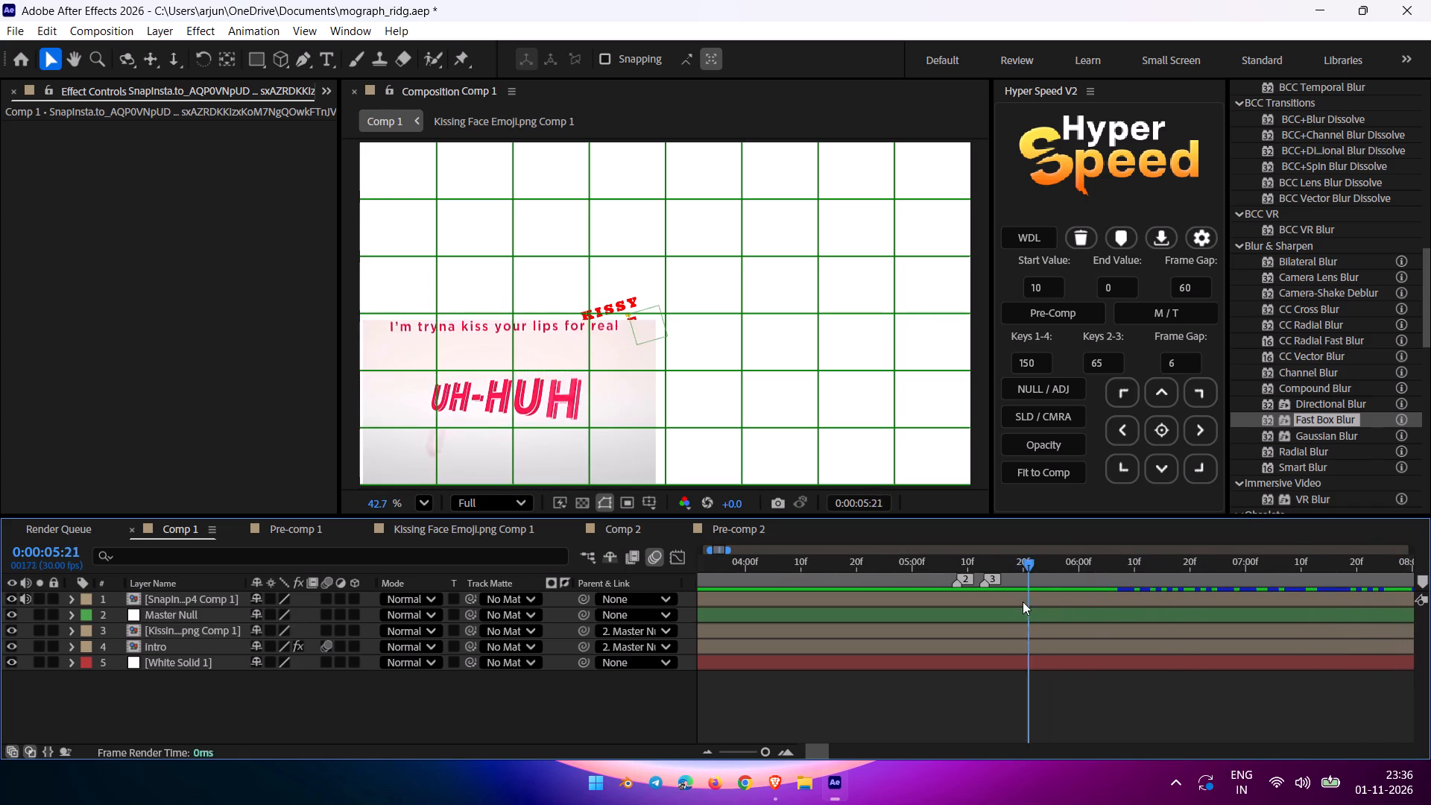
pyautogui.moveTo(1023, 602); pyautogui.dragTo(1080, 585)
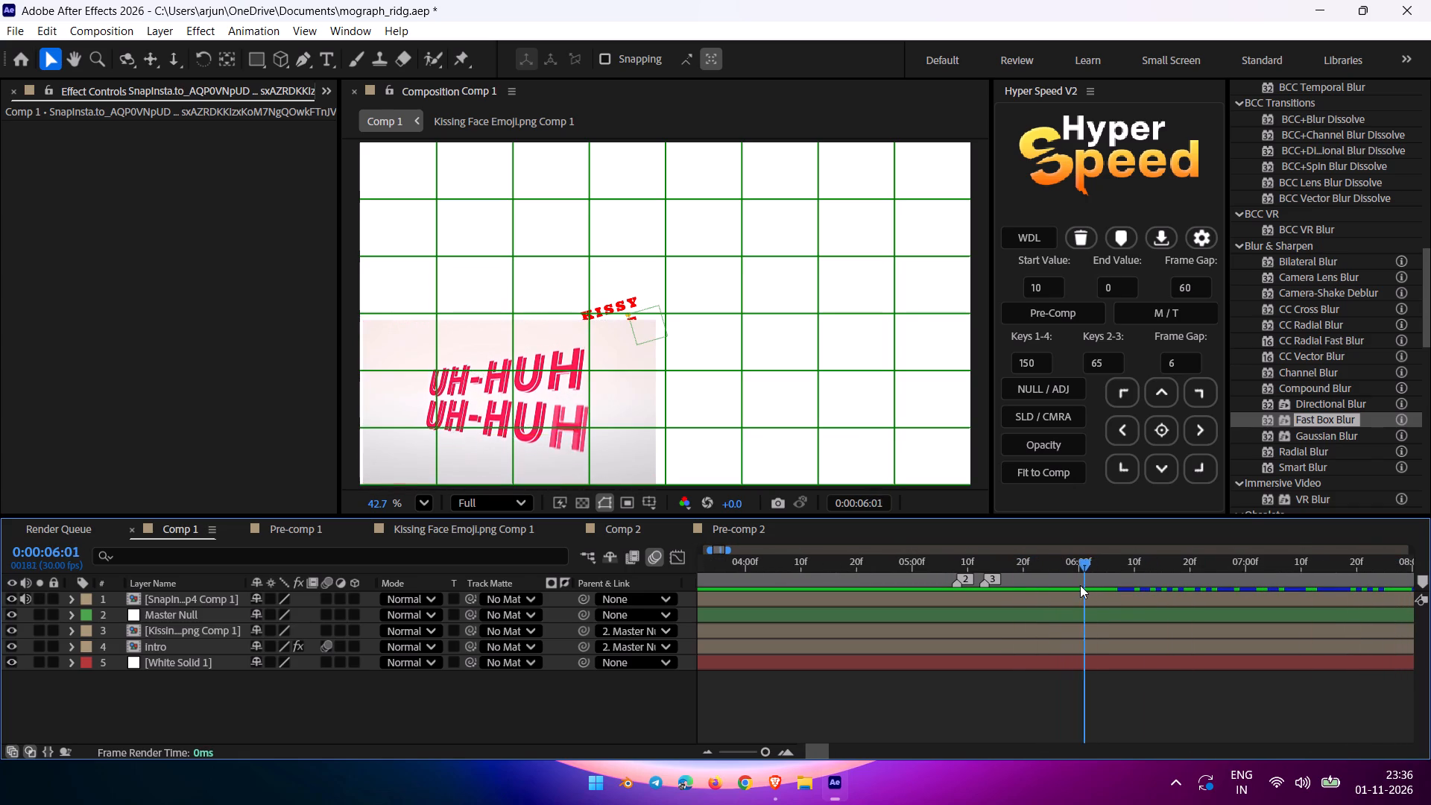
pyautogui.moveTo(1080, 585); pyautogui.dragTo(1084, 592)
pyautogui.click(1424, 577)
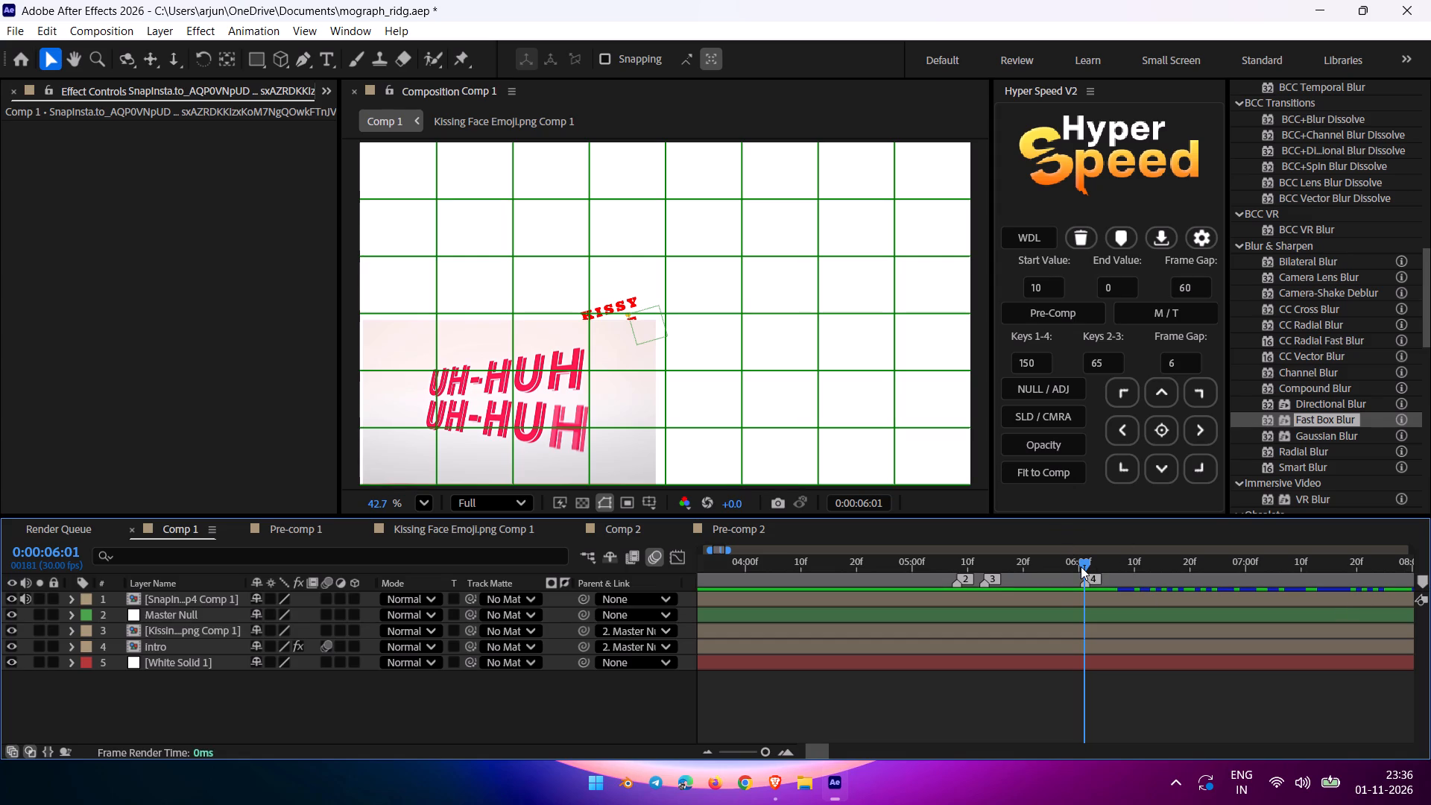
# Find the frame where the word RED fades in on the red background and add a numbered composition marker at 0:00:06:19.
pyautogui.moveTo(1081, 566); pyautogui.dragTo(1211, 549)
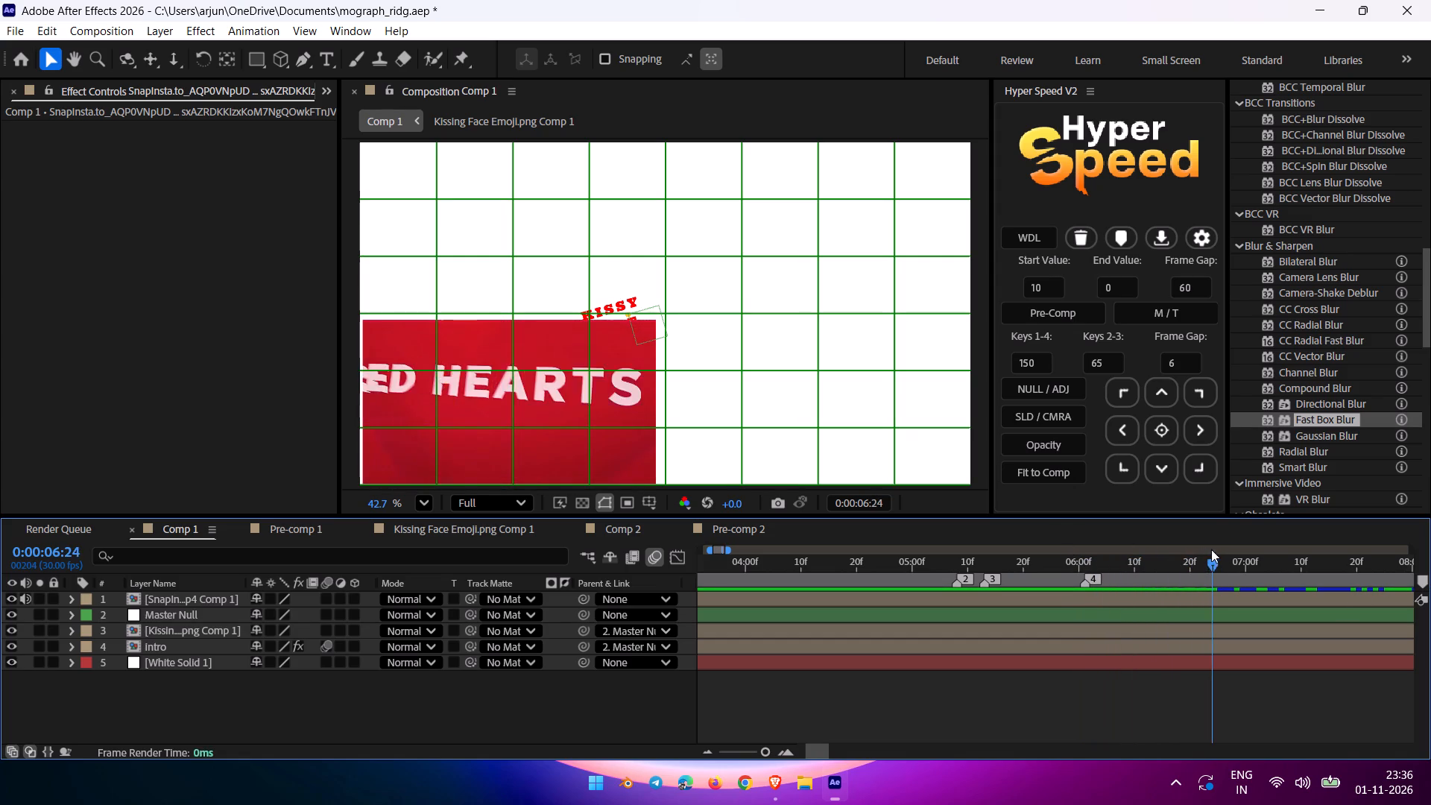
pyautogui.moveTo(1211, 549); pyautogui.dragTo(1187, 557)
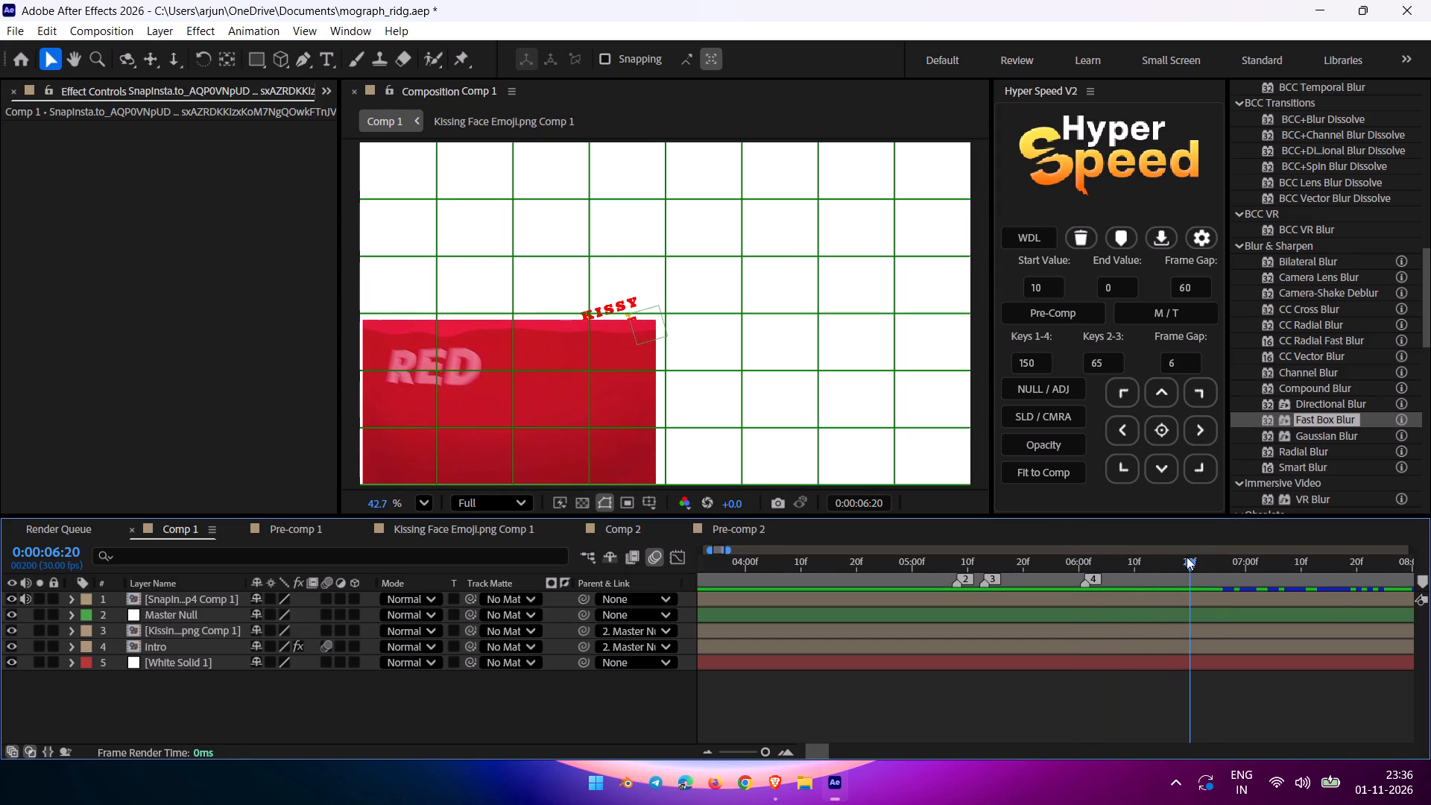
pyautogui.moveTo(1187, 557); pyautogui.dragTo(1174, 559)
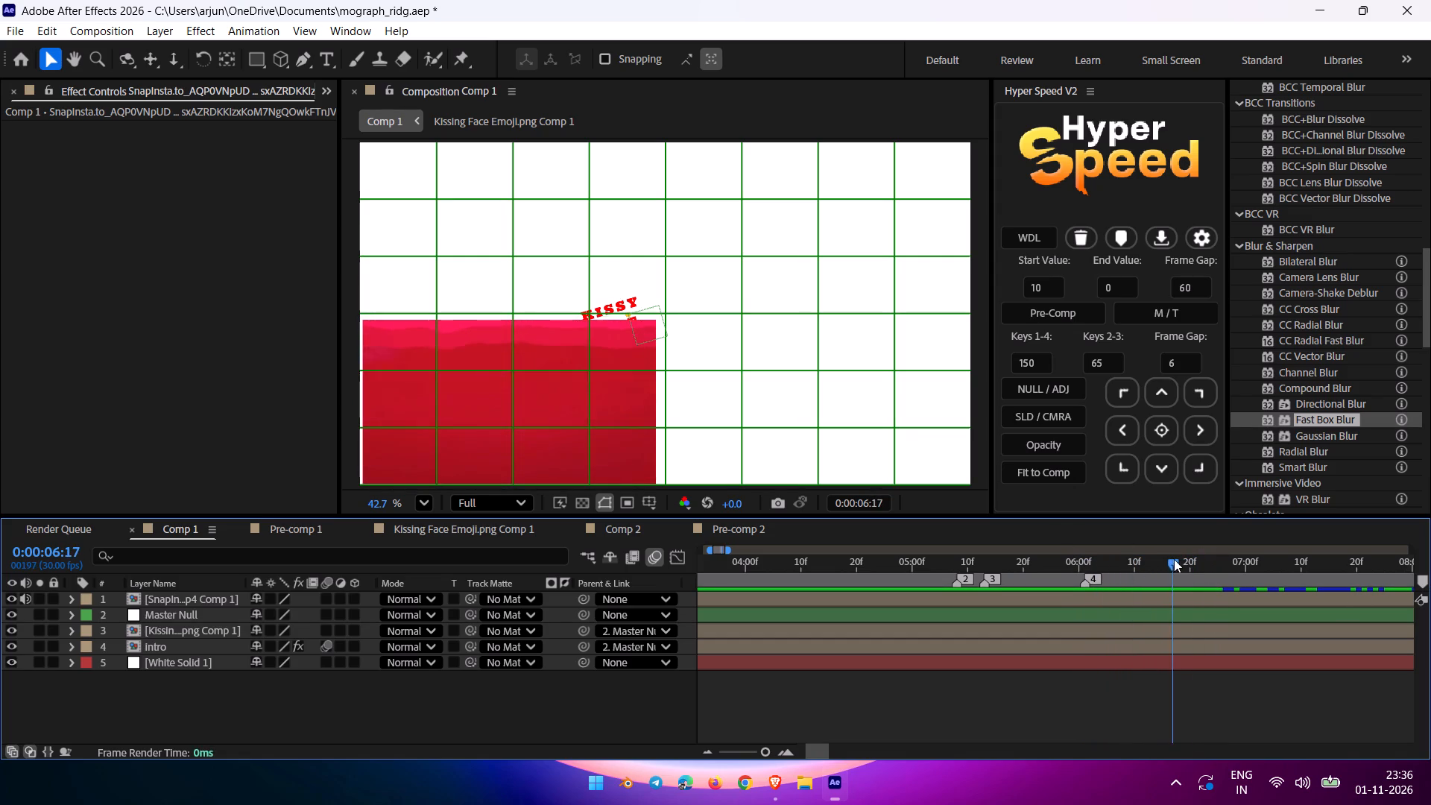
pyautogui.moveTo(1174, 559); pyautogui.dragTo(1181, 557)
pyautogui.click(1421, 581)
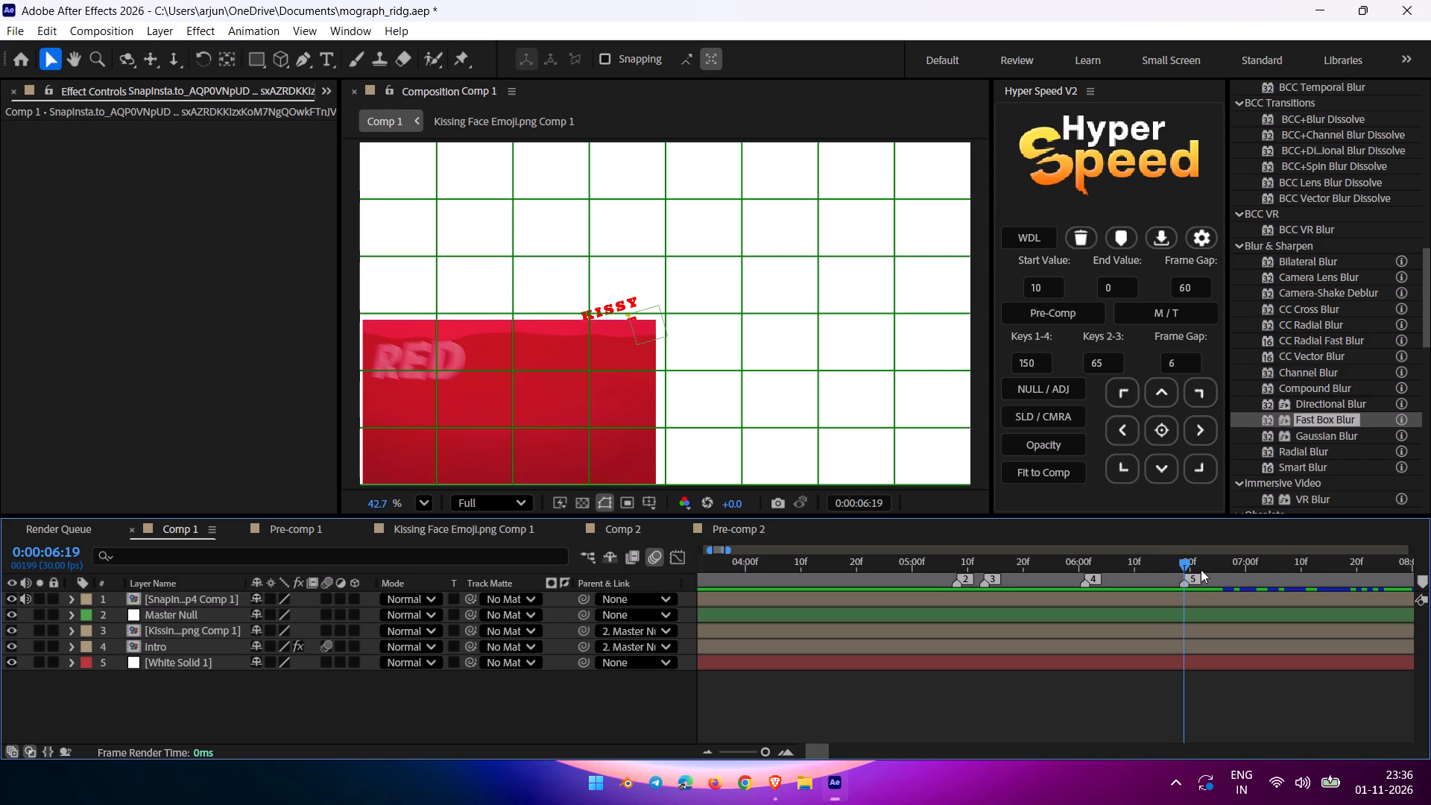
# Examine the reference's timing from the RED HEARTS text through THAT'S WHAT IM ON to COME GIVE.
pyautogui.moveTo(1182, 563); pyautogui.dragTo(1300, 552)
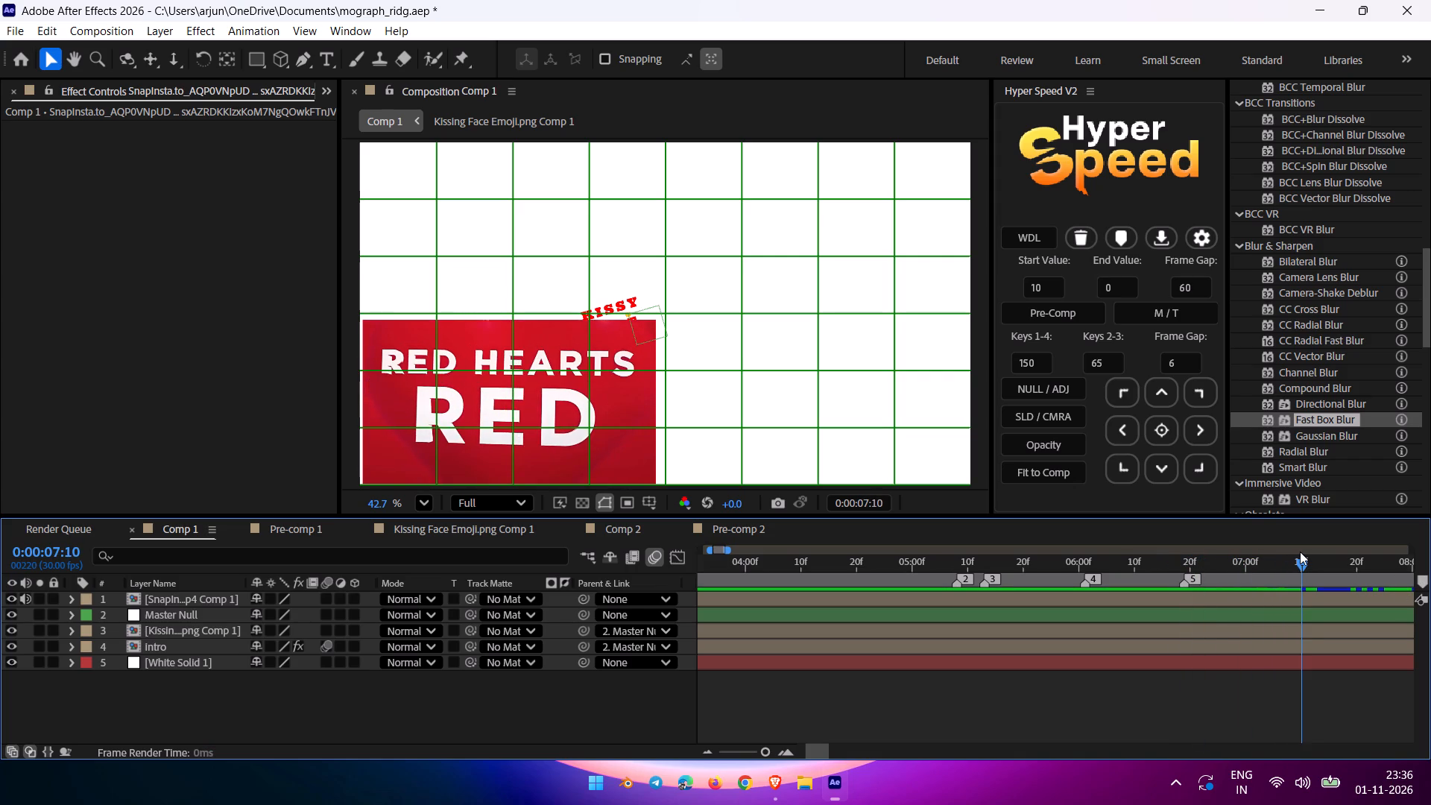
pyautogui.moveTo(1300, 552); pyautogui.dragTo(1318, 568)
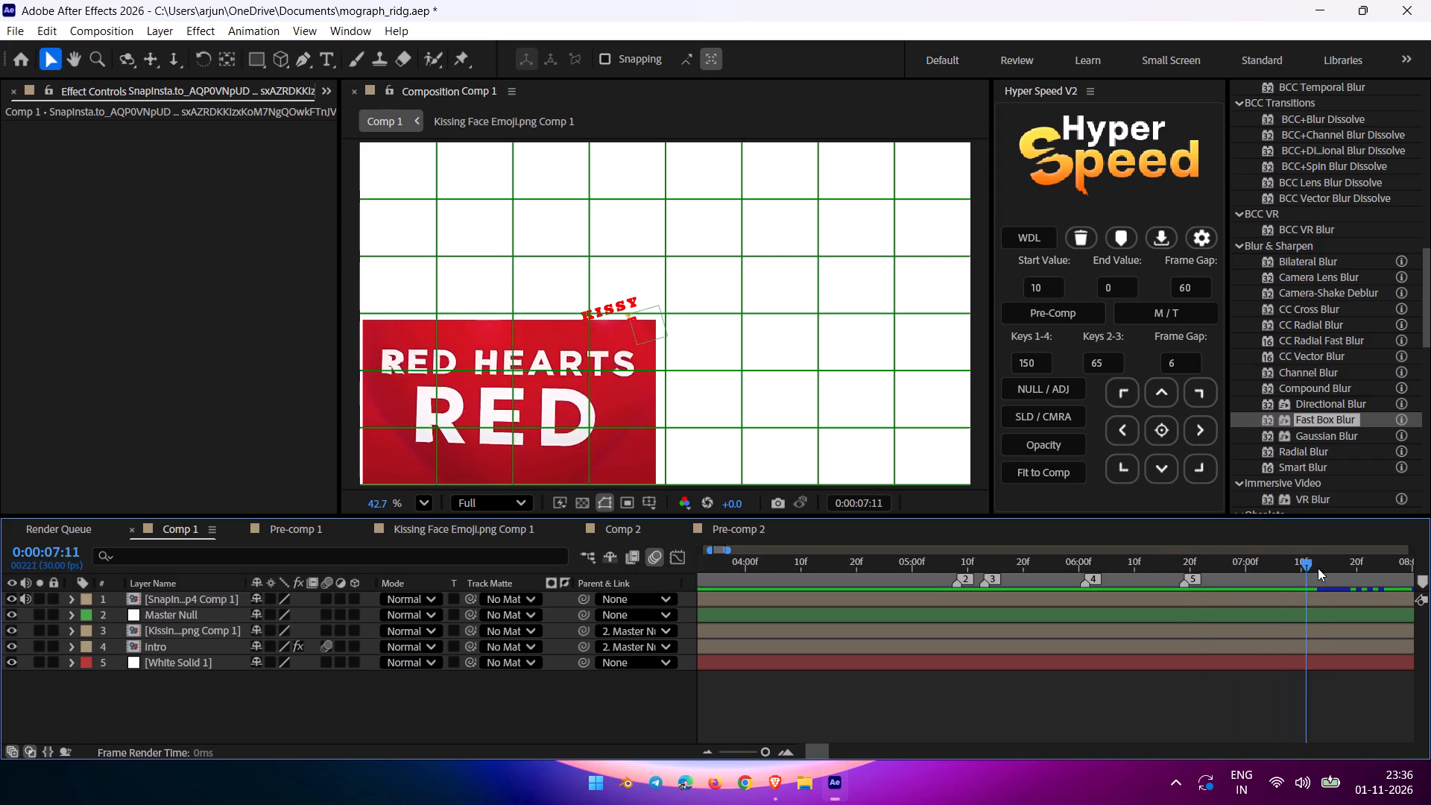
pyautogui.moveTo(1318, 568); pyautogui.dragTo(1304, 582)
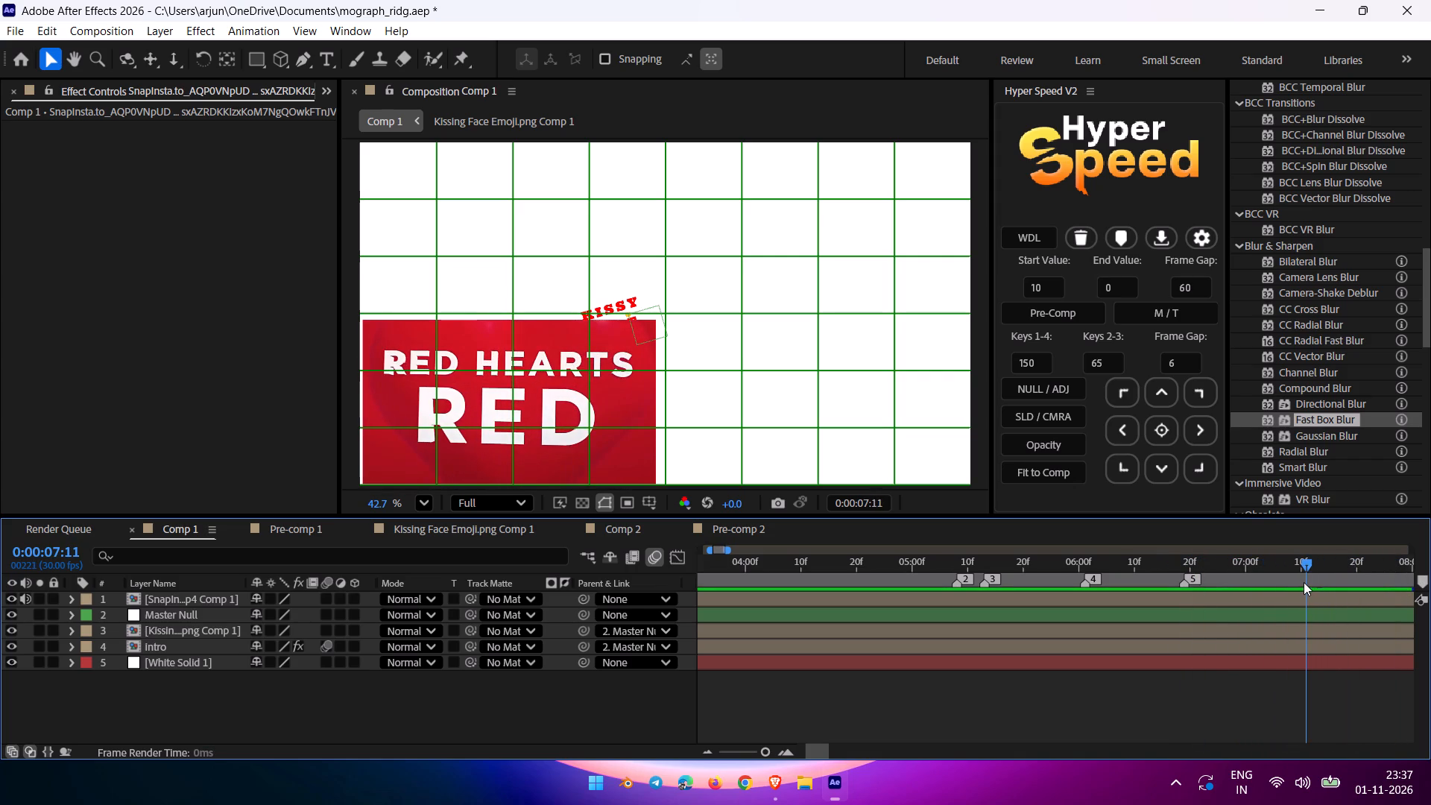
pyautogui.moveTo(1304, 582); pyautogui.dragTo(1393, 602)
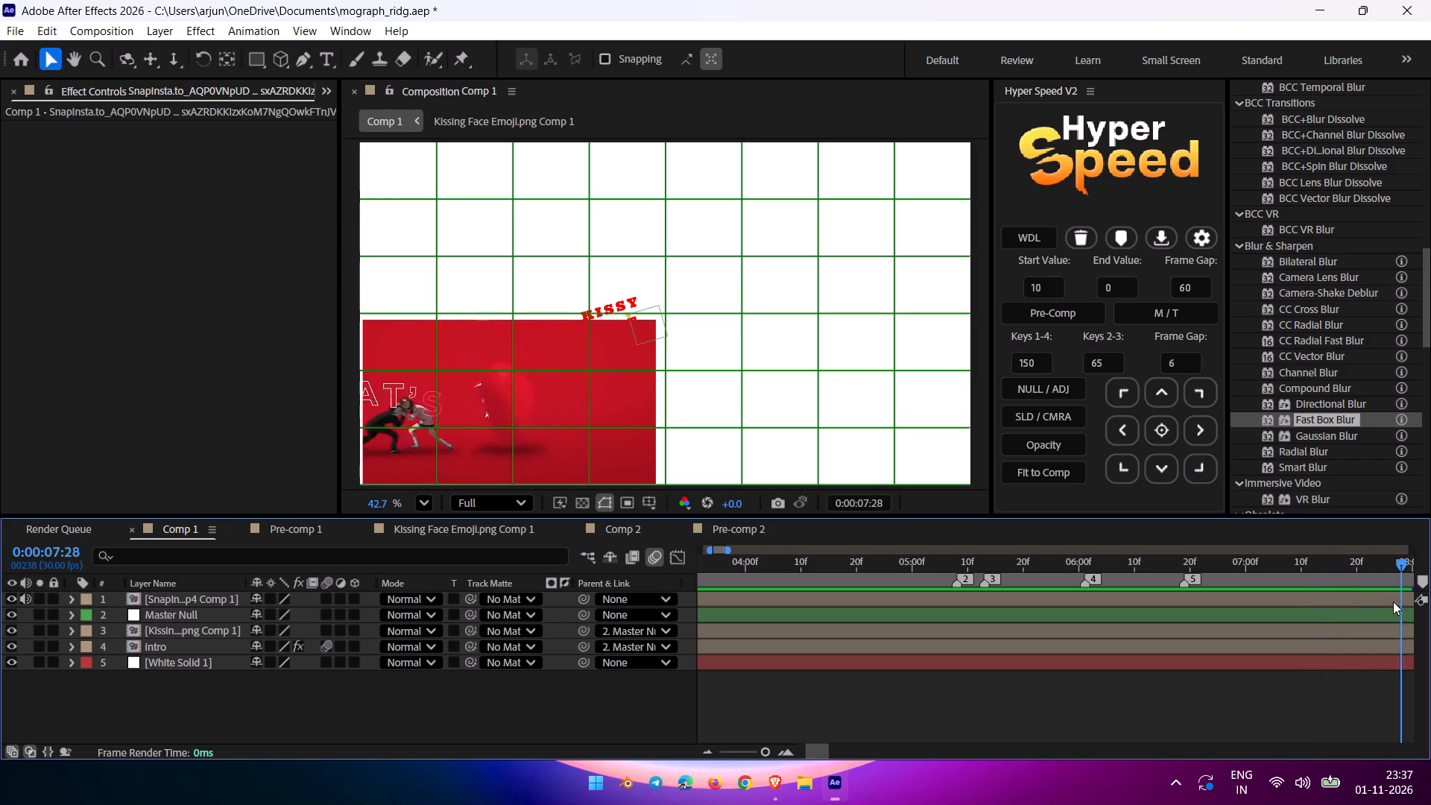
pyautogui.moveTo(1393, 602); pyautogui.dragTo(1362, 607)
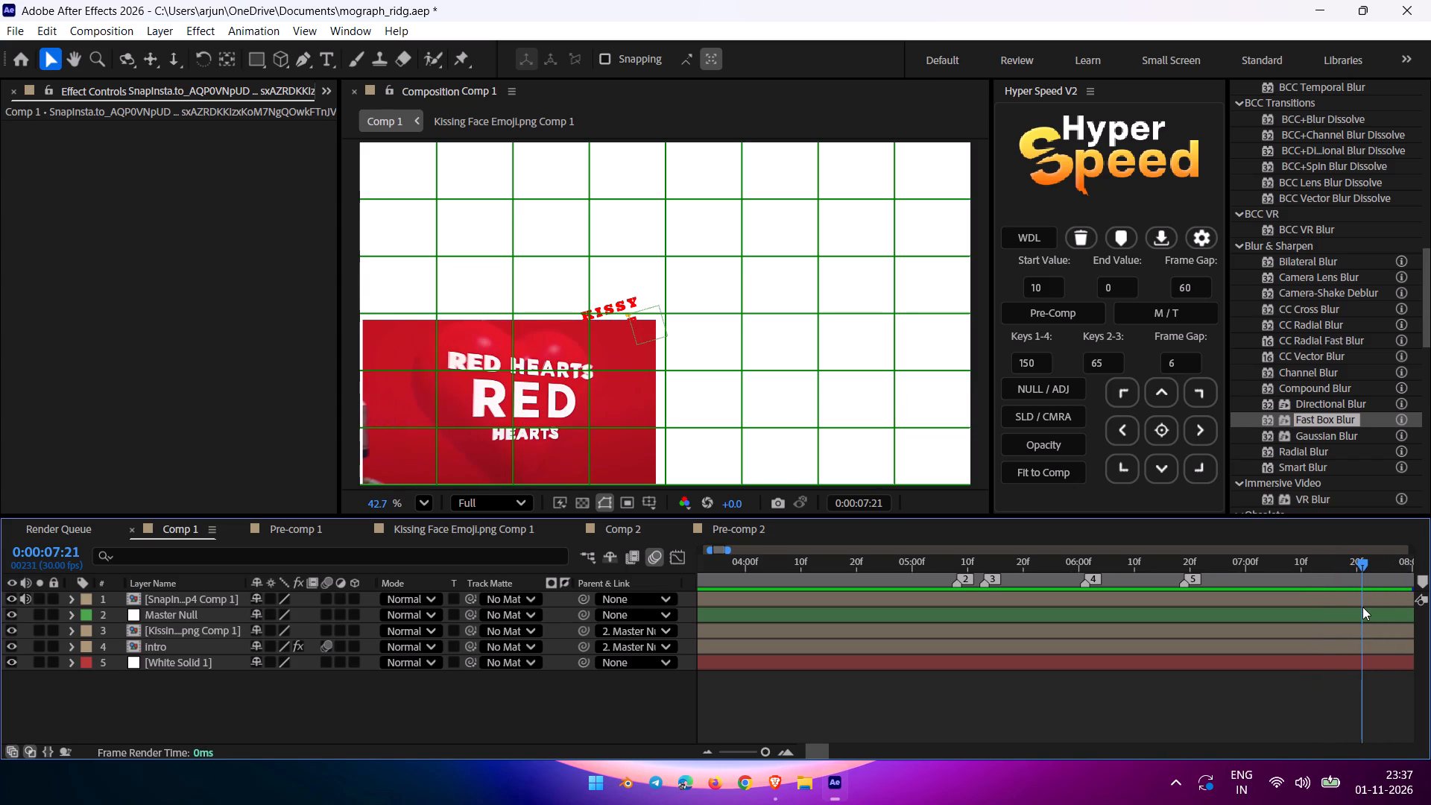
pyautogui.moveTo(1364, 557); pyautogui.dragTo(1377, 552)
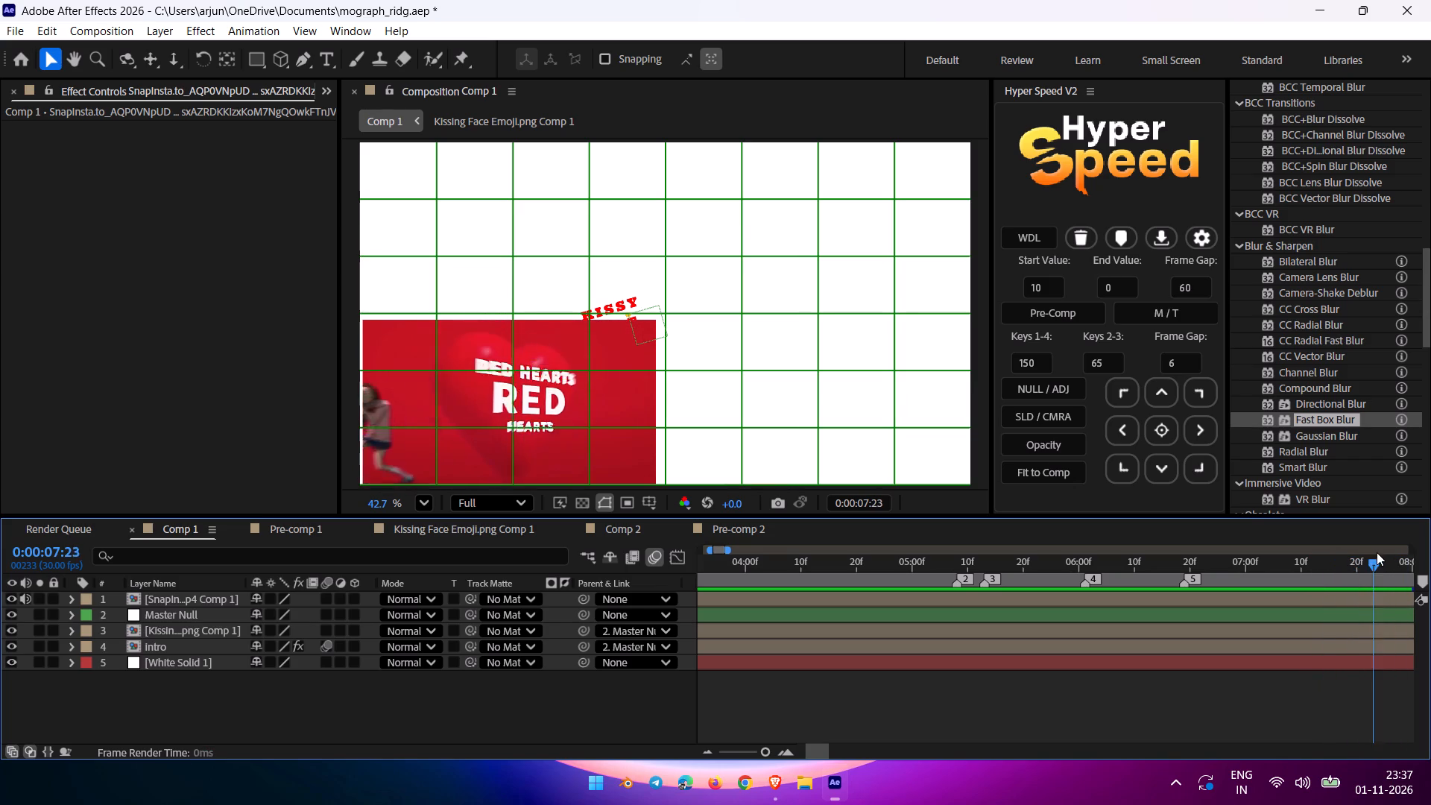
pyautogui.moveTo(1377, 552); pyautogui.dragTo(723, 625)
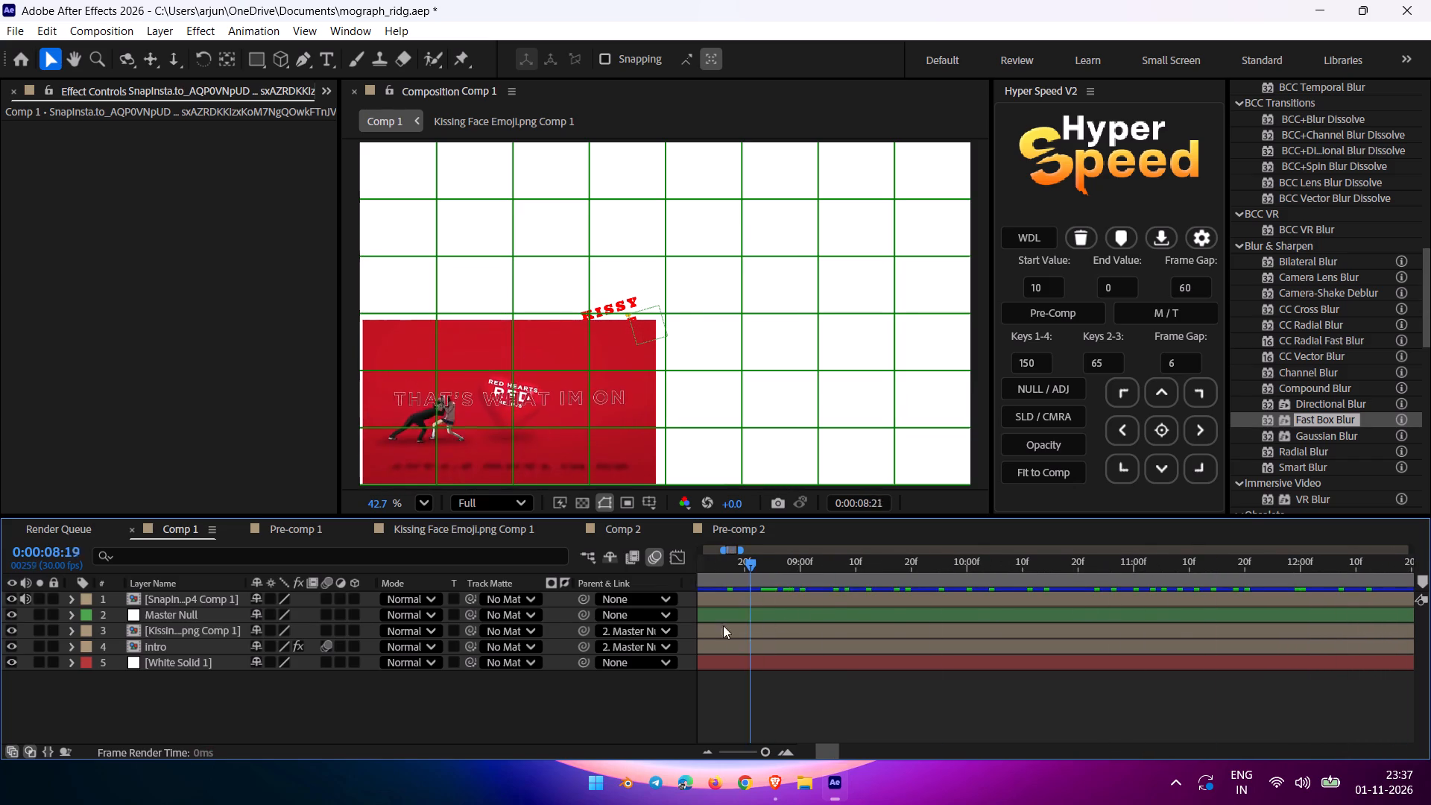
pyautogui.moveTo(723, 625); pyautogui.dragTo(1135, 571)
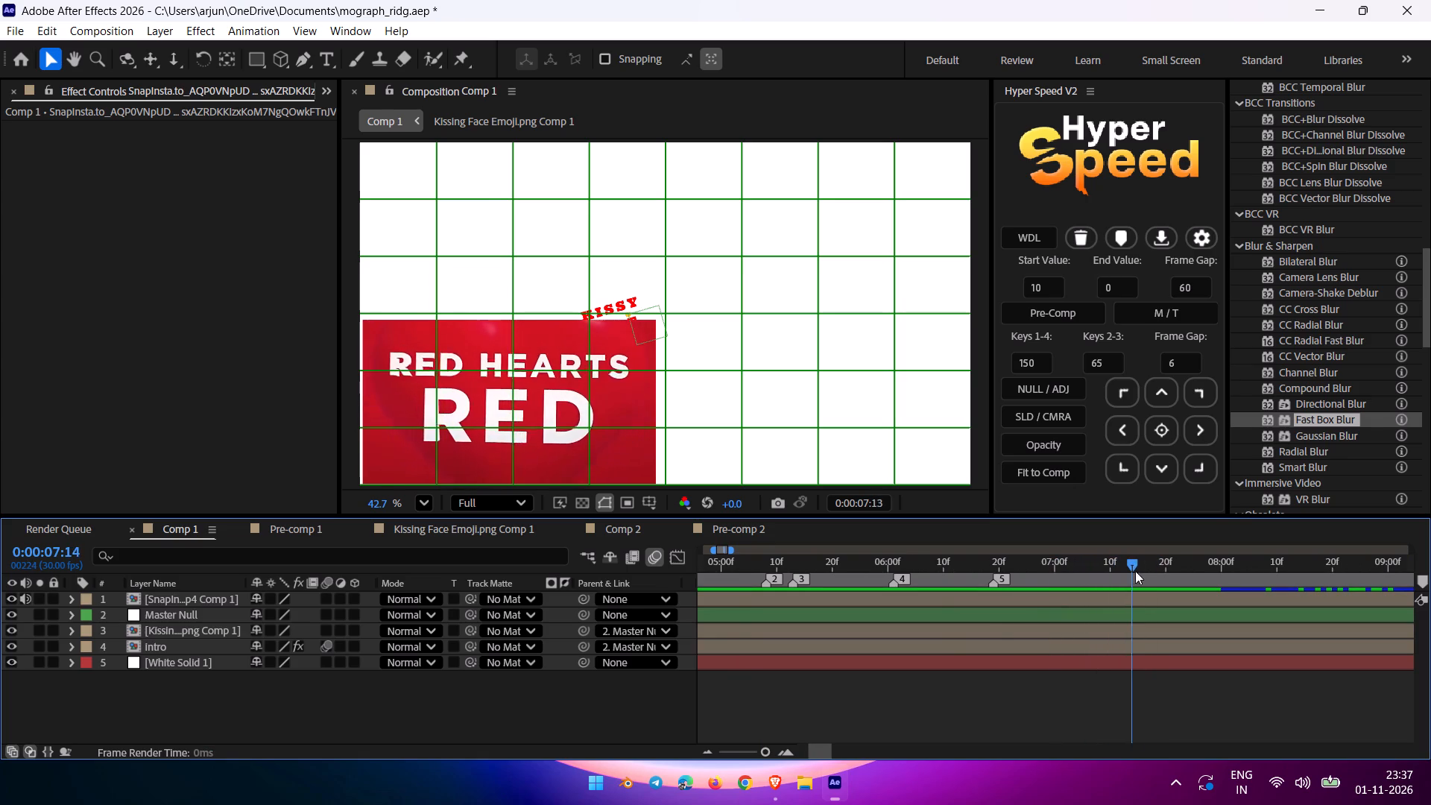
pyautogui.moveTo(1135, 571); pyautogui.dragTo(1245, 549)
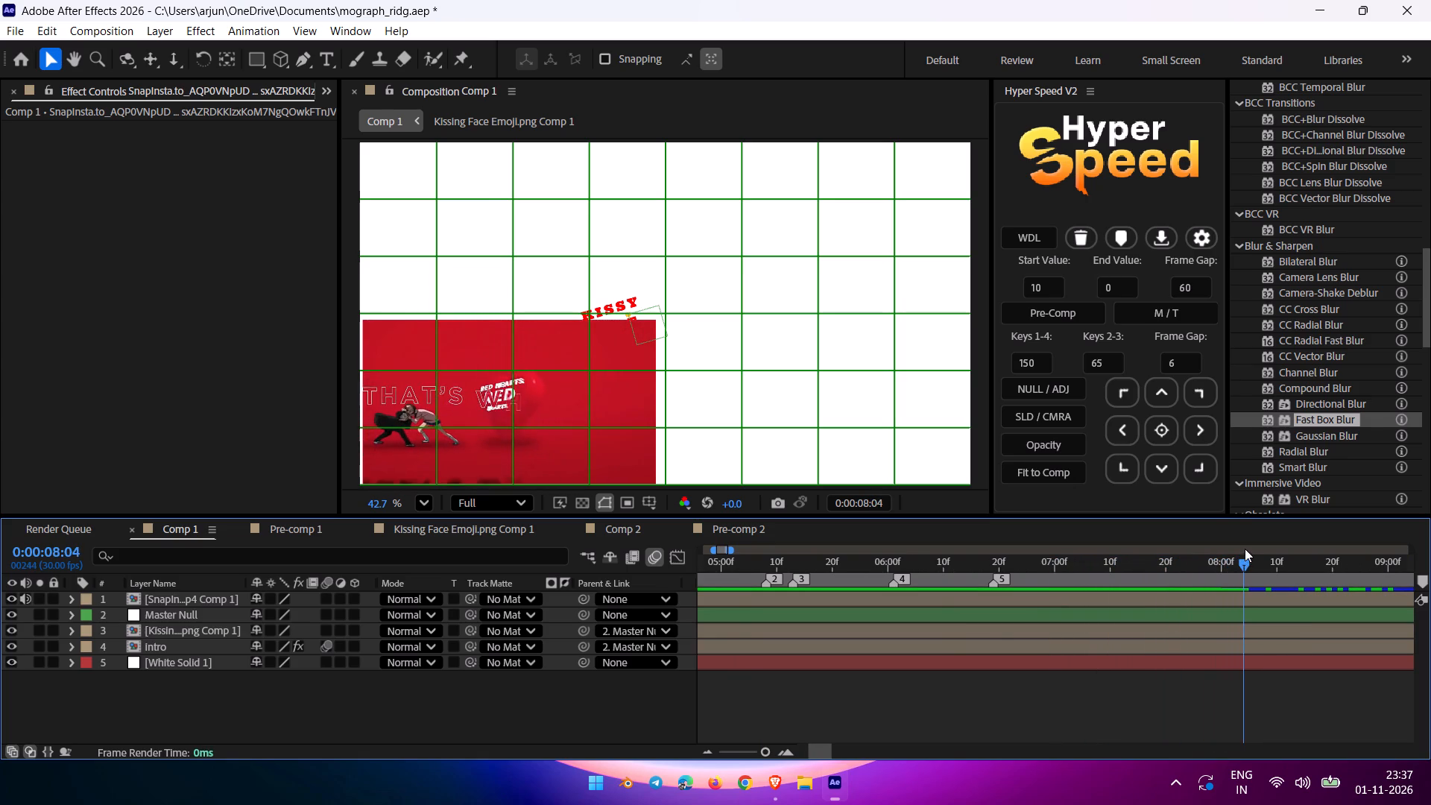
pyautogui.moveTo(1245, 549); pyautogui.dragTo(1336, 528)
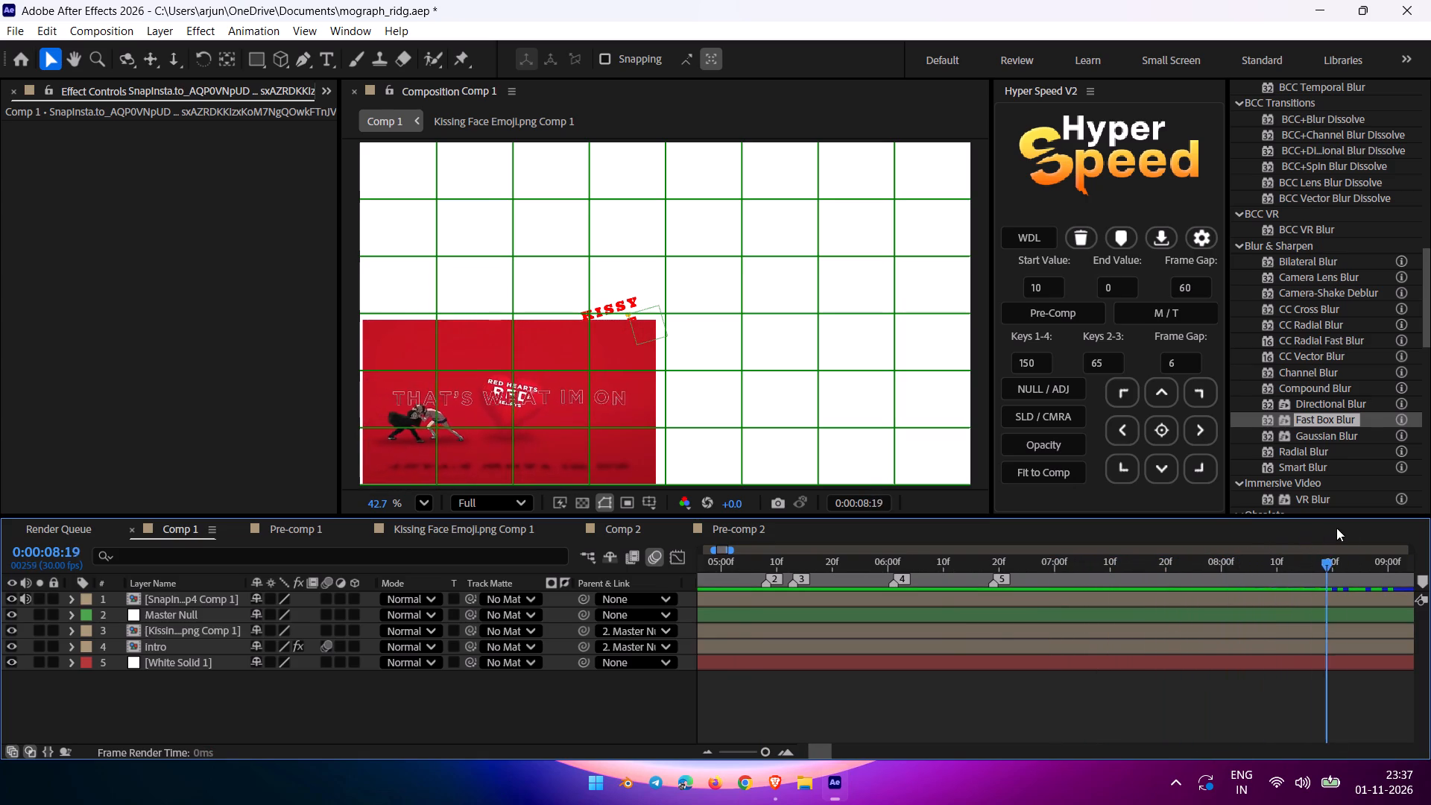
pyautogui.moveTo(1336, 528); pyautogui.dragTo(1430, 514)
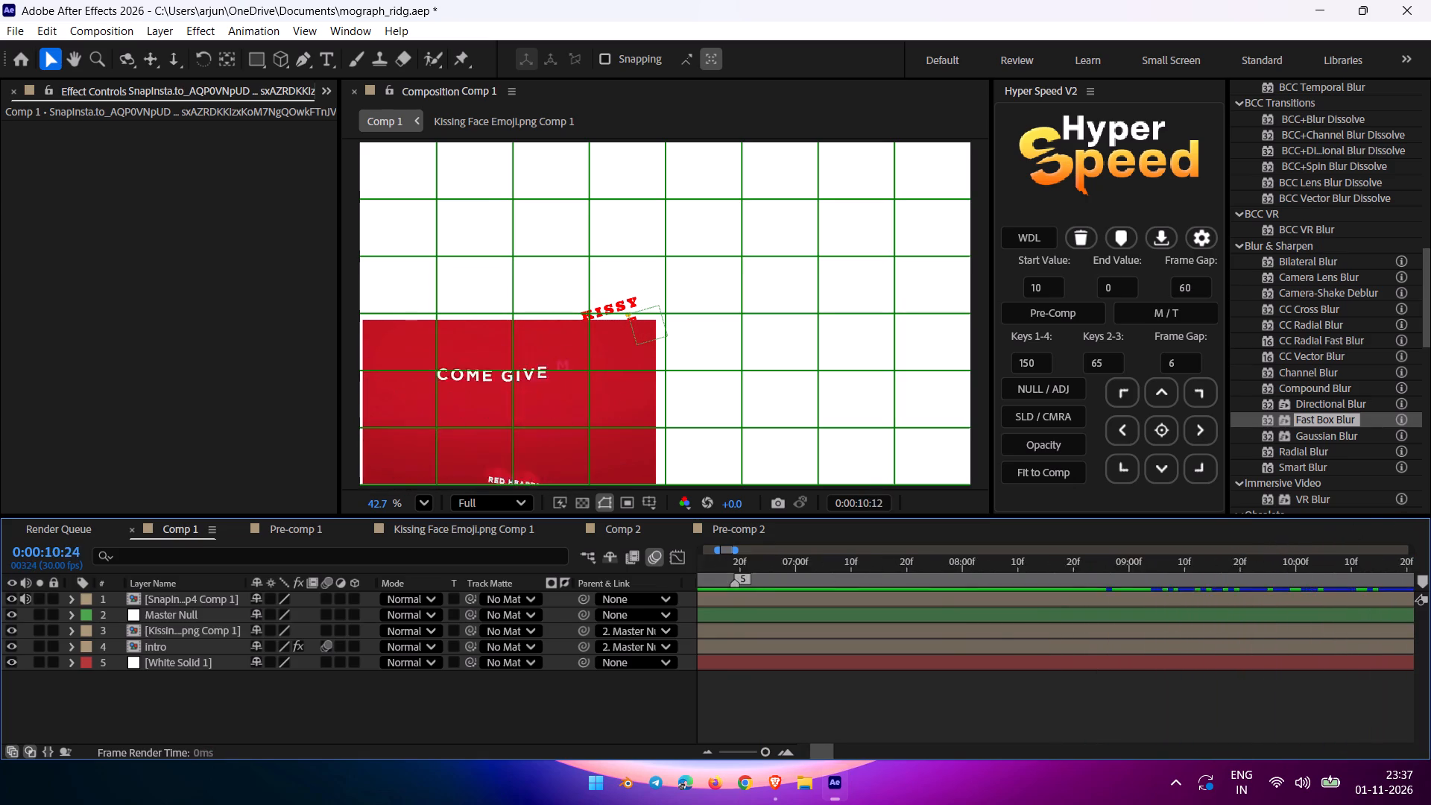
# Return to the start of Comp 1 and preview the opening Kissy Face animation against the reference, stopping at 0:00:01:24.
pyautogui.moveTo(1430, 514); pyautogui.dragTo(145, 691)
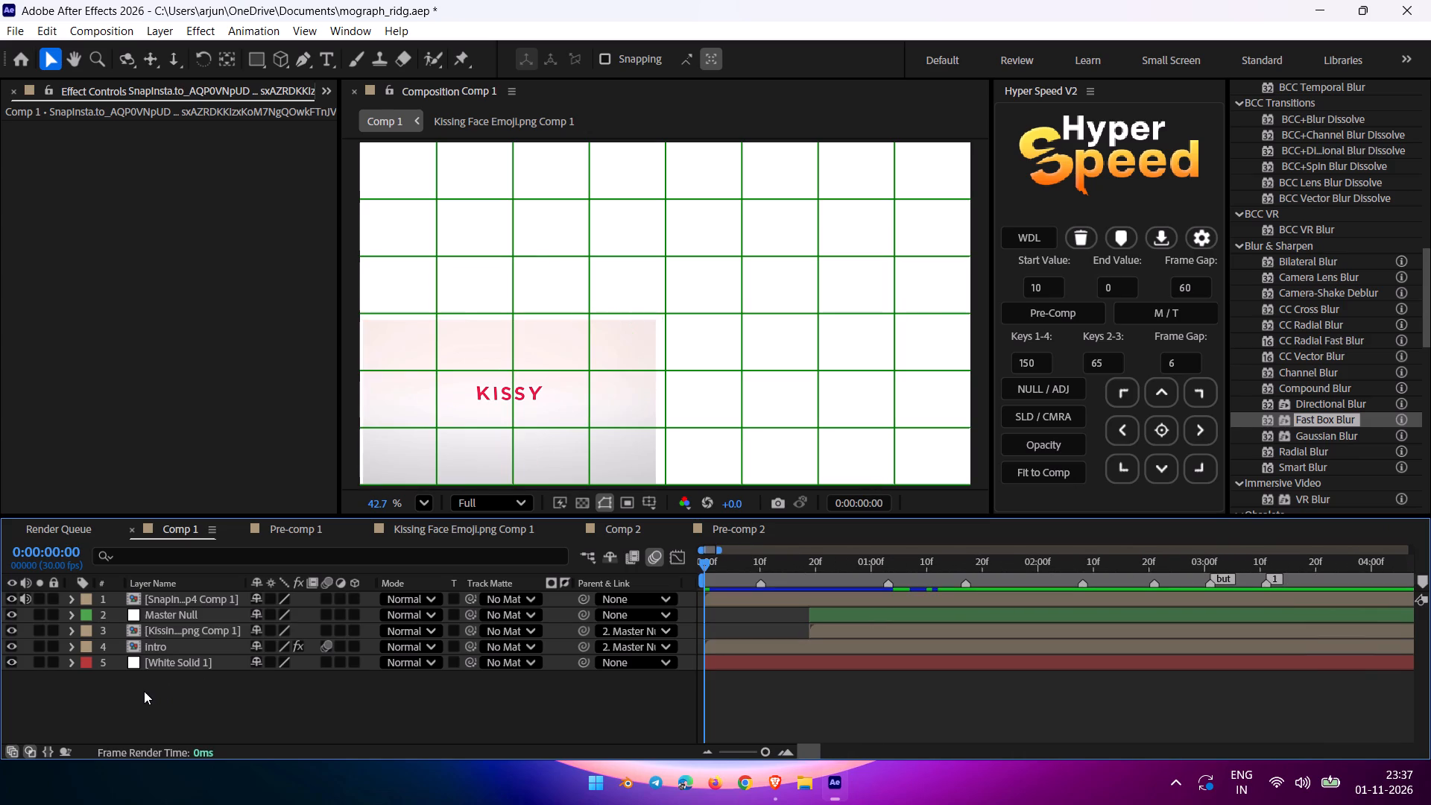
pyautogui.press('space')
pyautogui.press('space')
pyautogui.press('space')
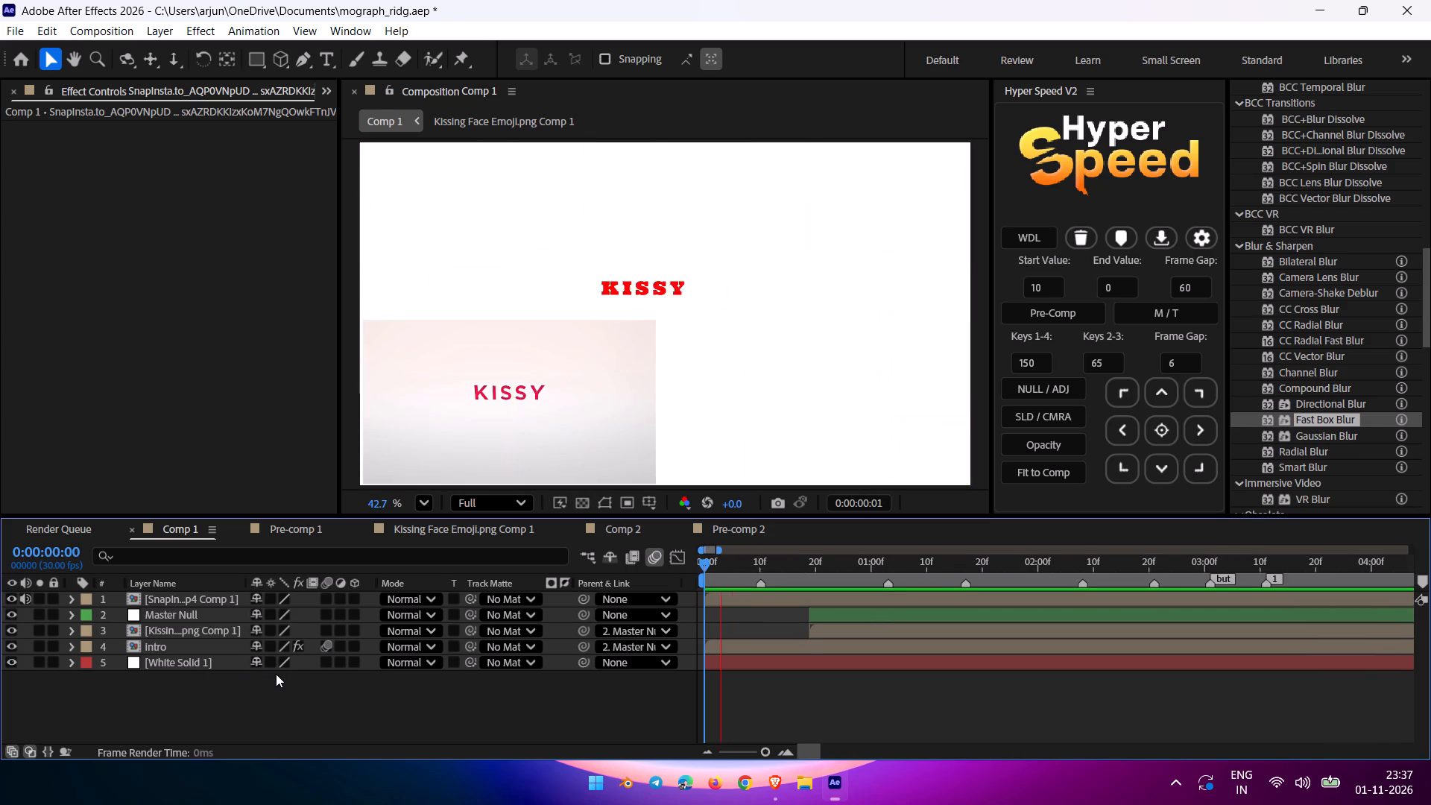
pyautogui.press('space')
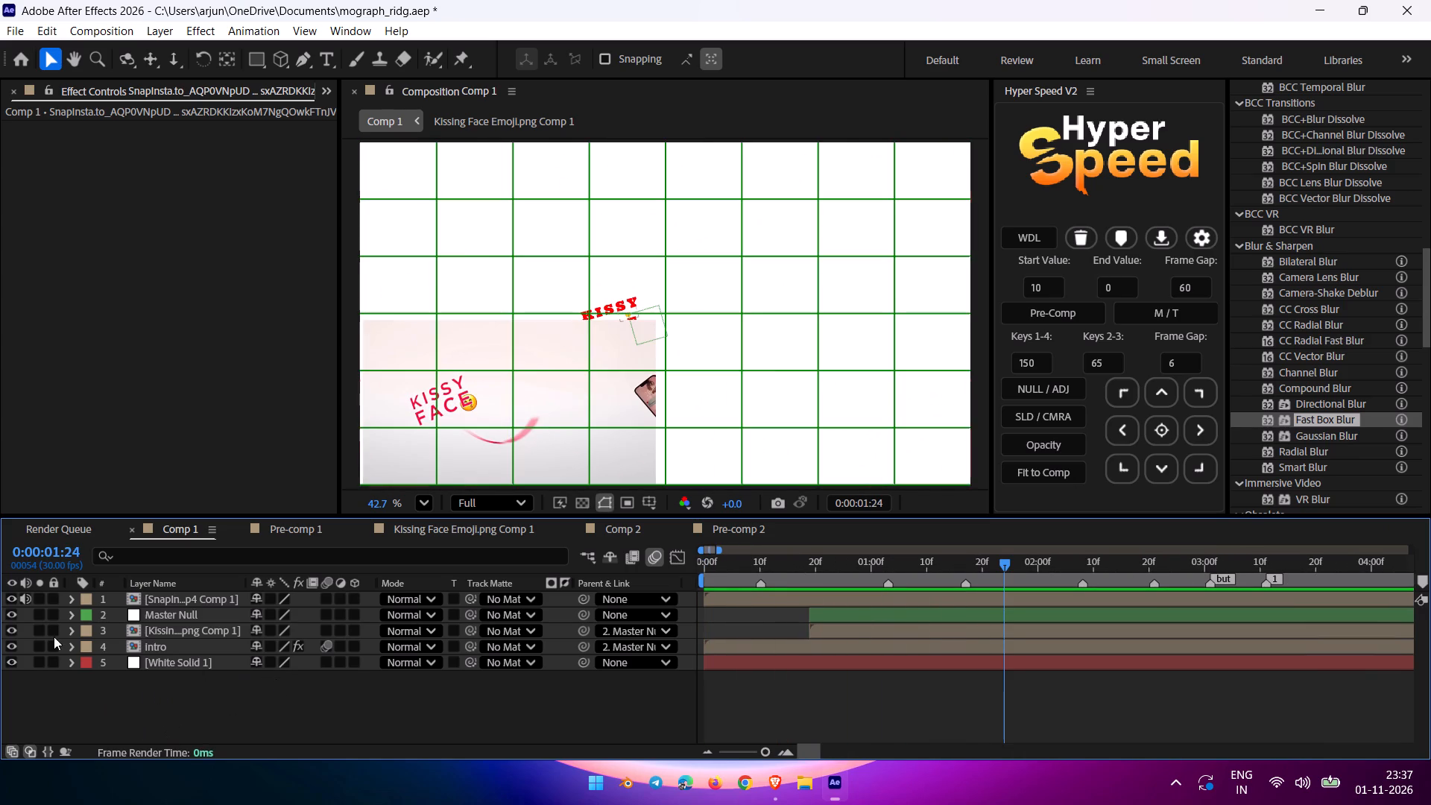
# Hide the reference video layer in Comp 1.
pyautogui.click(9, 591)
pyautogui.click(11, 598)
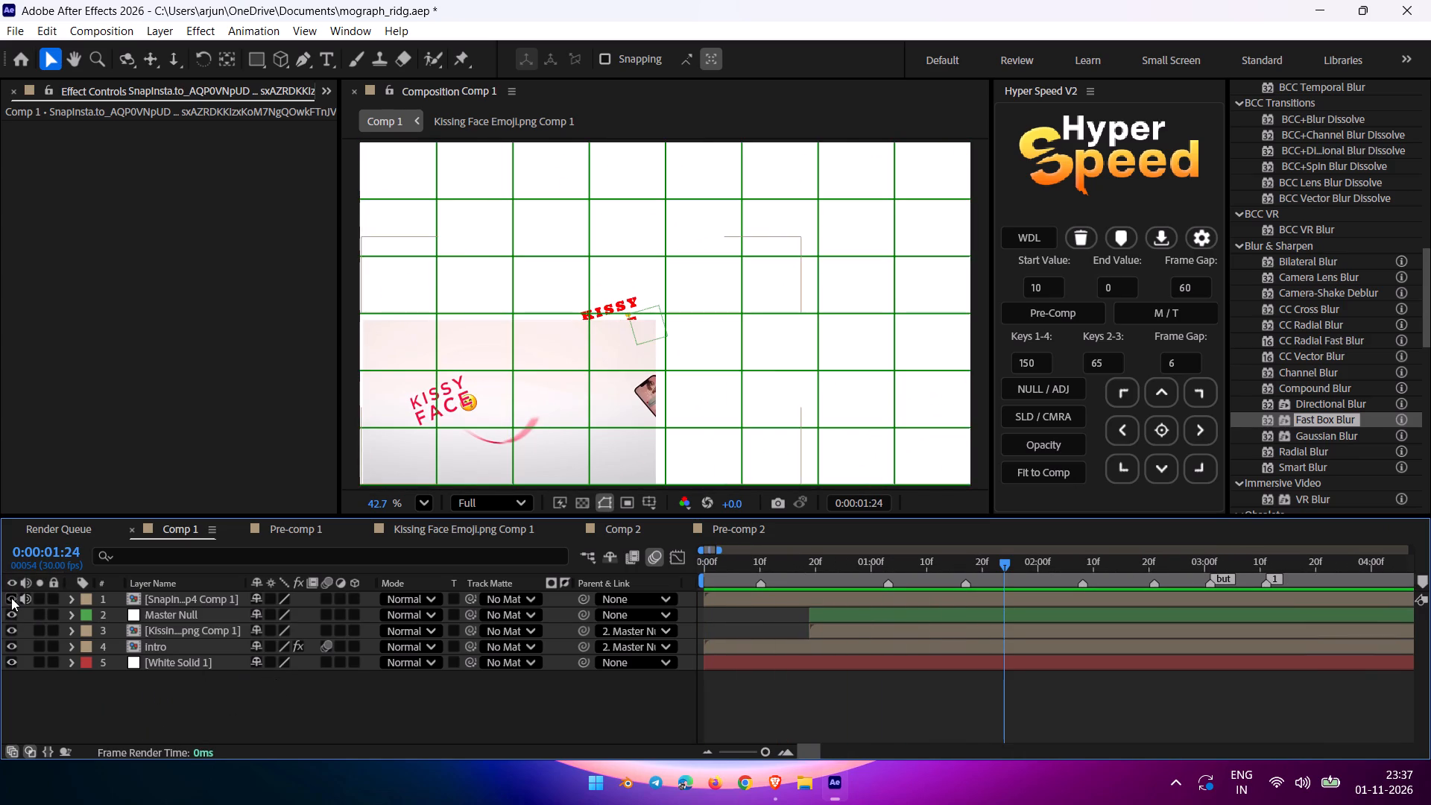
# Preview the opening Kissy Face animation from the start of Comp 1 without the reference overlay.
pyautogui.moveTo(793, 563); pyautogui.dragTo(610, 599)
pyautogui.press('space')
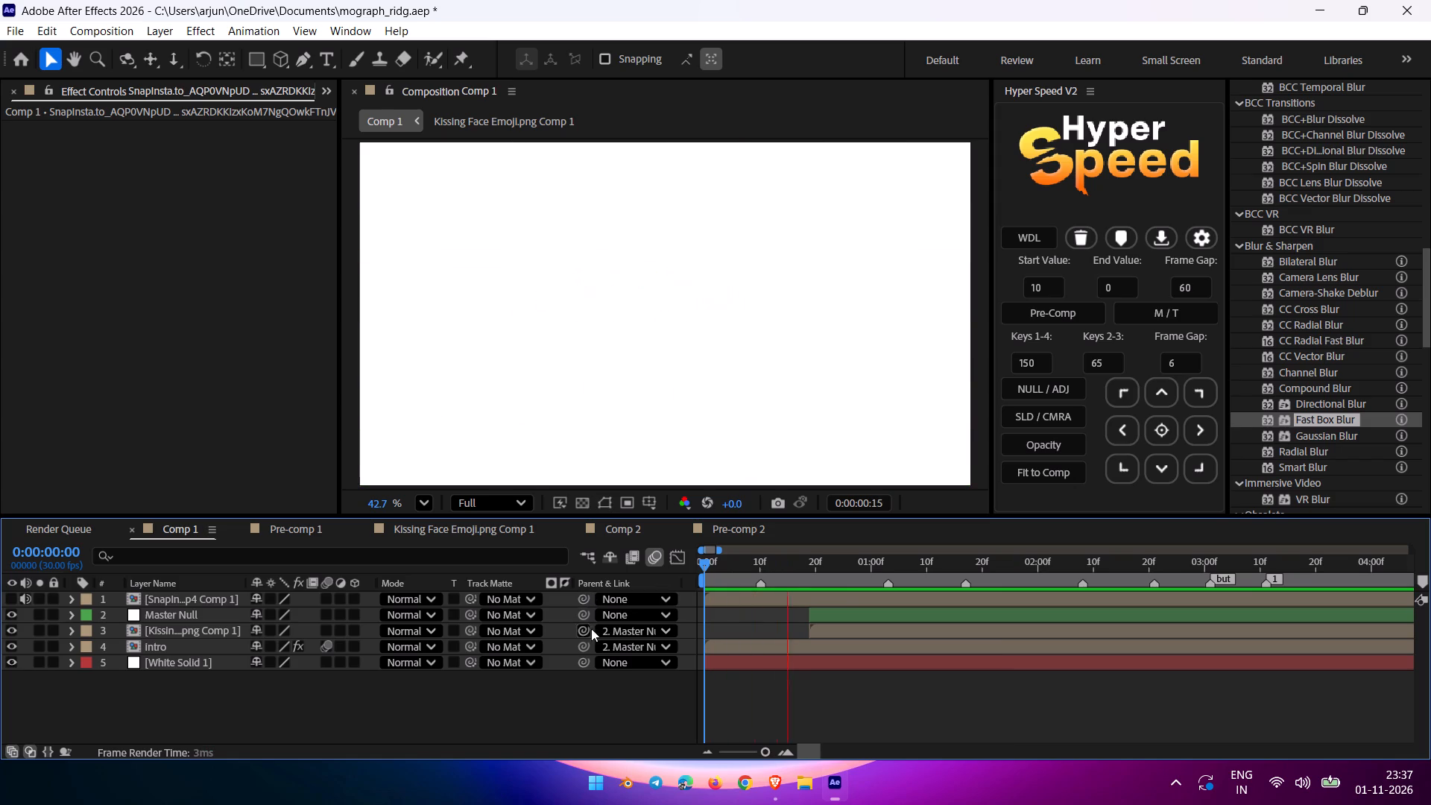
pyautogui.press('space')
pyautogui.moveTo(744, 567); pyautogui.dragTo(740, 567)
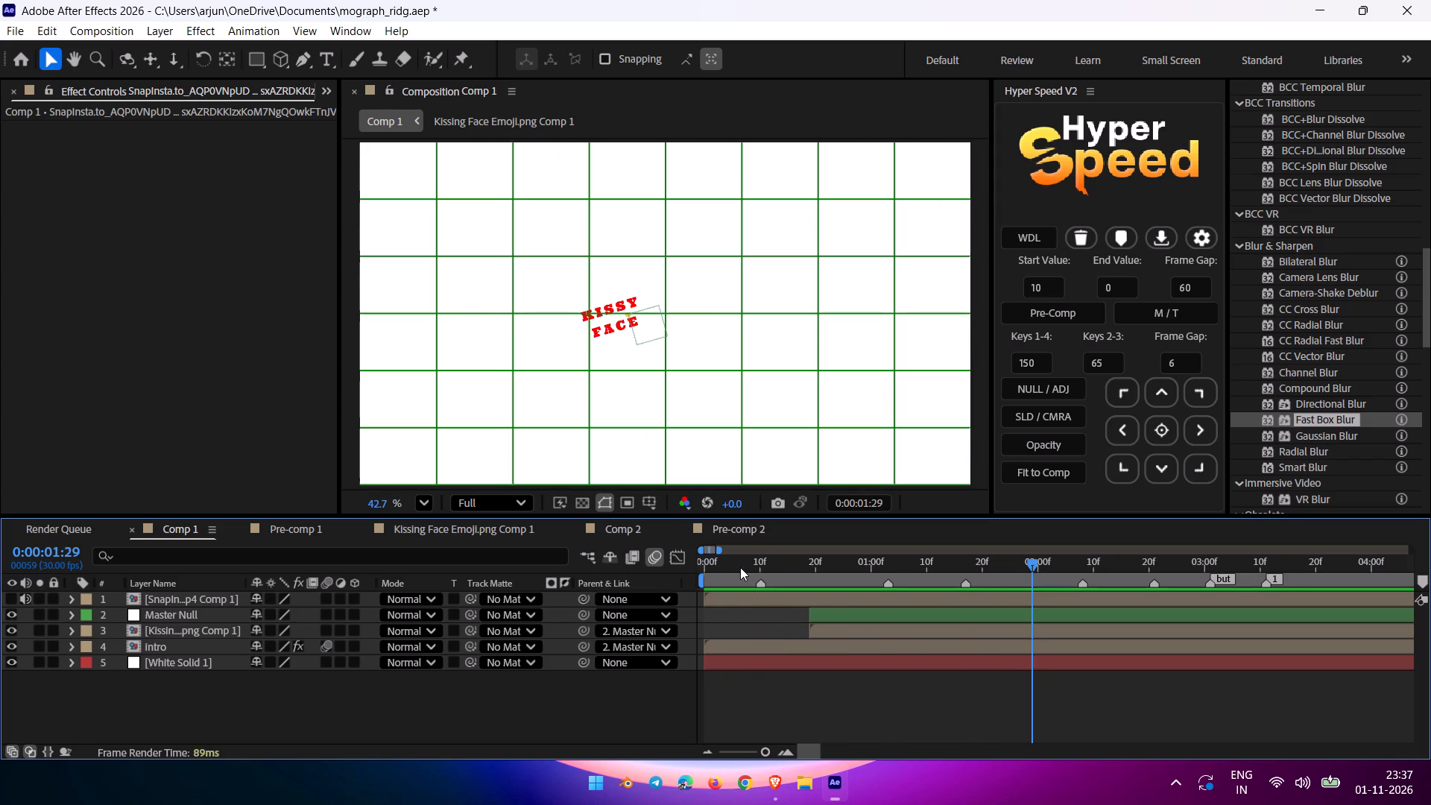
pyautogui.moveTo(740, 567); pyautogui.dragTo(625, 589)
pyautogui.press('space')
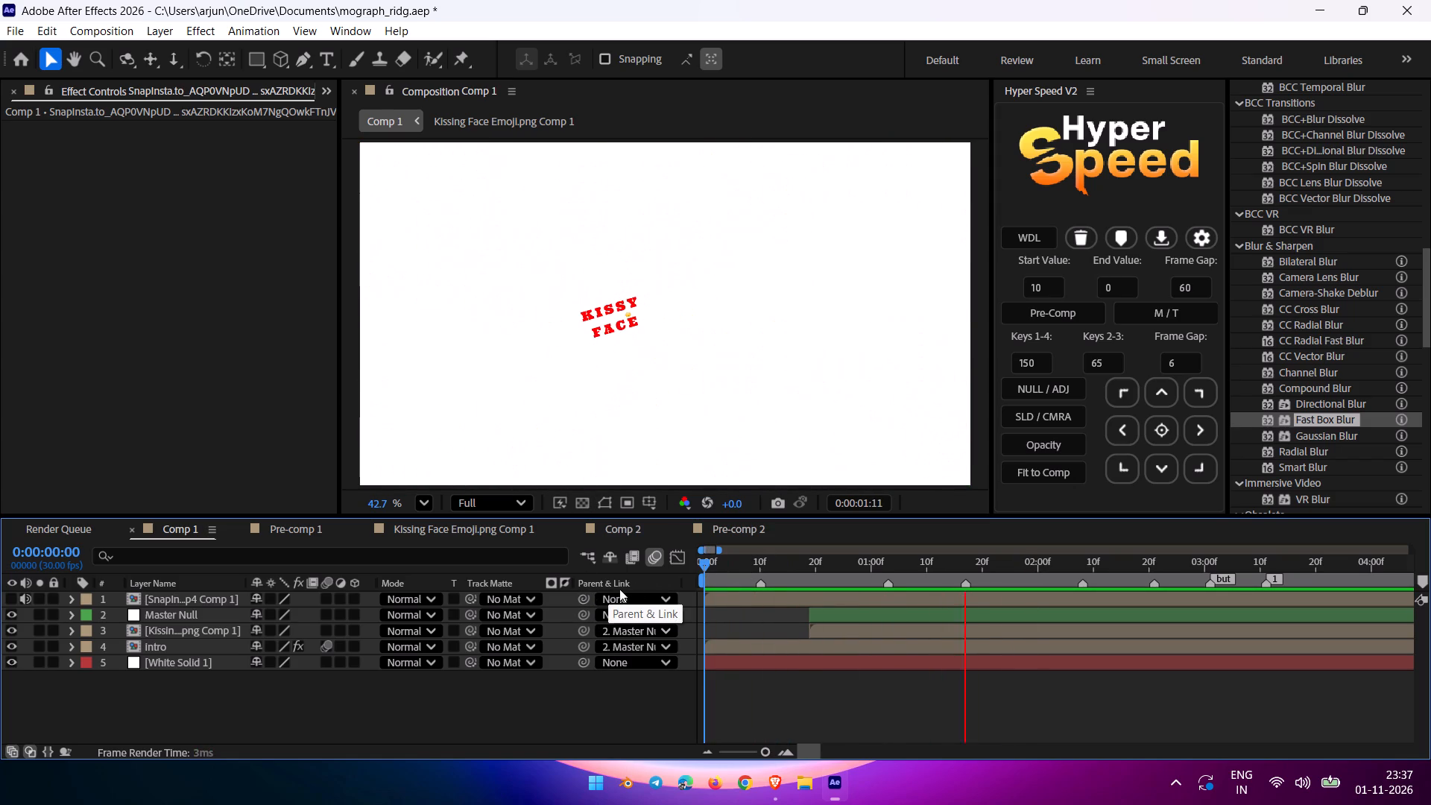
pyautogui.press('space')
pyautogui.click(533, 695)
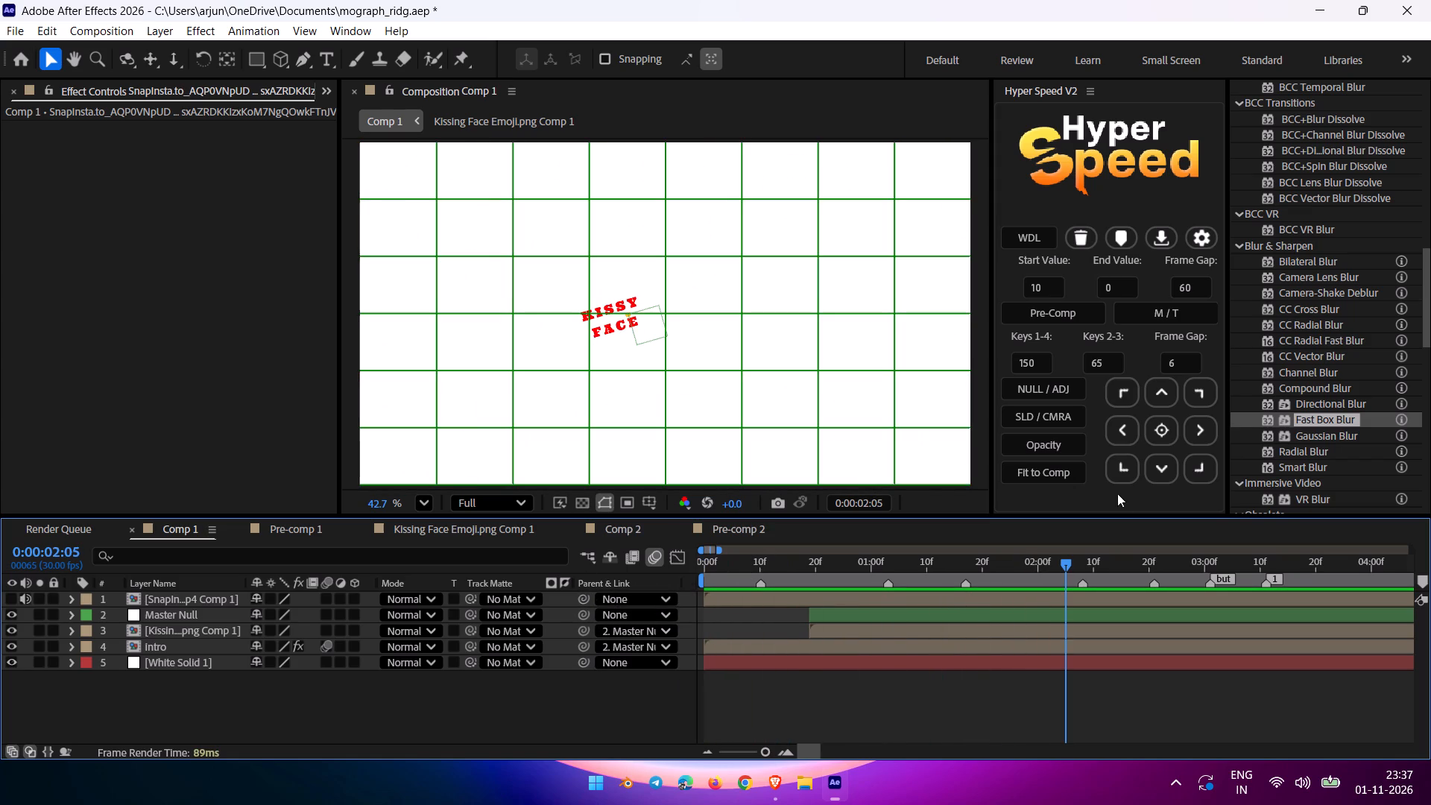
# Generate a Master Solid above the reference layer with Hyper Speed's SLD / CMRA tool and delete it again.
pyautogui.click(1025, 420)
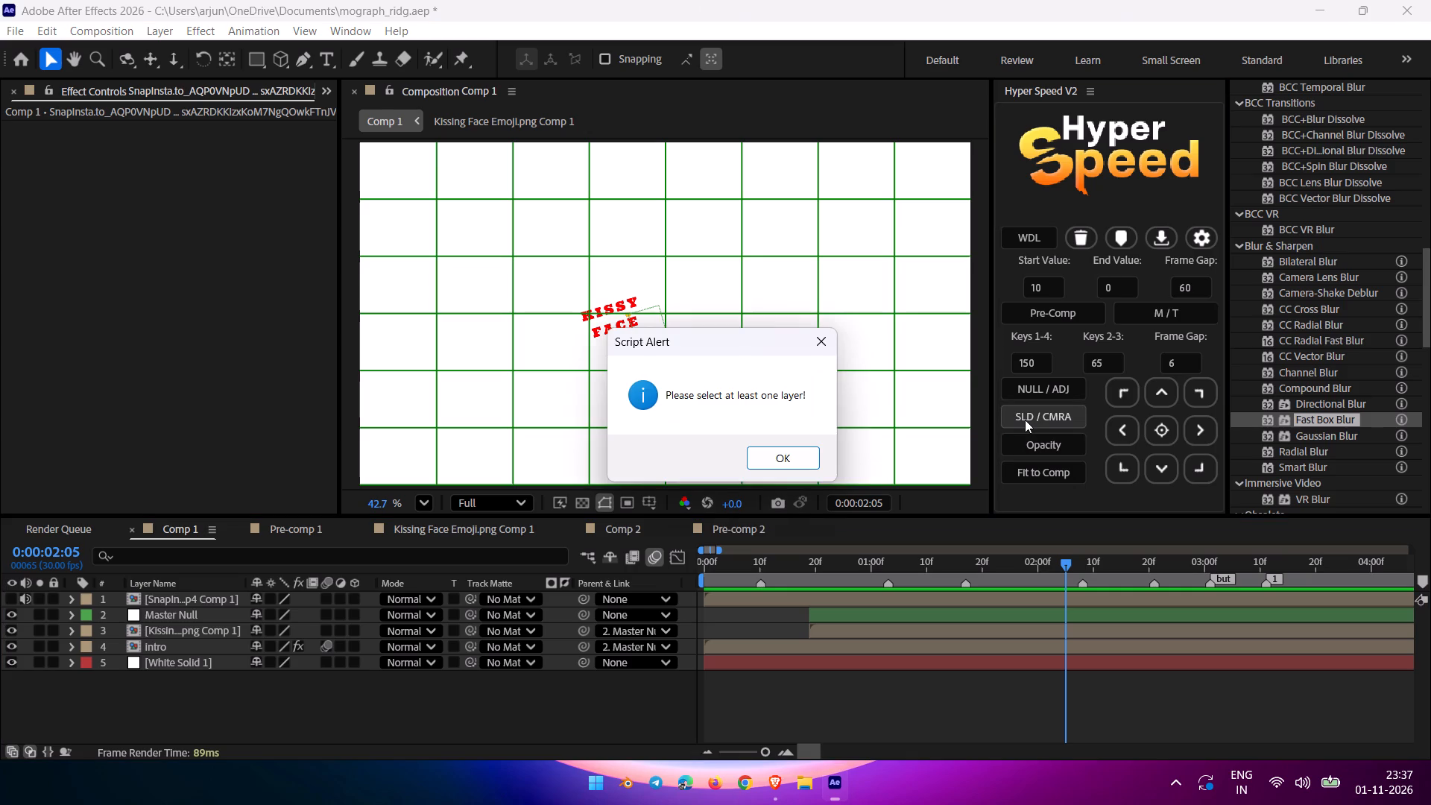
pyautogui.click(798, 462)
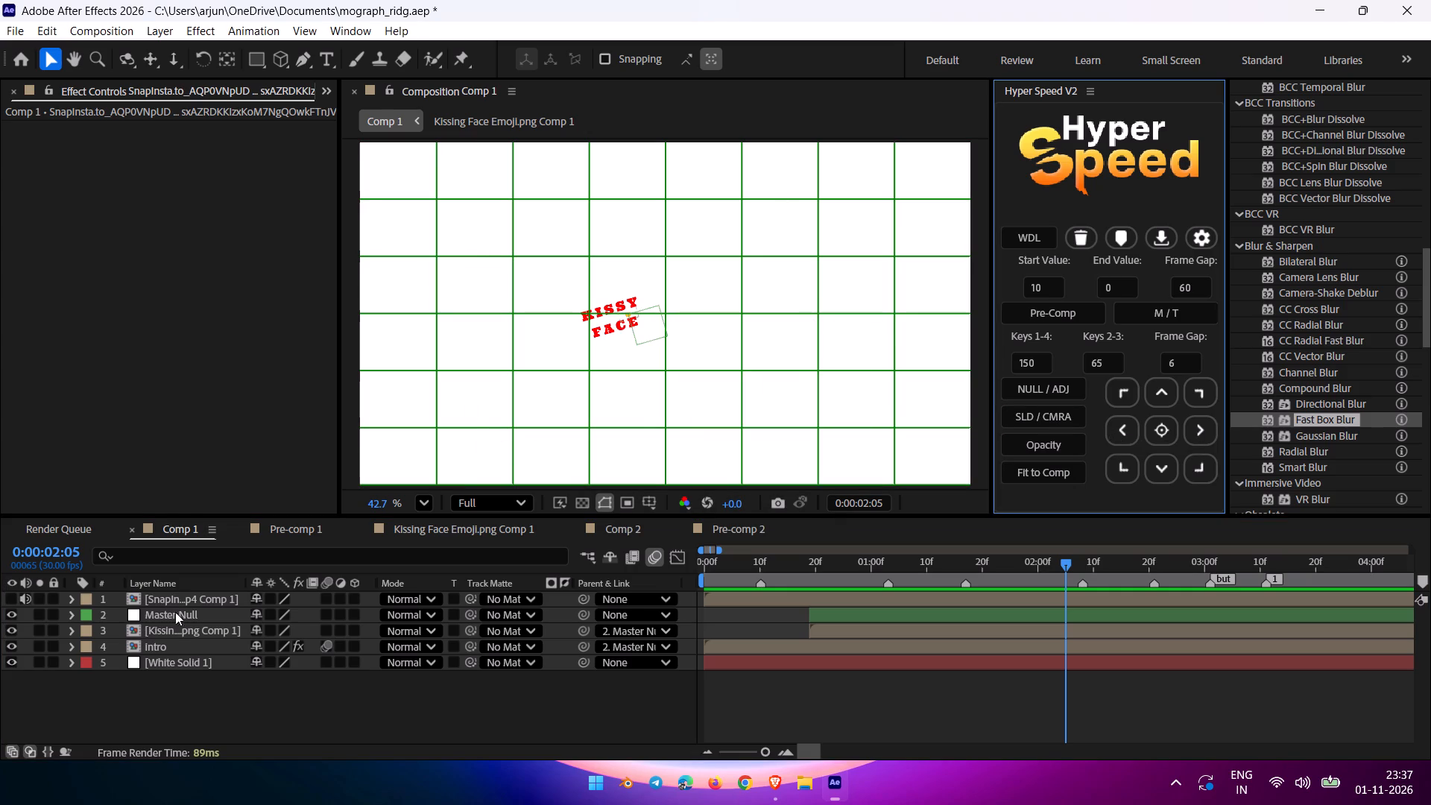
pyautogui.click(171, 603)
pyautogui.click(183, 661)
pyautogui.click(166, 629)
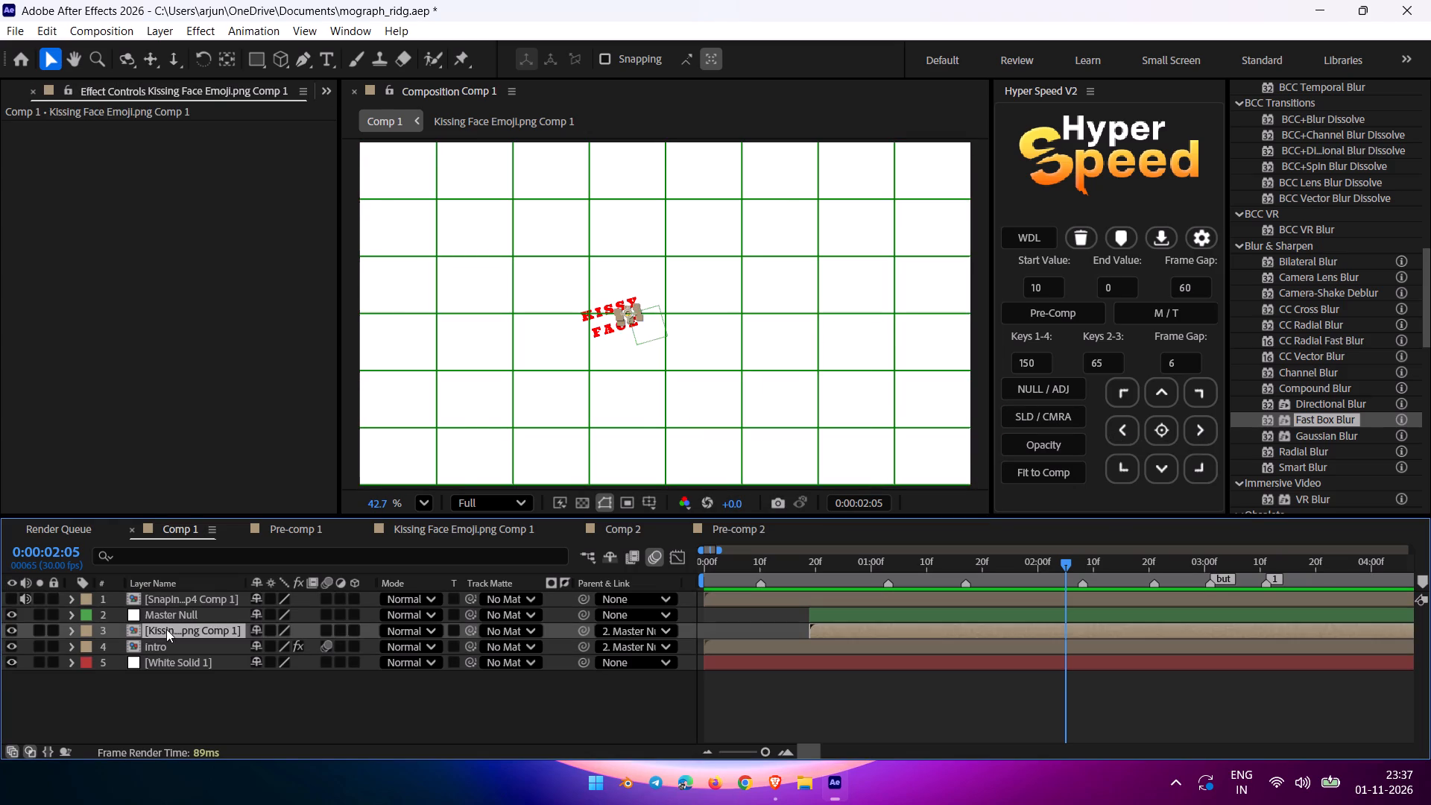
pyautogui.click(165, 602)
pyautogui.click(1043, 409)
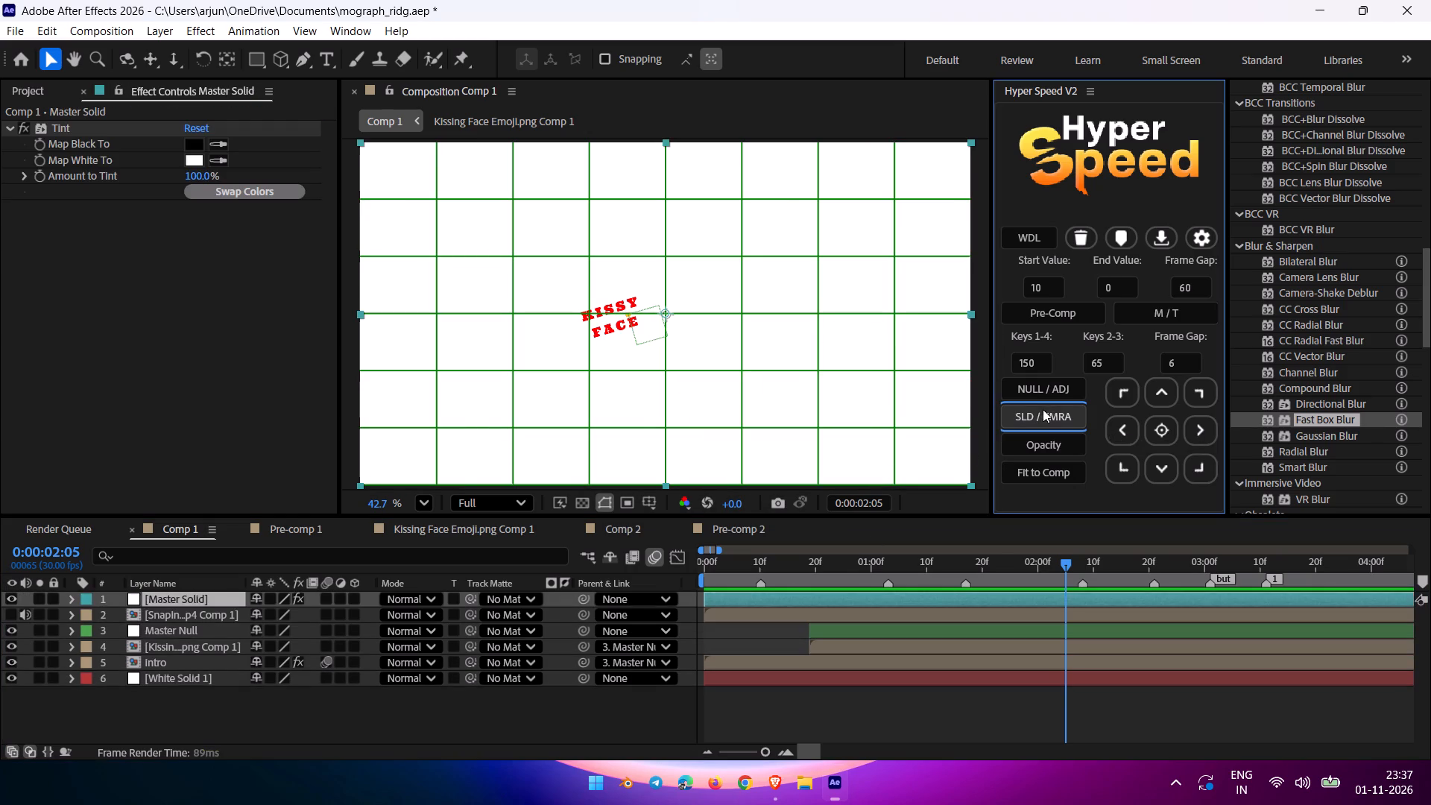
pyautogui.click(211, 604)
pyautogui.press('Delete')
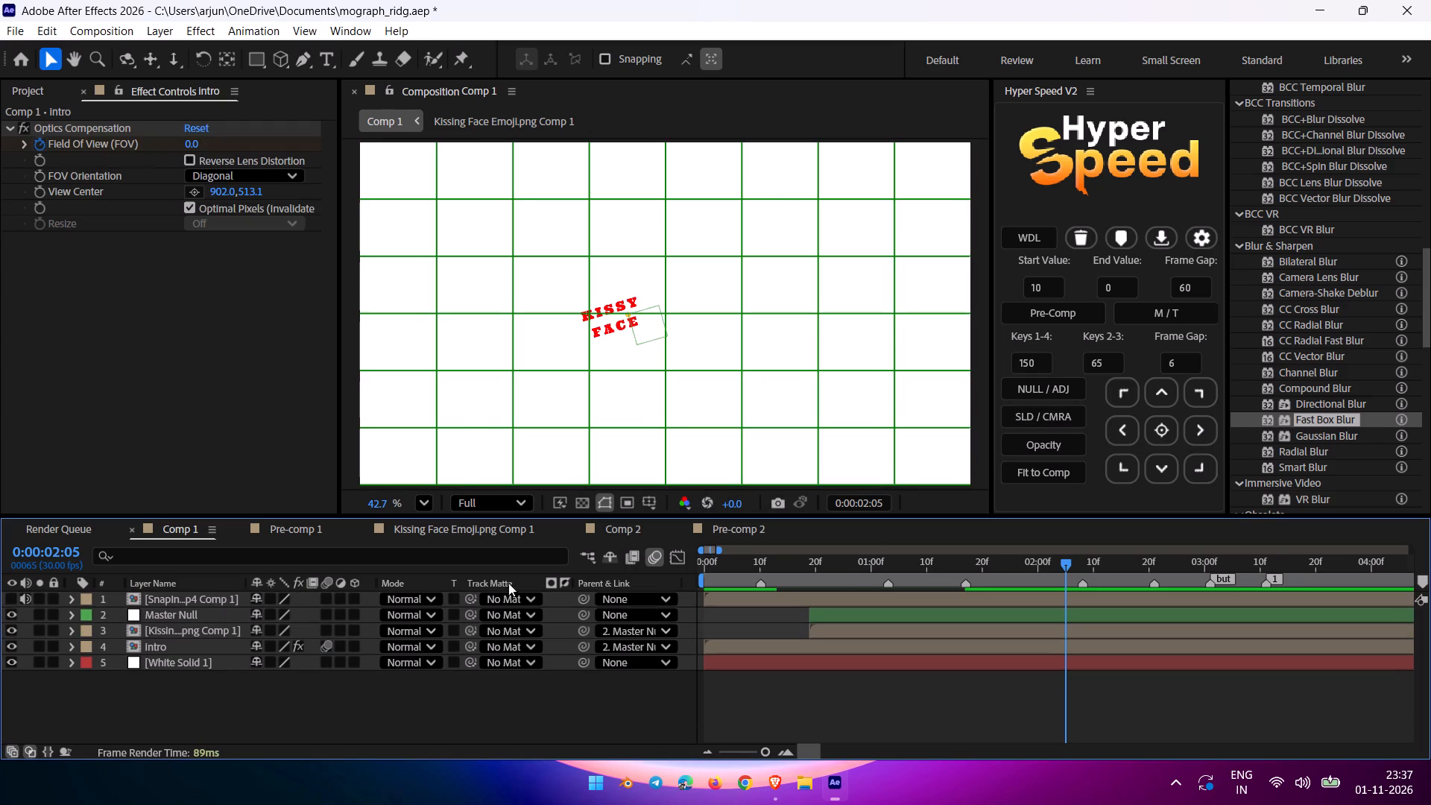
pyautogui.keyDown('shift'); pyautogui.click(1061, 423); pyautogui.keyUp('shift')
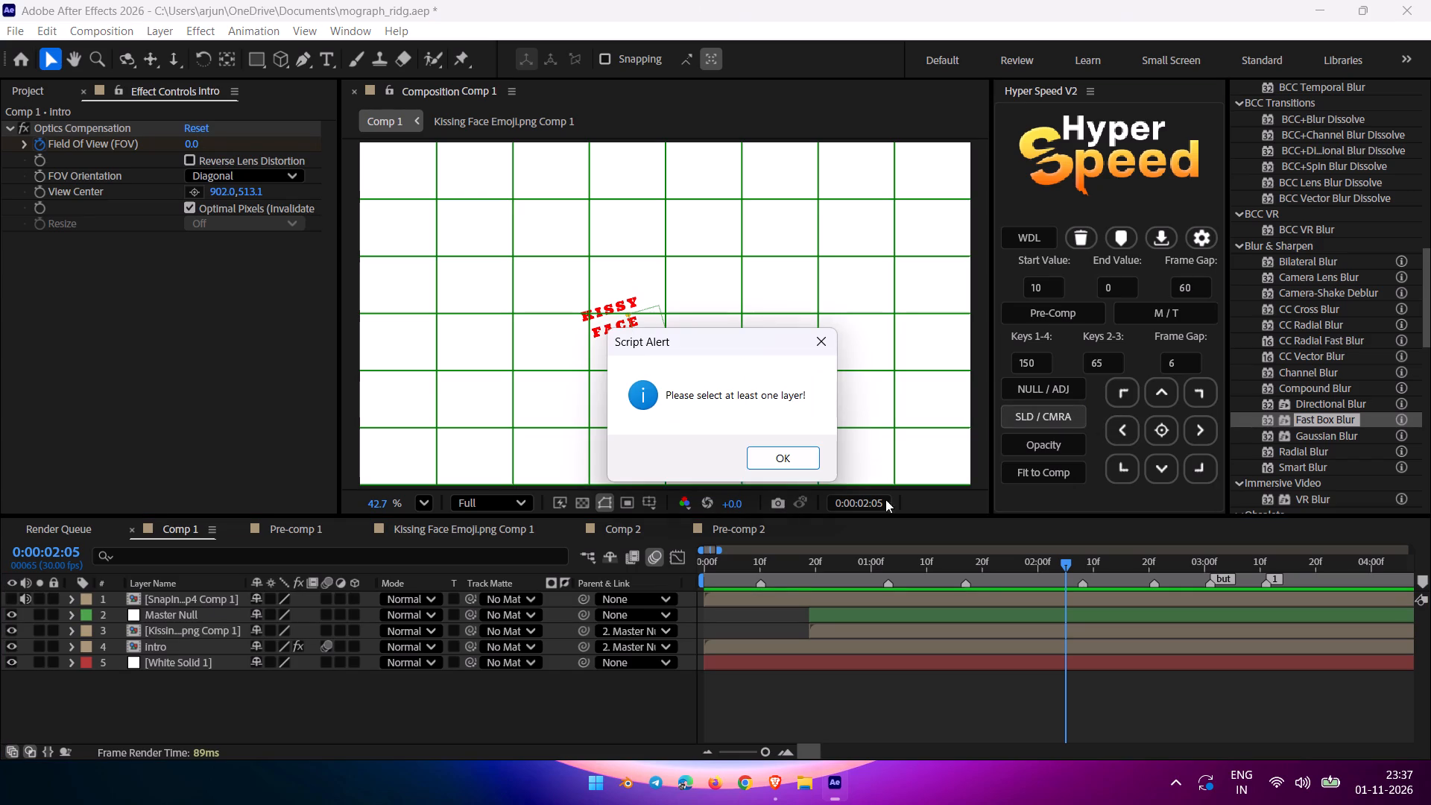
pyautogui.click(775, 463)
# With the reference layer selected, add a Master Camera using the 50 mm preset and keep it topmost in the layer stack.
pyautogui.click(233, 604)
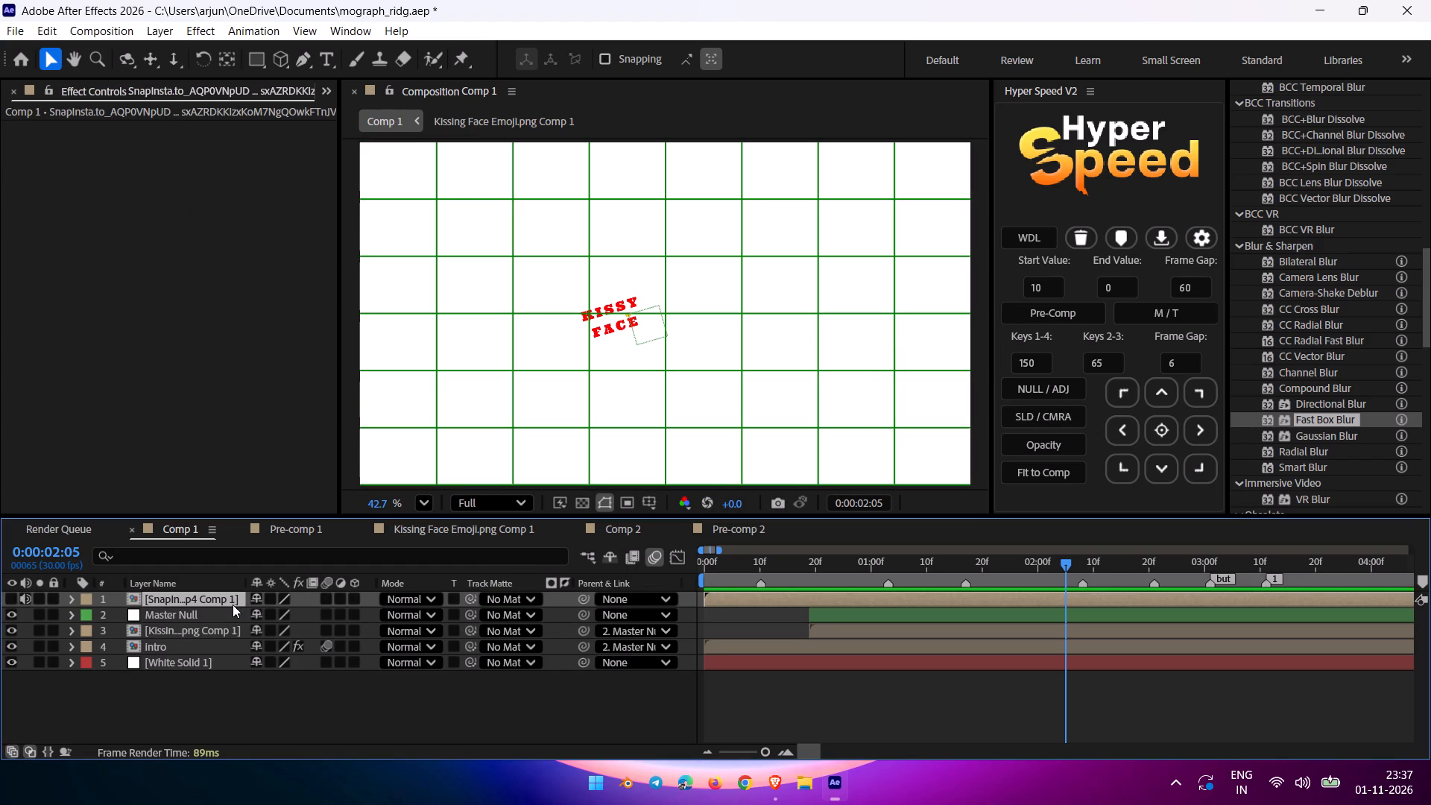
pyautogui.keyDown('shift'); pyautogui.click(1034, 417); pyautogui.keyUp('shift')
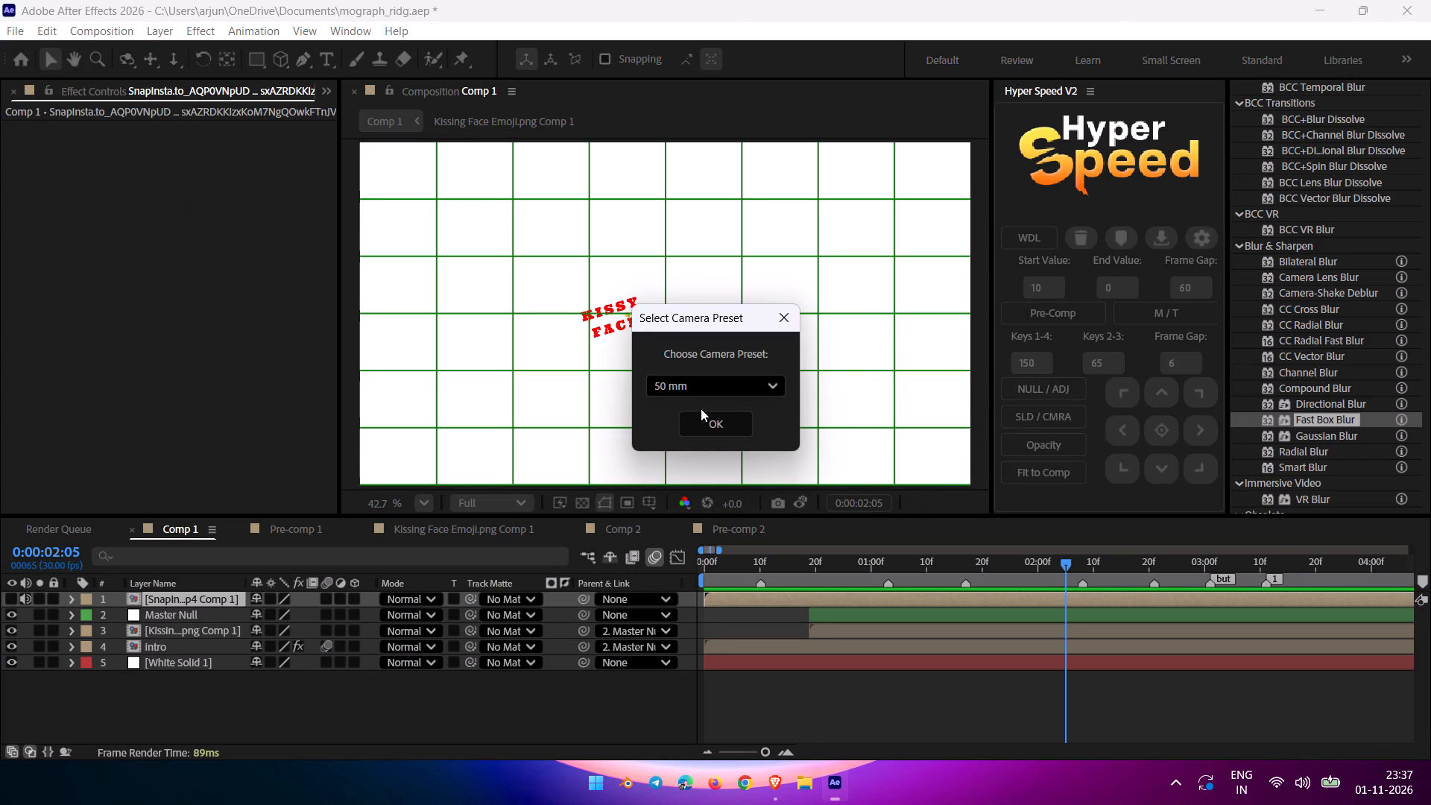
pyautogui.click(689, 389)
pyautogui.click(689, 387)
pyautogui.click(699, 419)
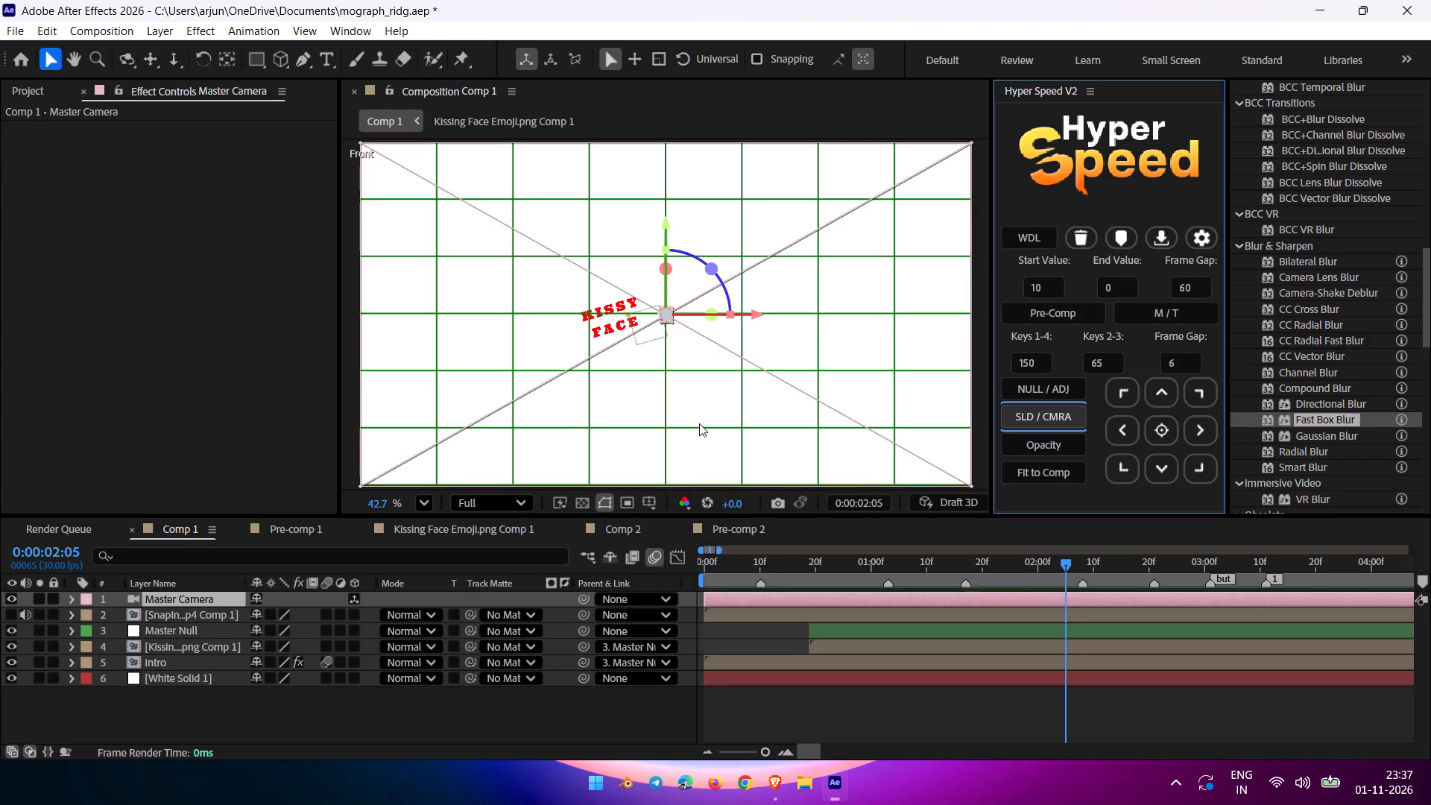
pyautogui.moveTo(156, 597); pyautogui.dragTo(165, 673)
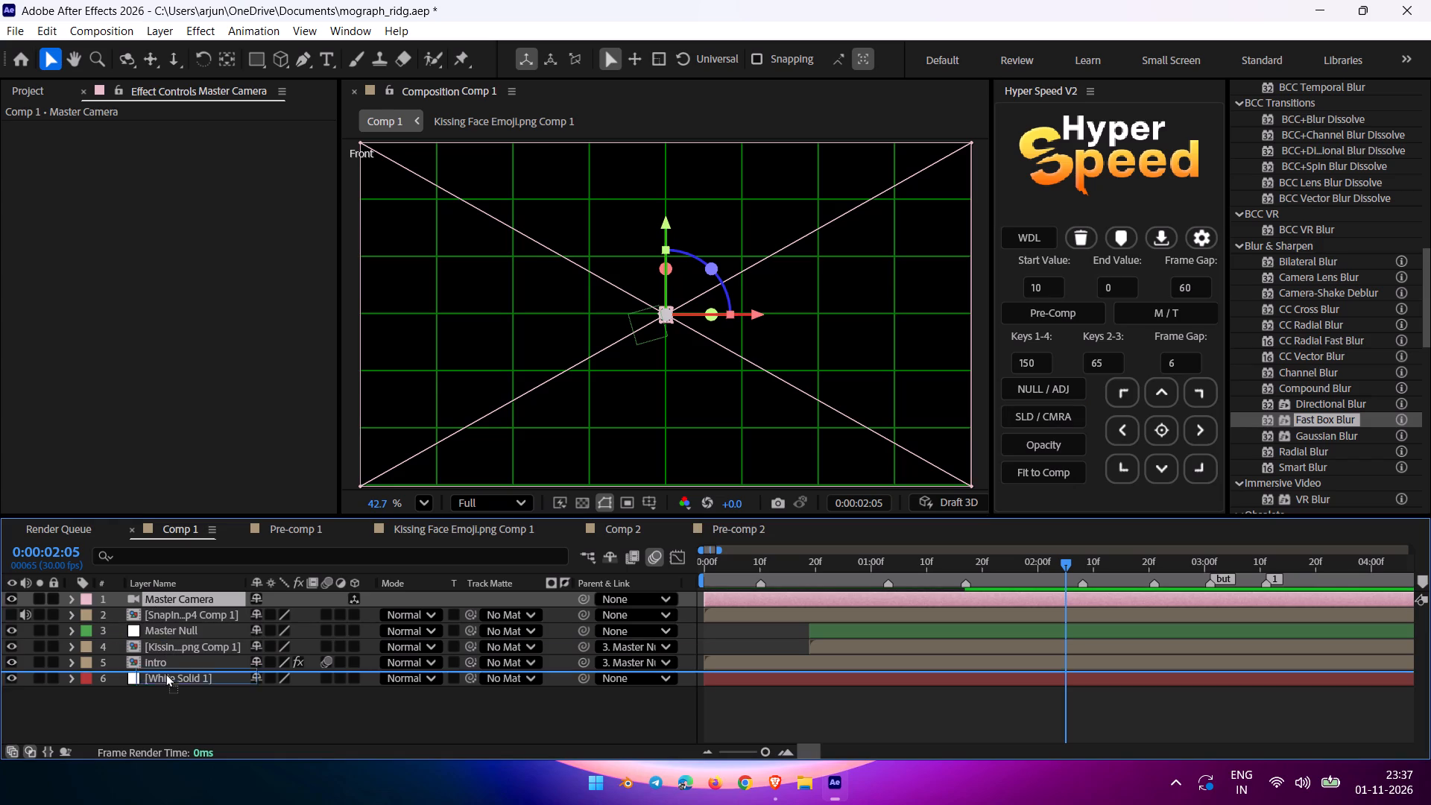
pyautogui.moveTo(165, 673); pyautogui.dragTo(169, 601)
pyautogui.click(233, 731)
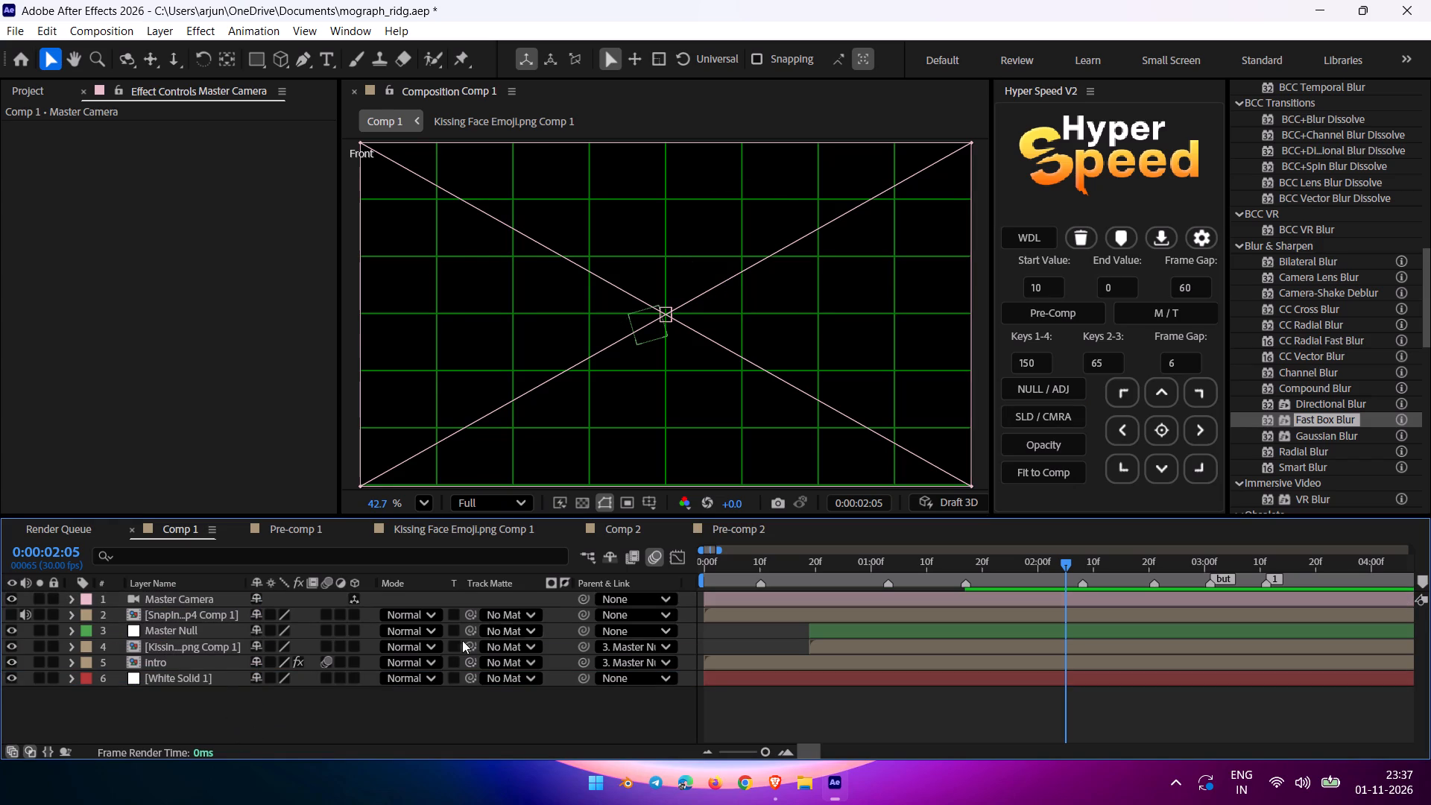
# Make the White Solid, Intro, Kissing Face Emoji comp and Master Null layers 3D.
pyautogui.click(189, 651)
pyautogui.click(192, 677)
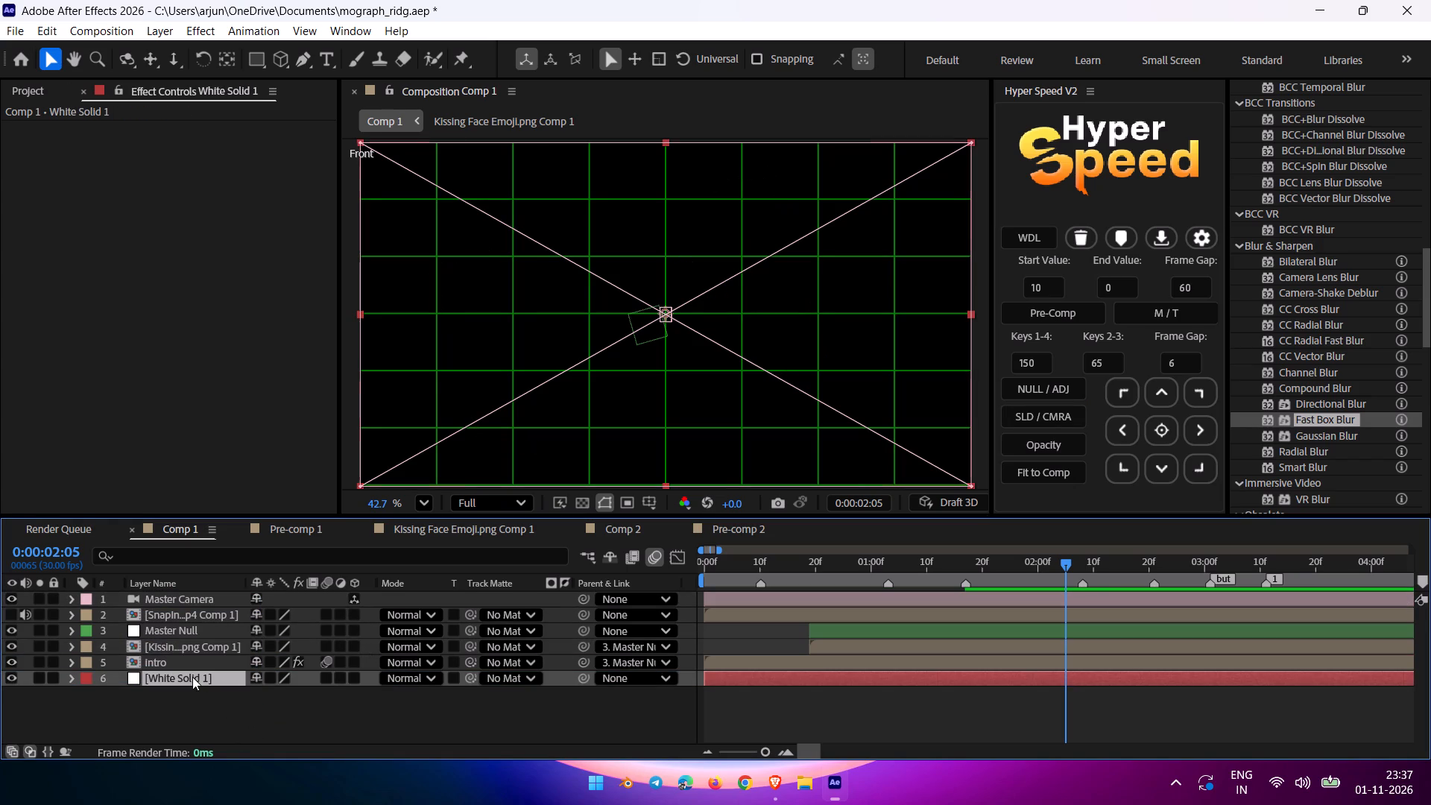
pyautogui.click(354, 679)
pyautogui.click(353, 662)
pyautogui.click(355, 649)
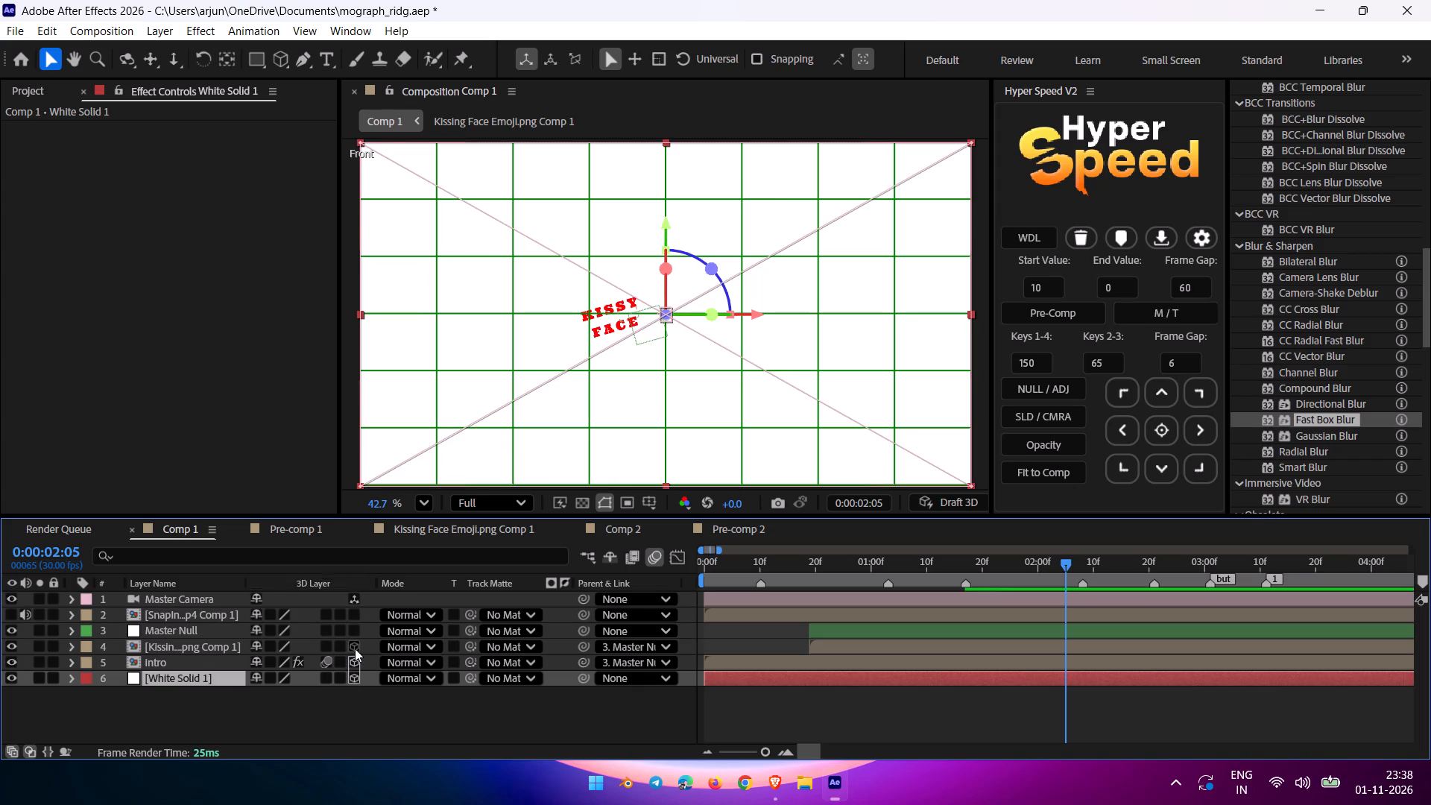
pyautogui.click(353, 631)
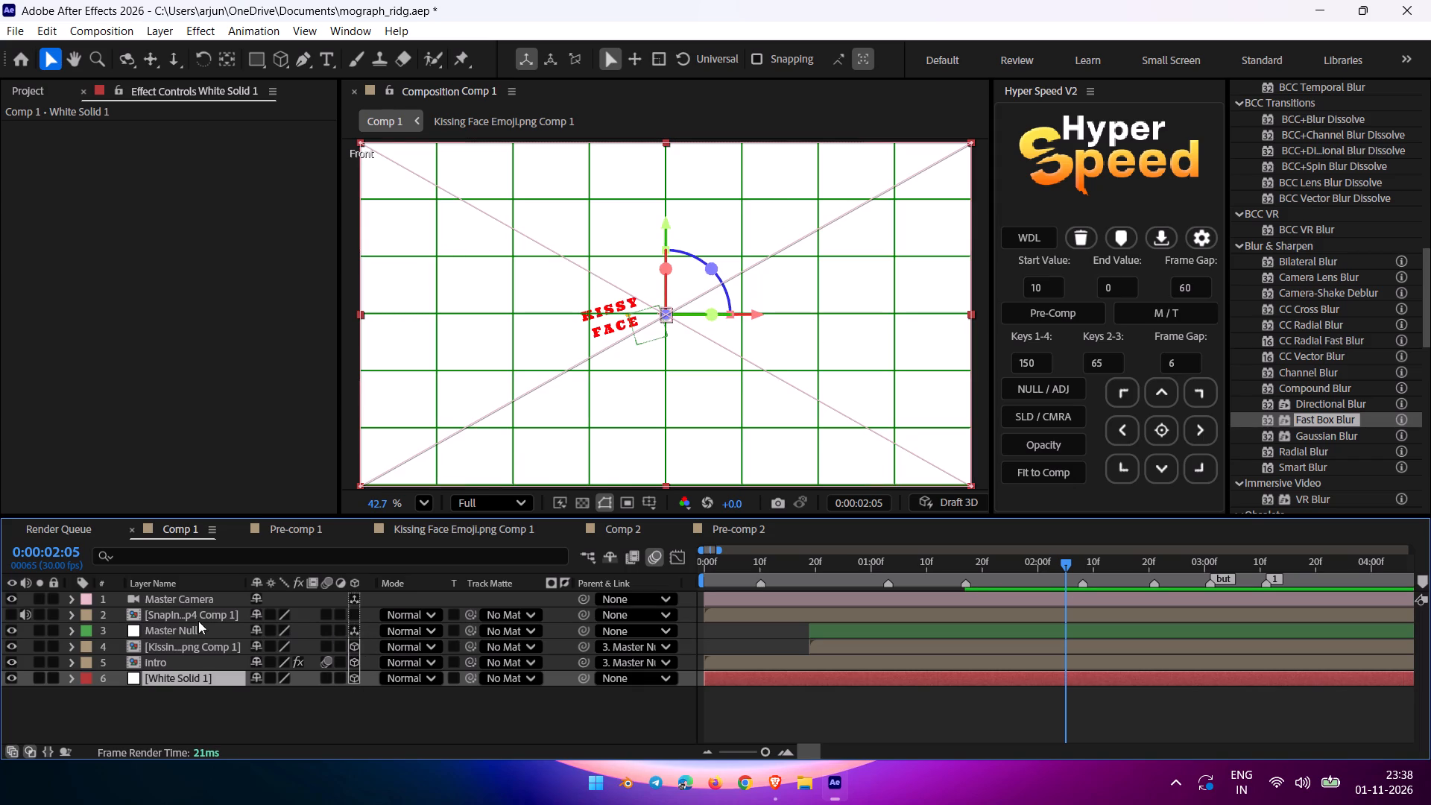
pyautogui.click(171, 616)
pyautogui.click(284, 715)
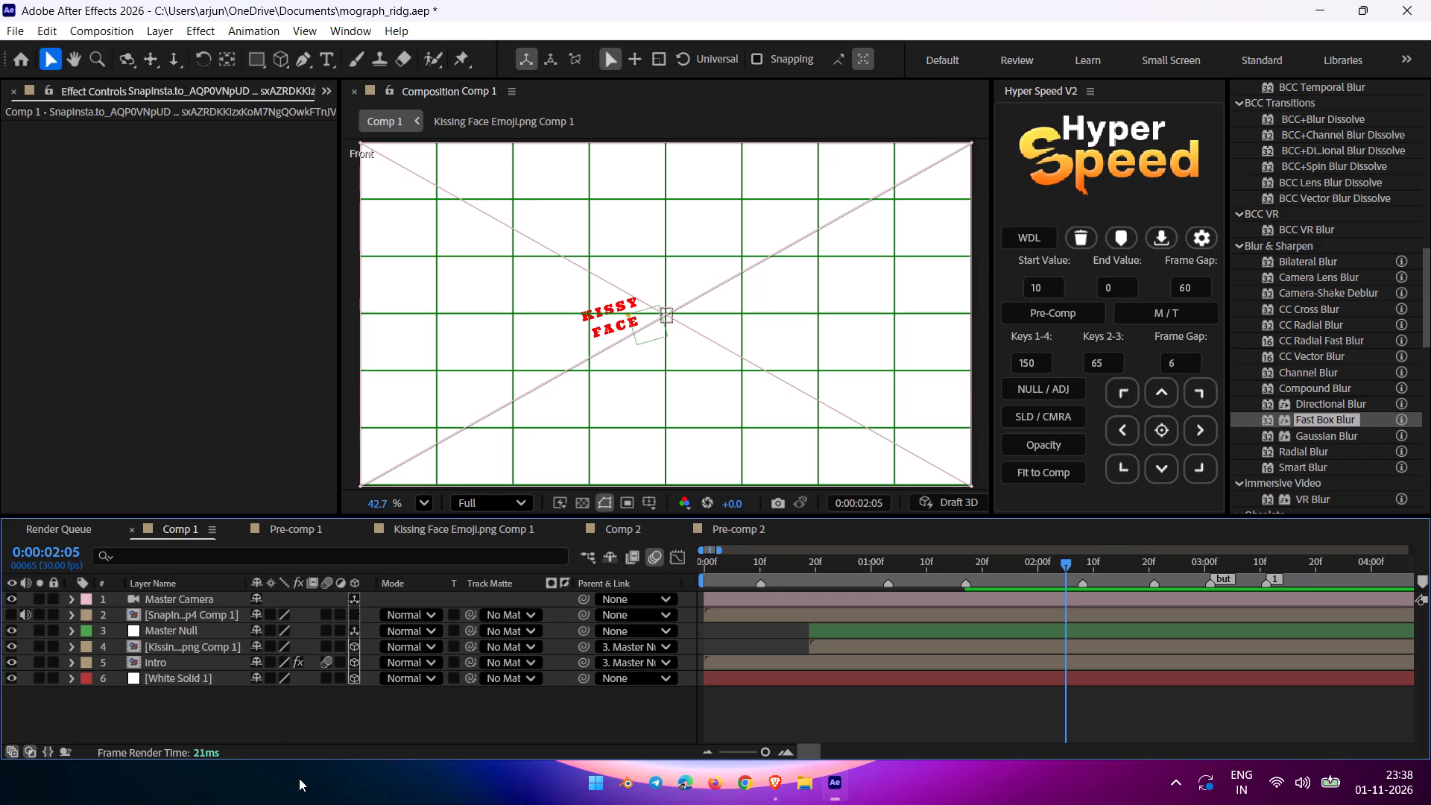
# Preview the opening Kissy Face animation from the start to check it with the camera and 3D layers.
pyautogui.moveTo(1065, 558); pyautogui.dragTo(543, 649)
pyautogui.press('space')
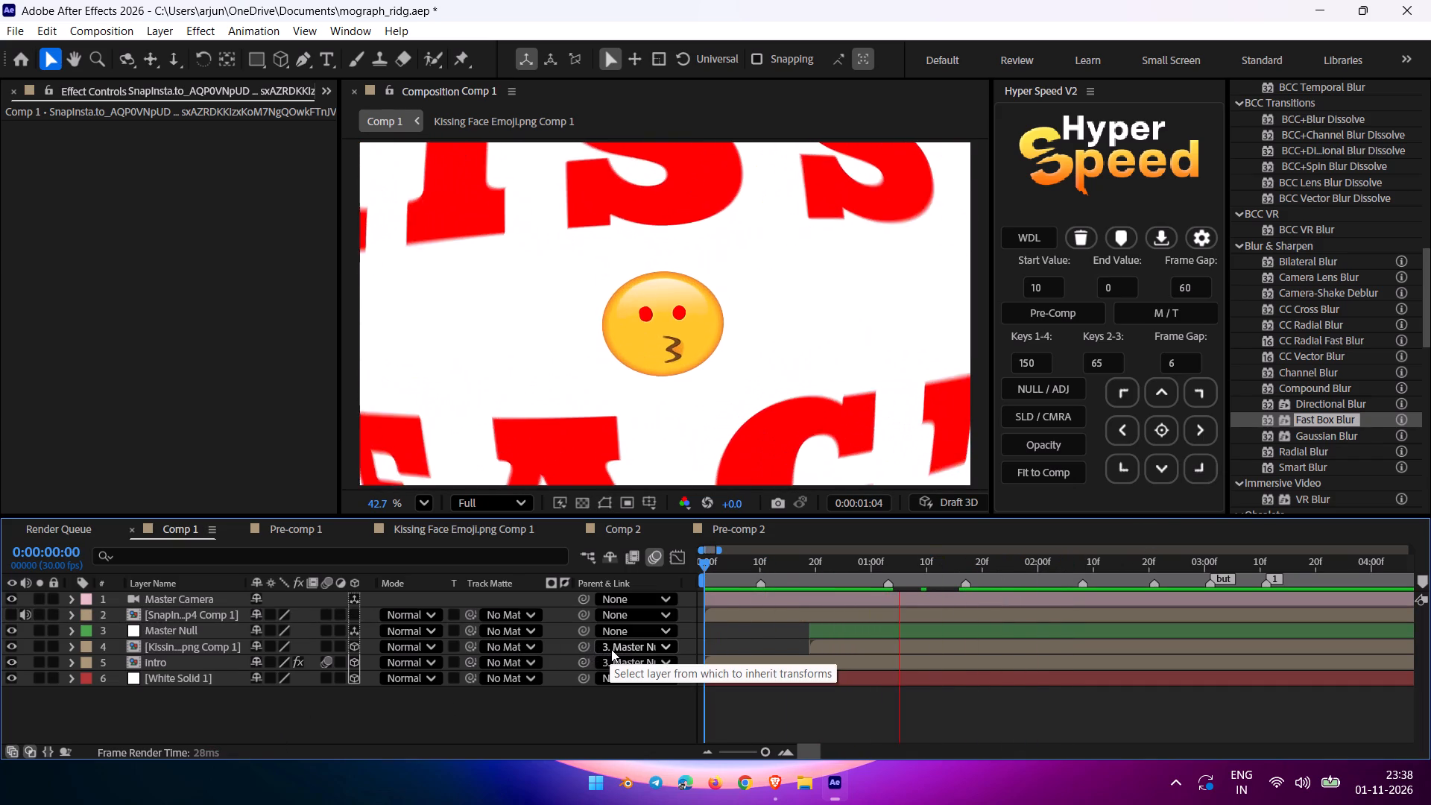
pyautogui.press('space')
pyautogui.moveTo(837, 559); pyautogui.dragTo(970, 560)
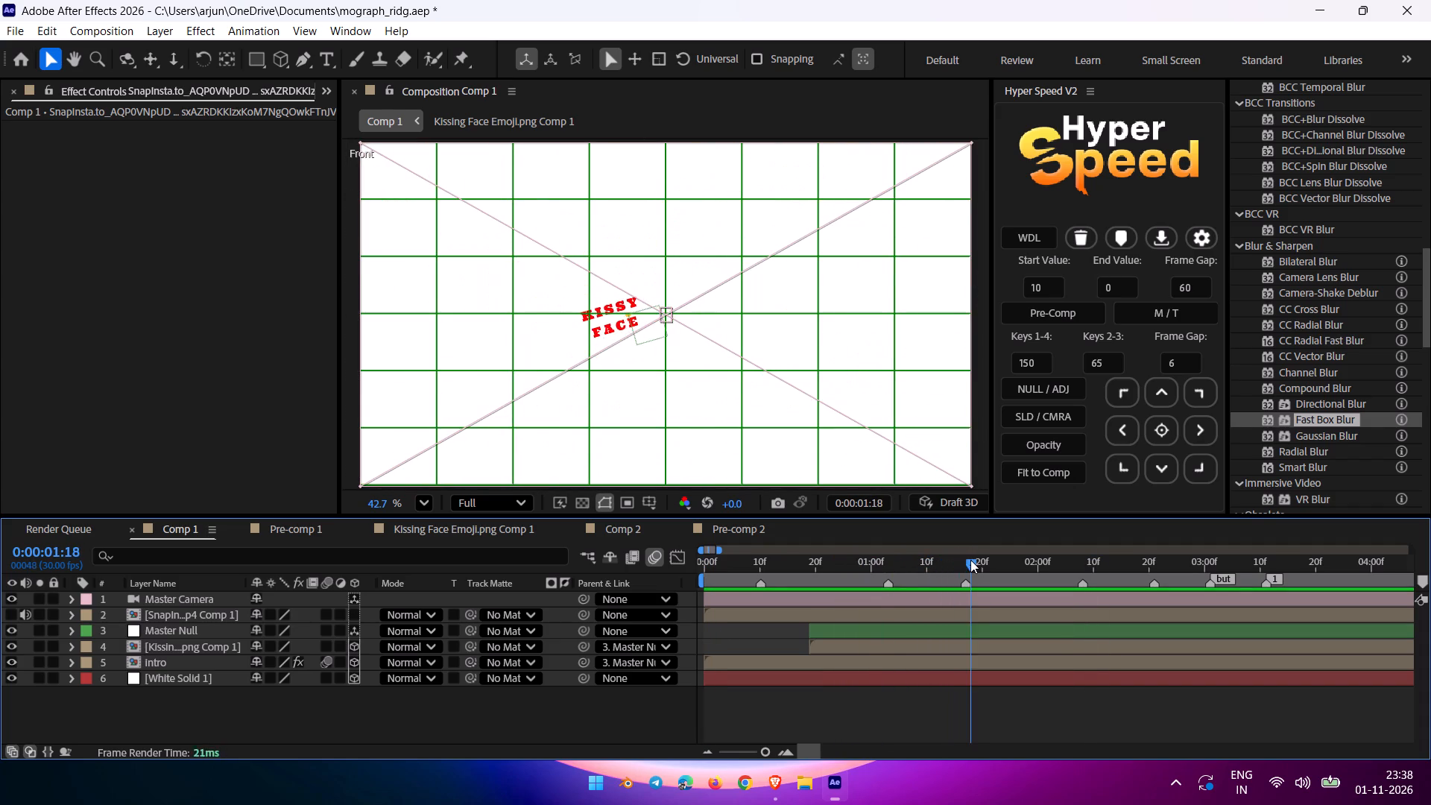
pyautogui.moveTo(970, 560); pyautogui.dragTo(606, 650)
pyautogui.press('space')
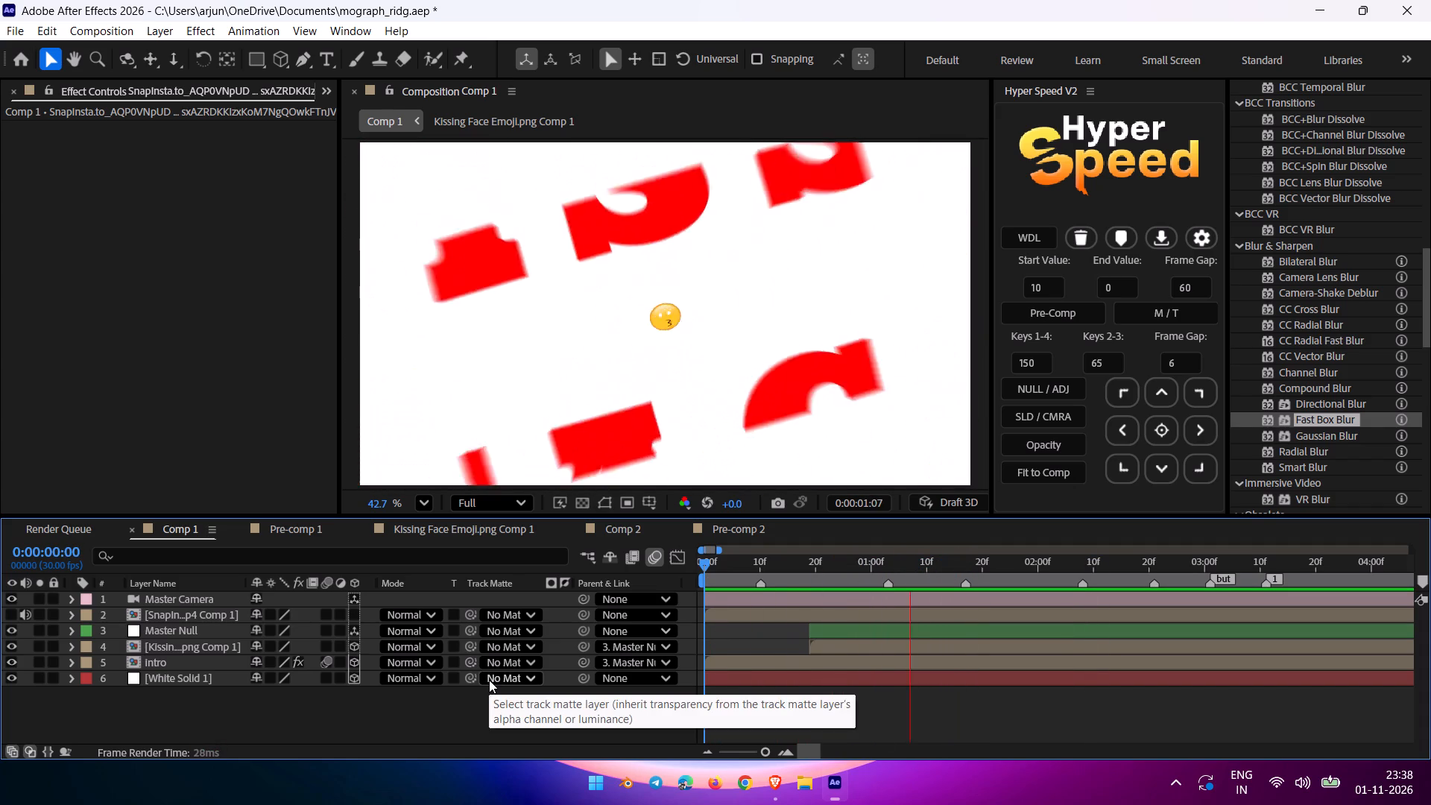
pyautogui.press('space')
pyautogui.moveTo(946, 569); pyautogui.dragTo(969, 562)
pyautogui.click(334, 736)
pyautogui.click(335, 725)
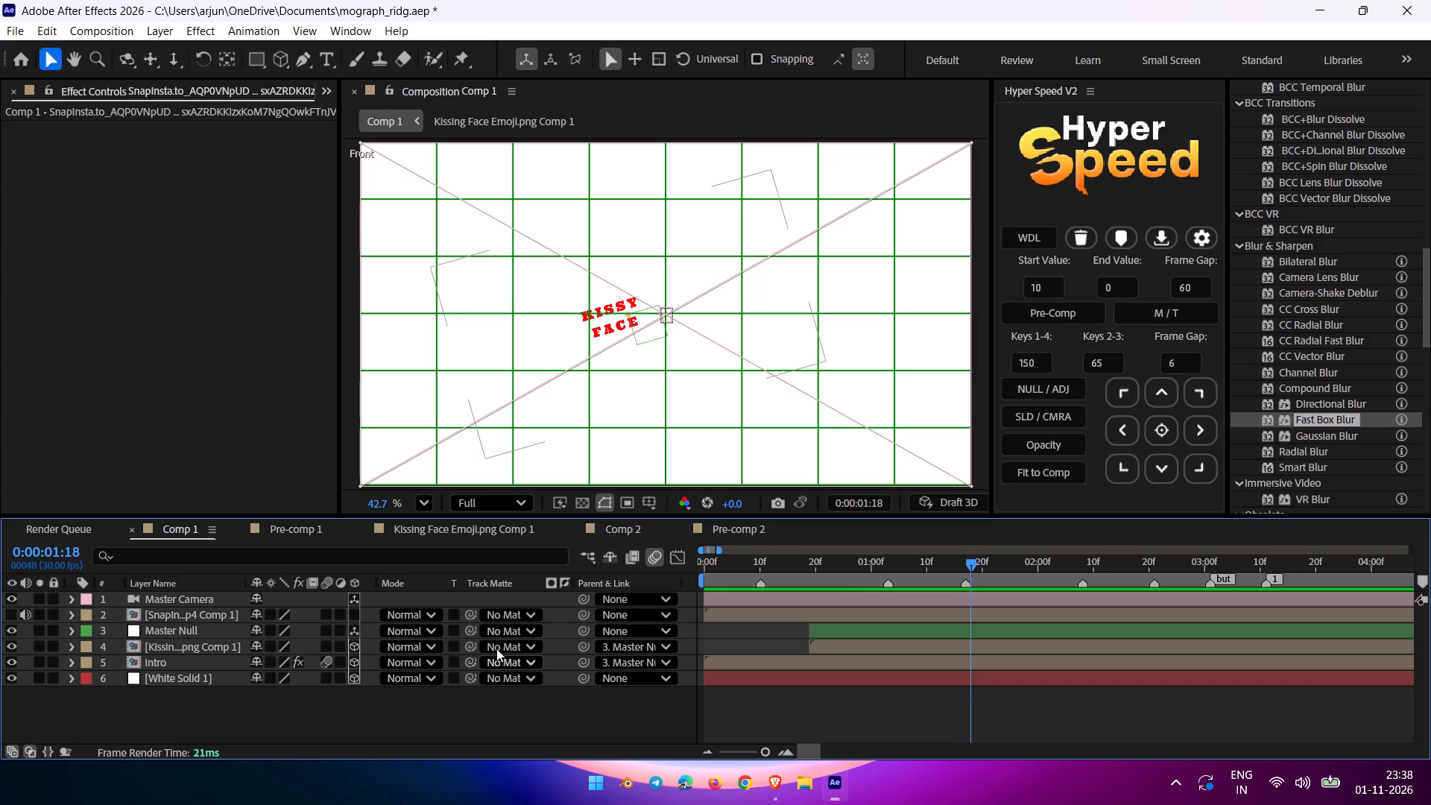
# At 0:00:01:17, choose the Pen tool with no layer selected and set its fill to None.
pyautogui.click(968, 556)
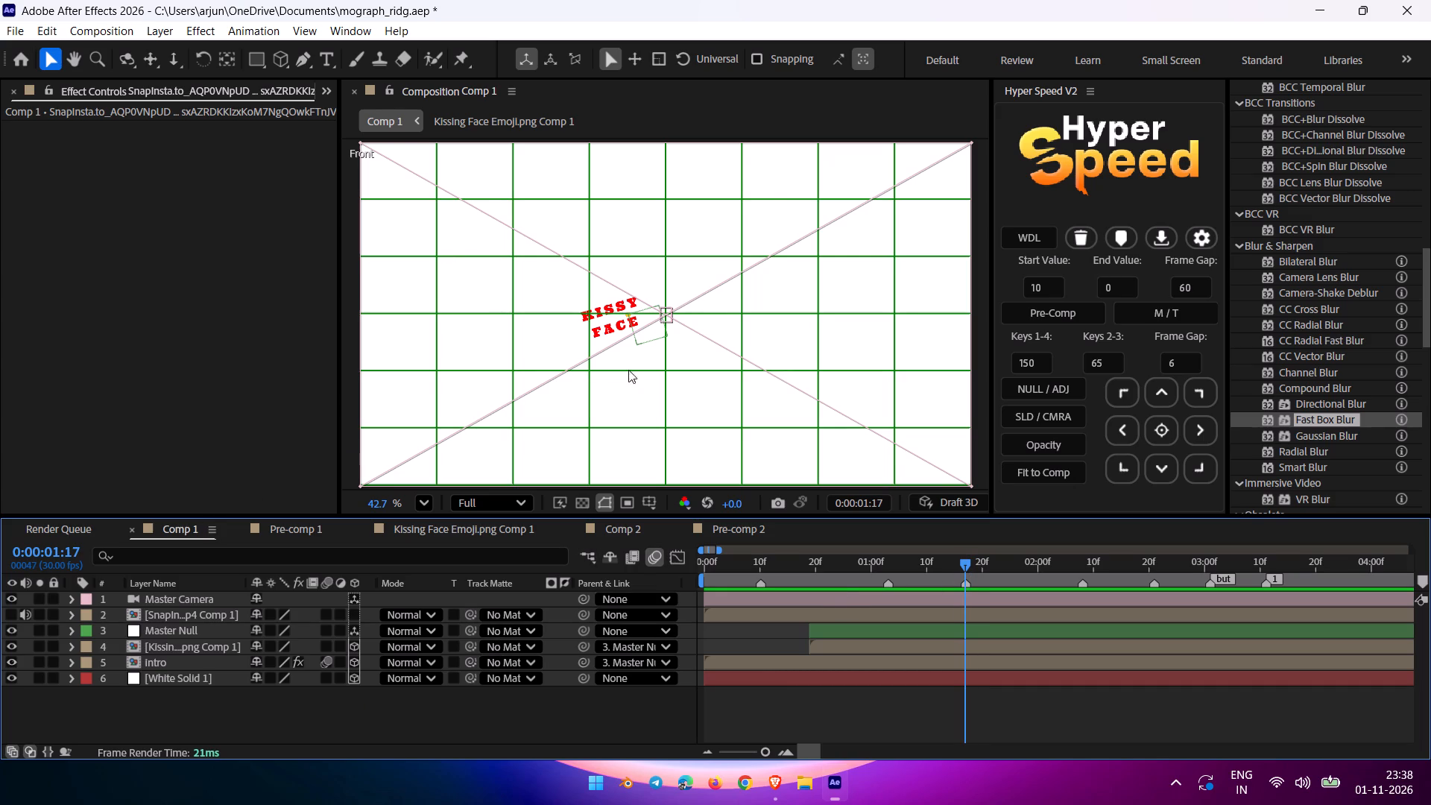
pyautogui.click(389, 700)
pyautogui.click(297, 56)
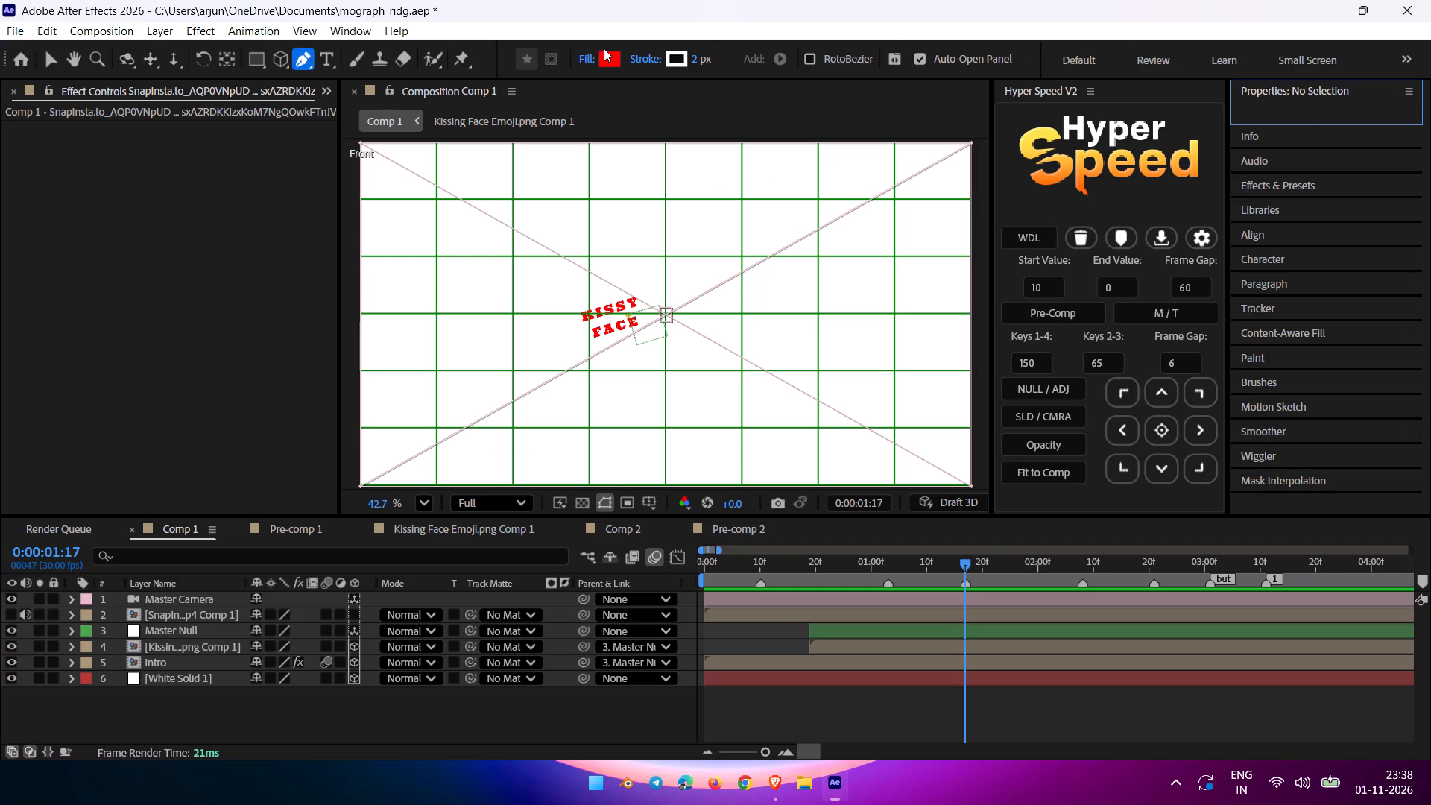
pyautogui.click(576, 58)
pyautogui.click(587, 57)
pyautogui.click(613, 345)
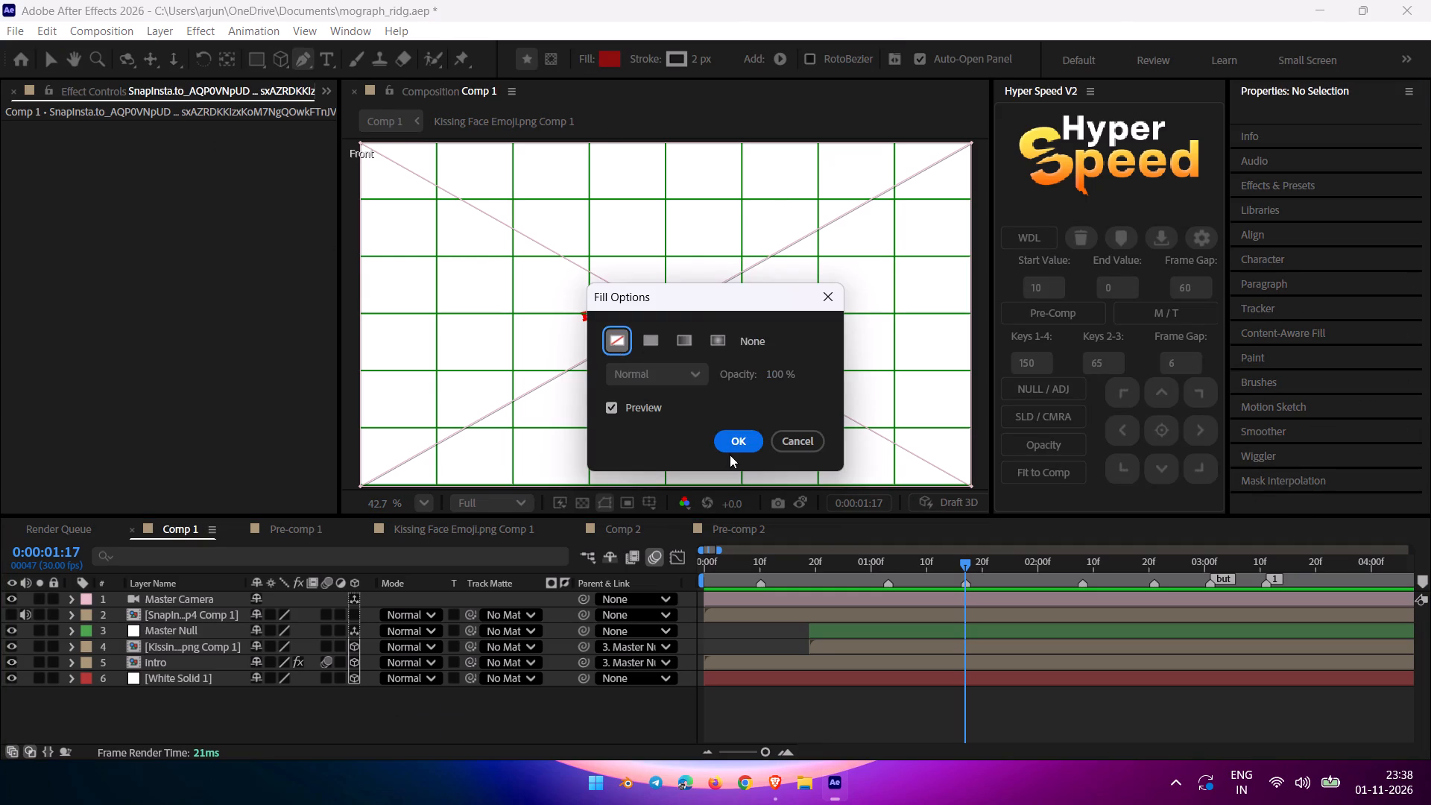
pyautogui.click(732, 447)
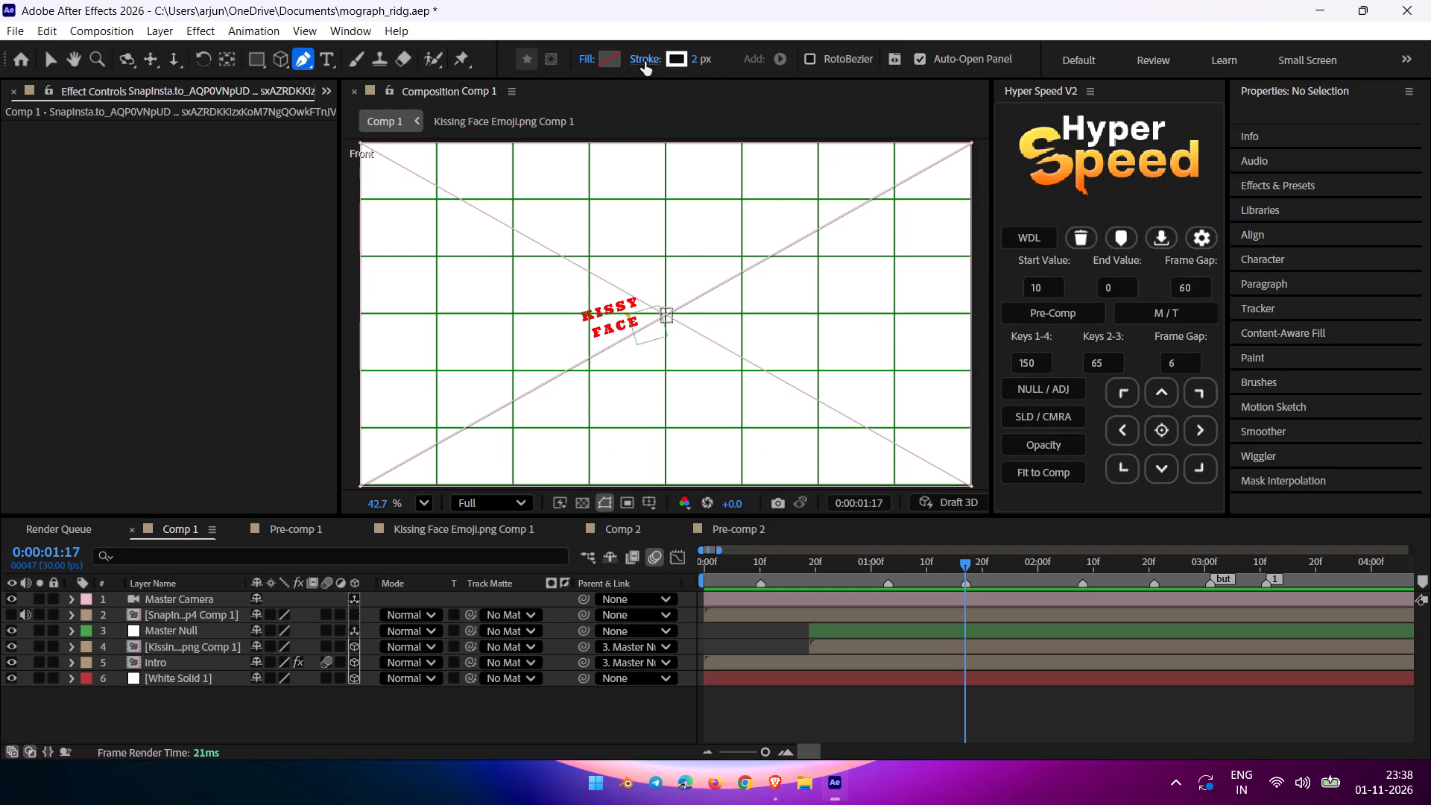
# Darken the shape stroke colour to near black, reduce its width to 0 px, and set the stroke type to None.
pyautogui.click(675, 57)
pyautogui.moveTo(762, 315); pyautogui.dragTo(801, 379)
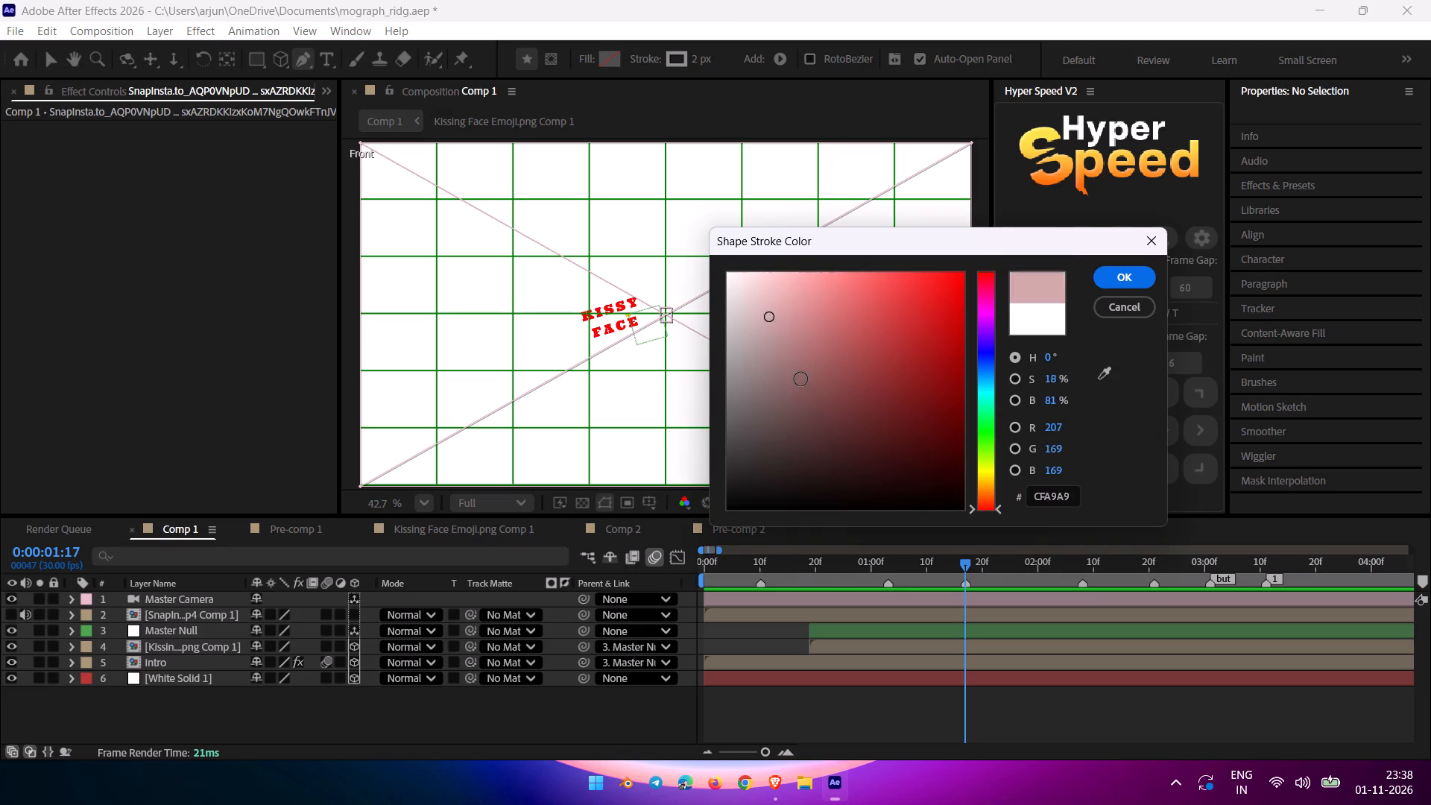
pyautogui.moveTo(801, 379); pyautogui.dragTo(729, 497)
pyautogui.click(1114, 271)
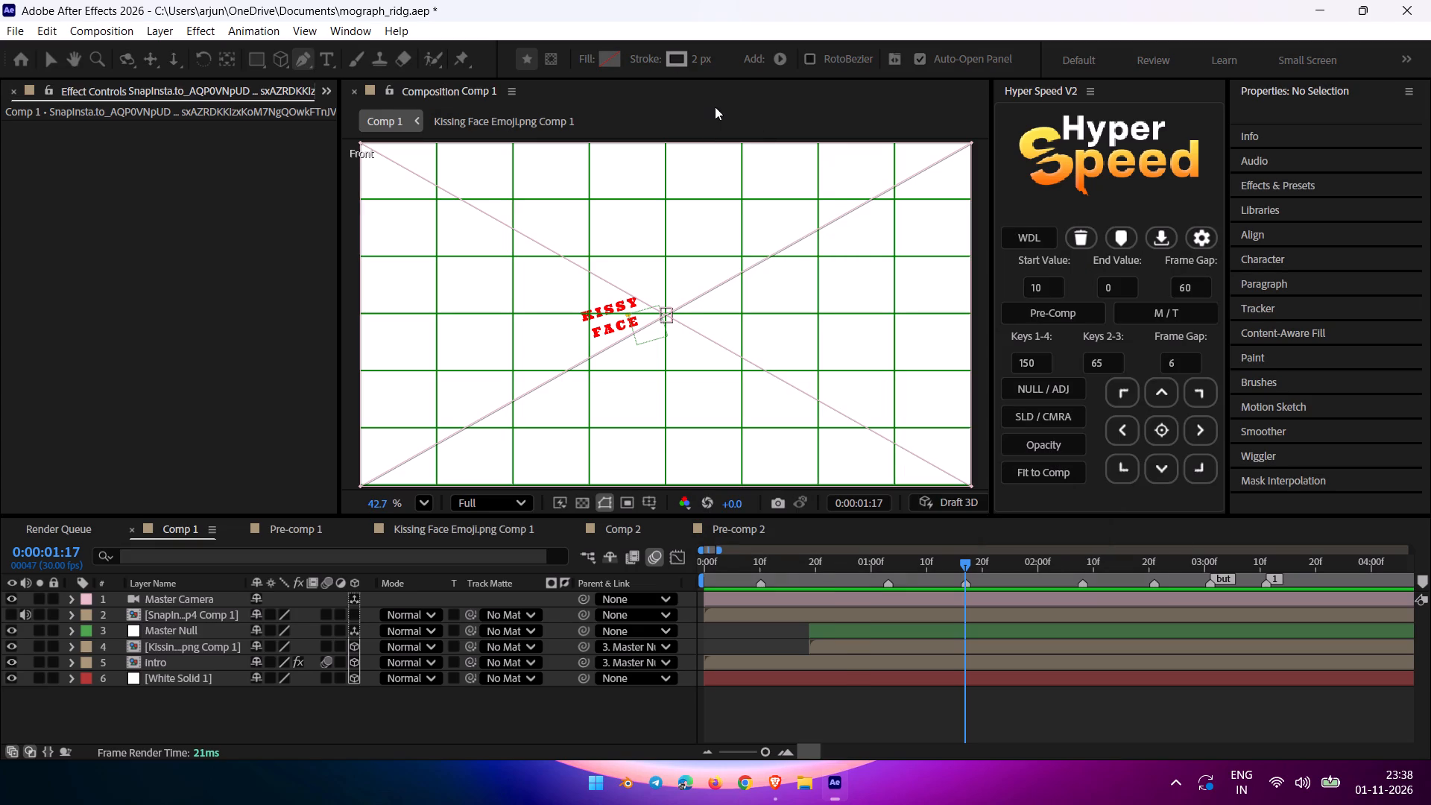
pyautogui.moveTo(692, 56); pyautogui.dragTo(586, 76)
pyautogui.click(645, 58)
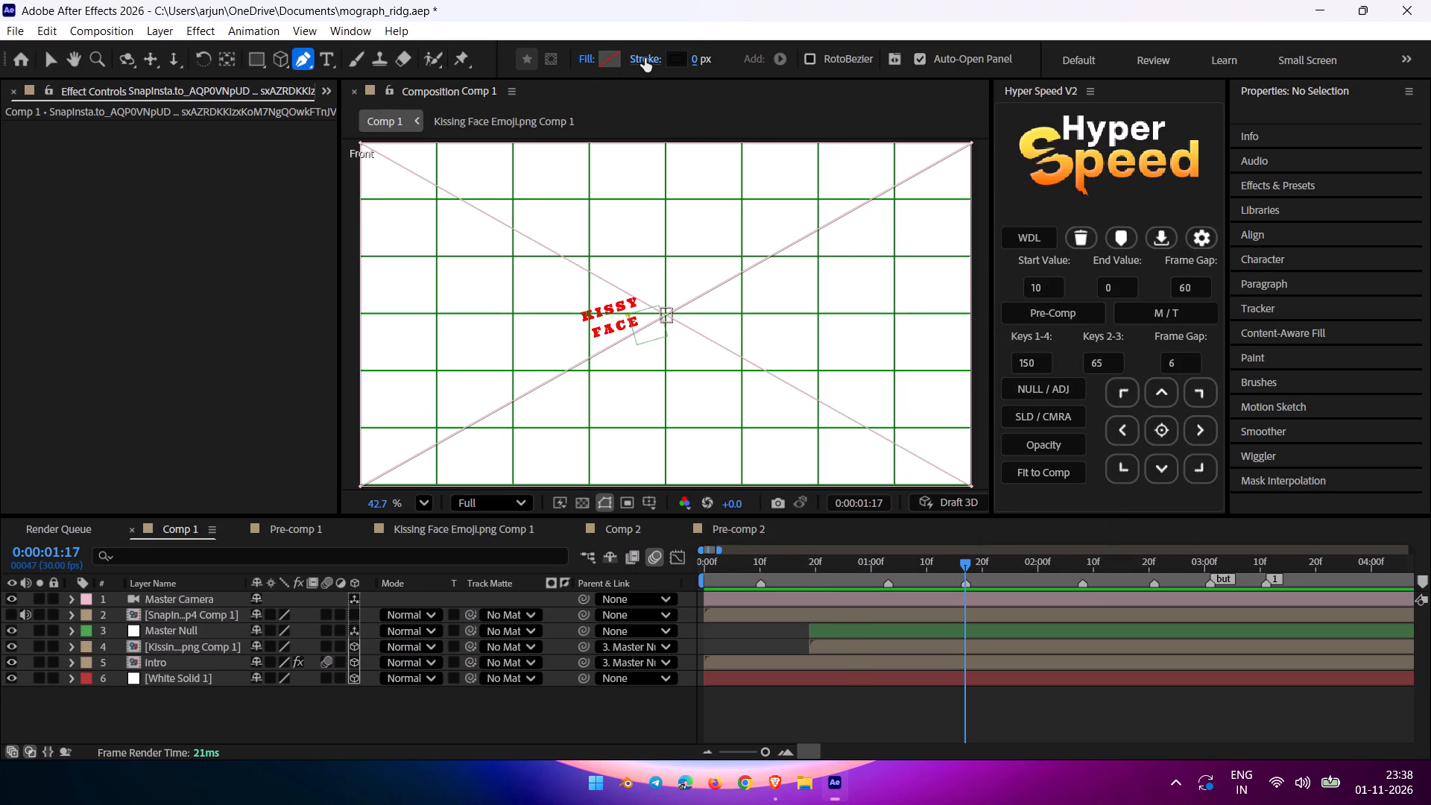
pyautogui.click(619, 346)
pyautogui.click(745, 443)
# Draw an open nine-point path across the canvas that dips below the KISSY FACE text, rises to a crest and descends.
pyautogui.click(490, 363)
pyautogui.click(540, 398)
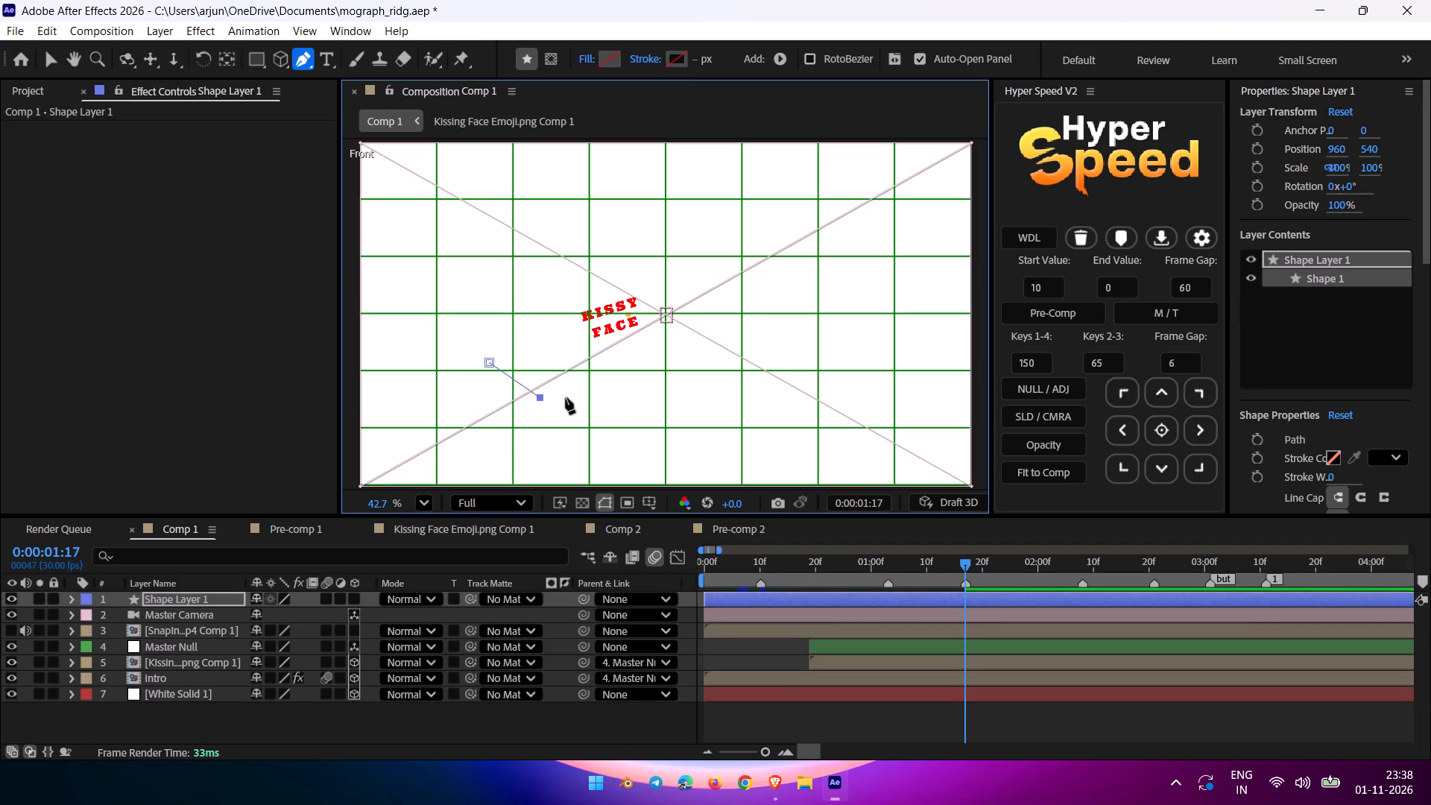
pyautogui.click(618, 393)
pyautogui.click(663, 352)
pyautogui.click(722, 300)
pyautogui.click(798, 285)
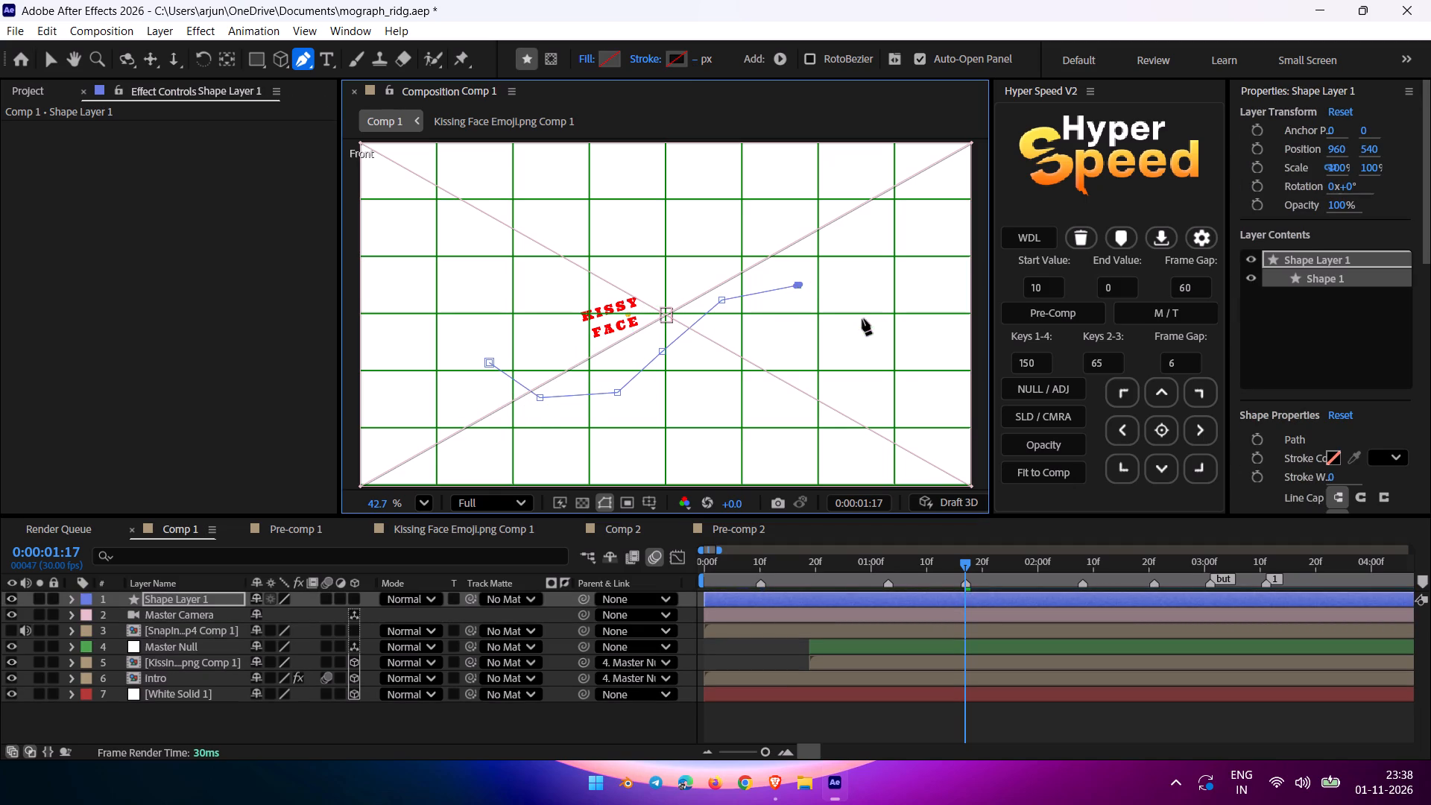
pyautogui.click(865, 322)
pyautogui.click(894, 401)
pyautogui.click(905, 438)
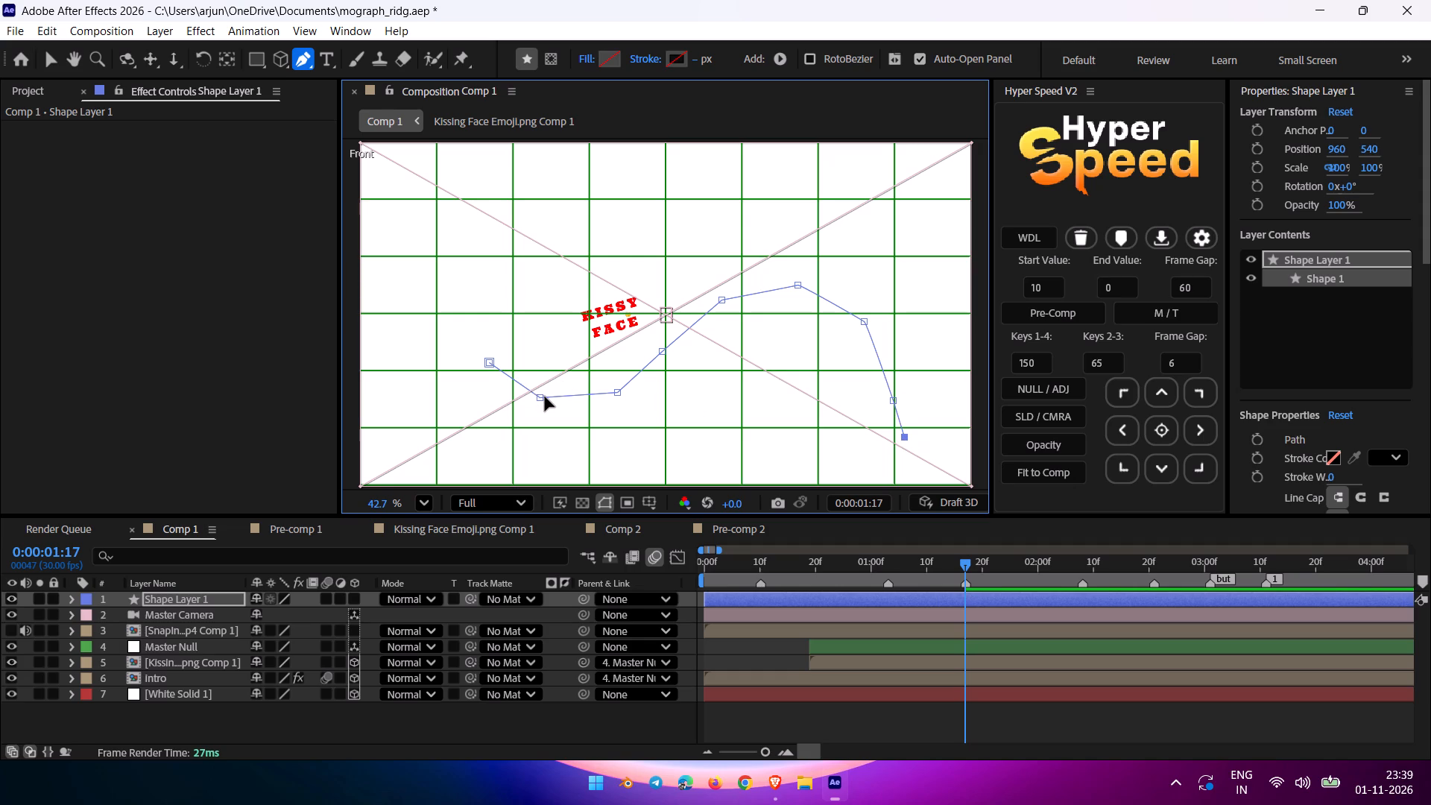
# Smooth the path's second to fifth points into curves so the dip flows into the rise.
pyautogui.keyDown('alt'); pyautogui.moveTo(545, 397); pyautogui.dragTo(566, 400); pyautogui.keyUp('alt')
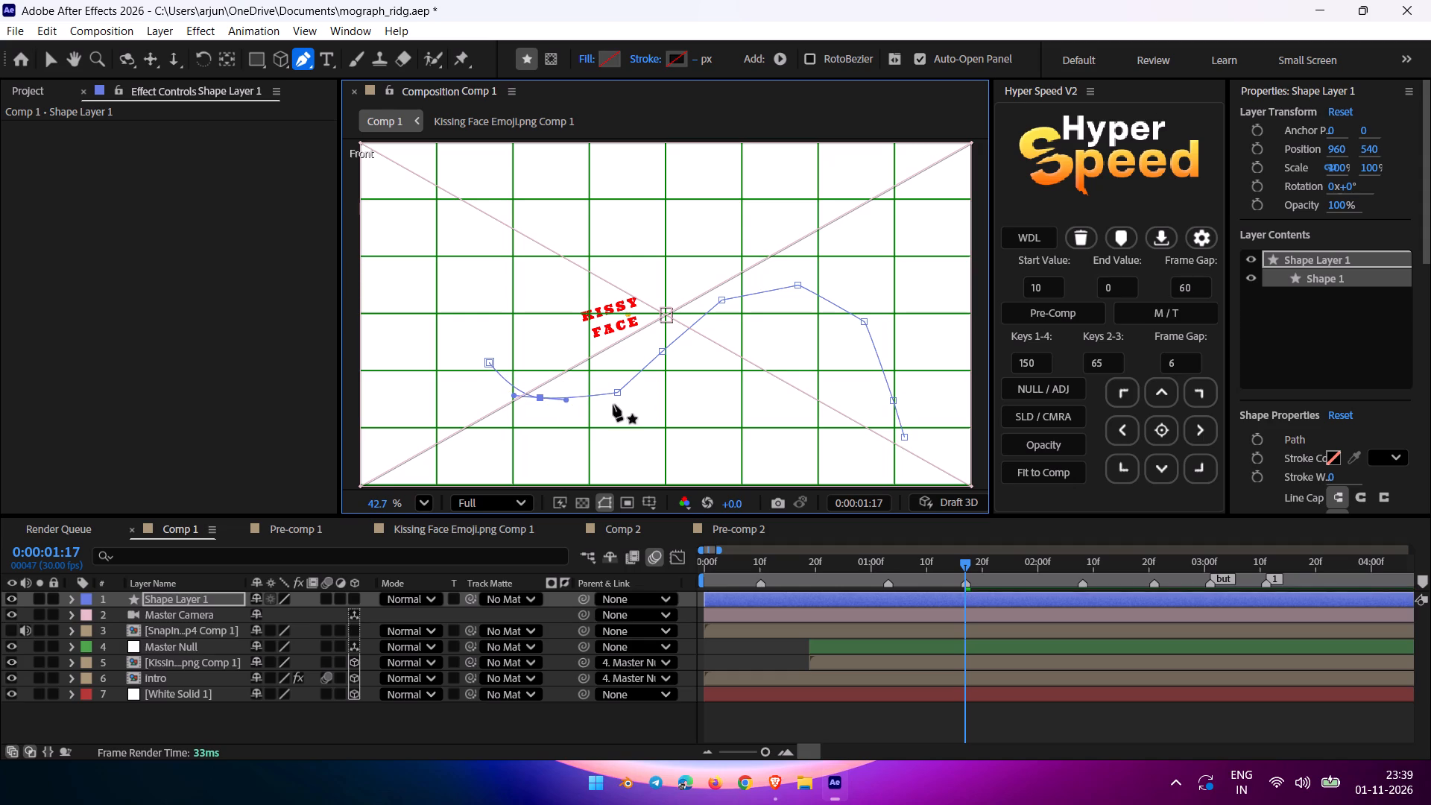
pyautogui.keyDown('alt'); pyautogui.moveTo(616, 388); pyautogui.dragTo(635, 384); pyautogui.keyUp('alt')
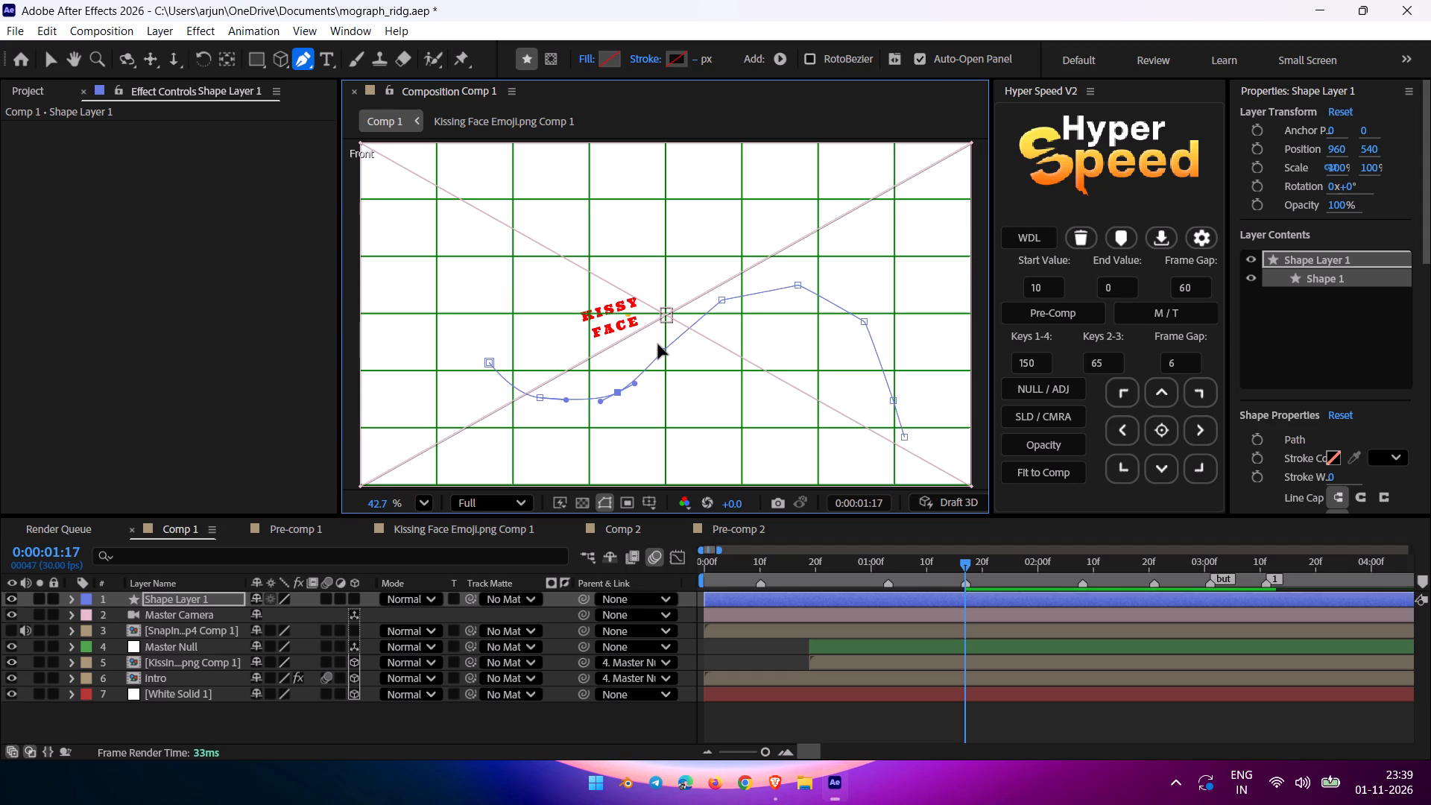
pyautogui.moveTo(663, 350); pyautogui.dragTo(670, 351)
pyautogui.keyDown('alt'); pyautogui.click(670, 351); pyautogui.keyUp('alt')
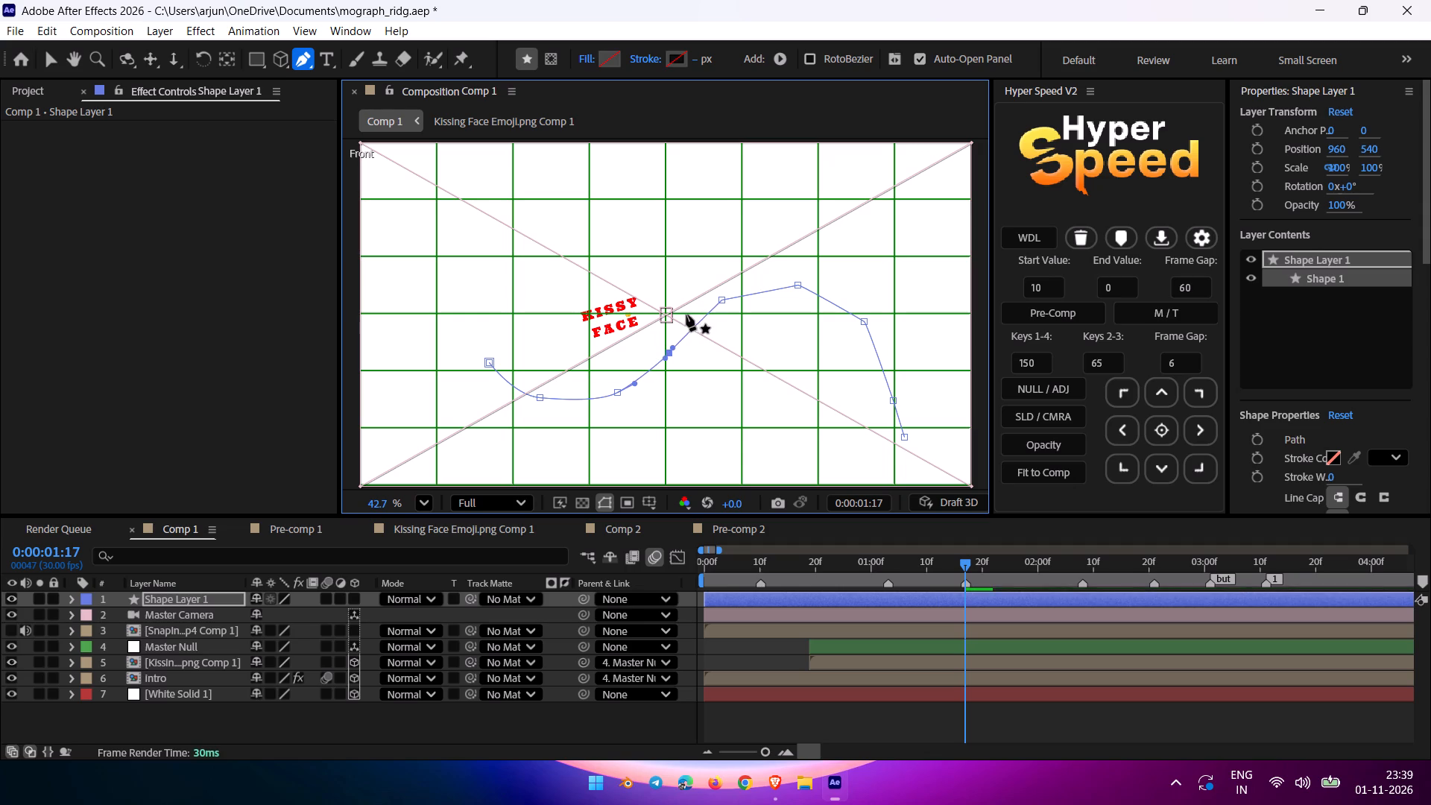
pyautogui.click(718, 298)
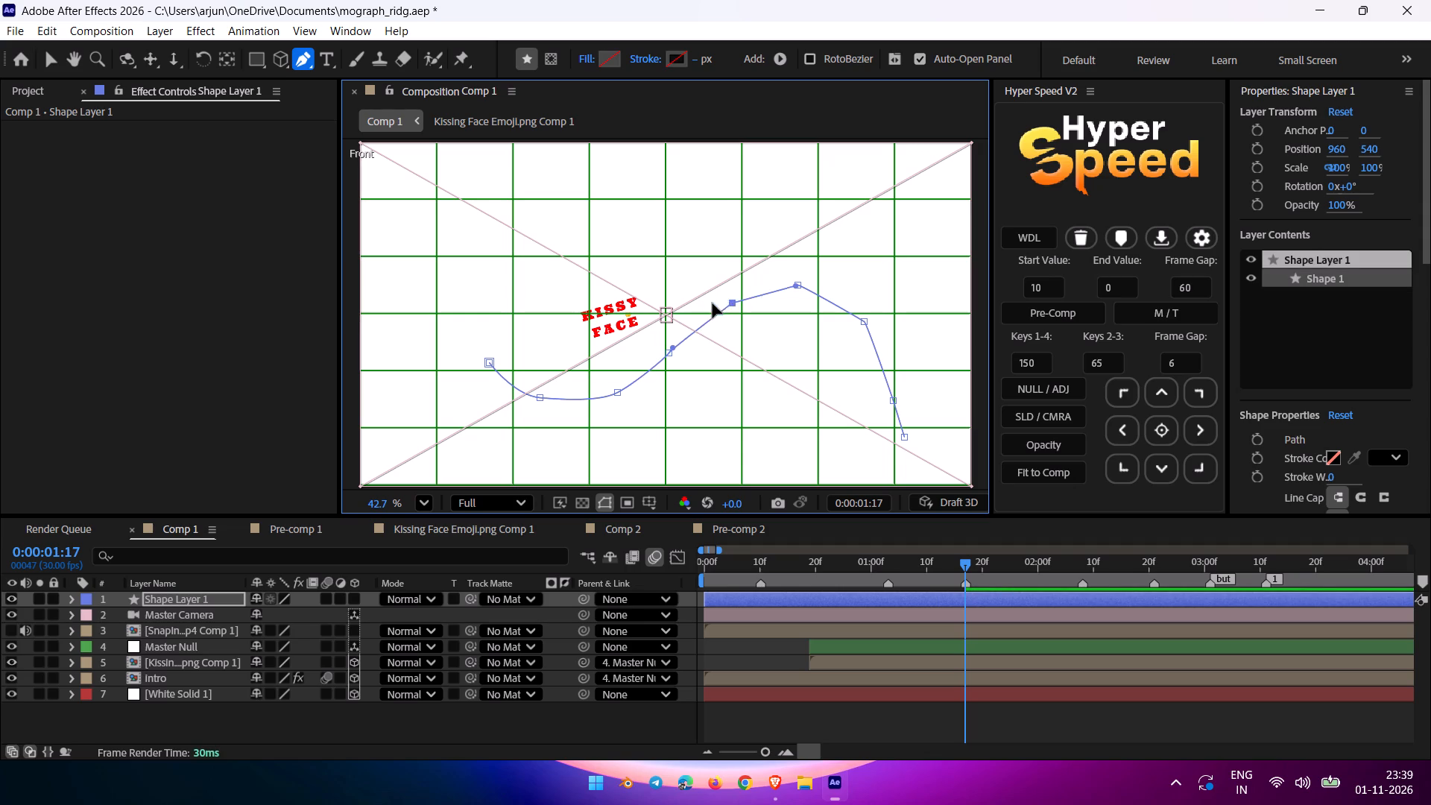
pyautogui.keyDown('alt'); pyautogui.moveTo(713, 303); pyautogui.dragTo(726, 296); pyautogui.keyUp('alt')
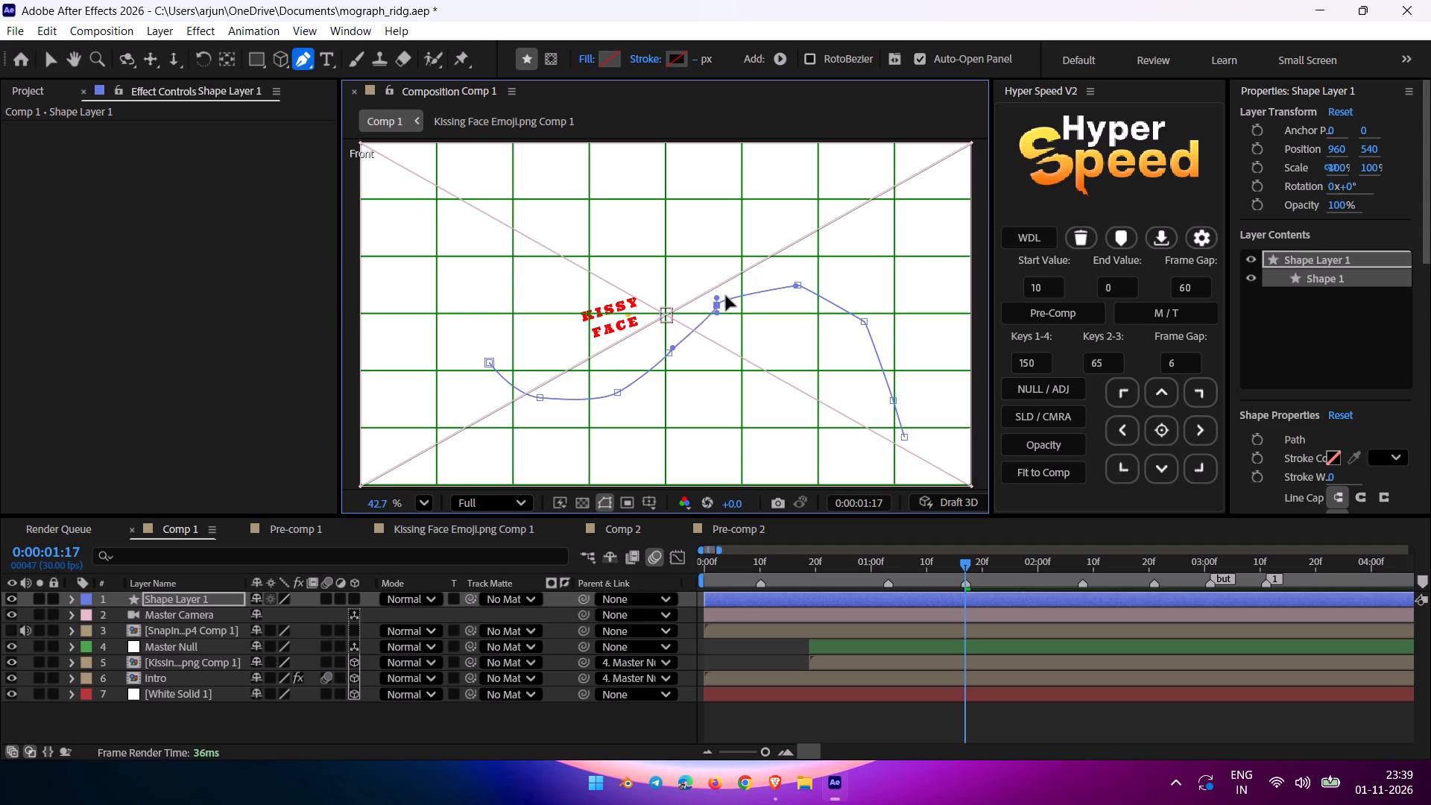
pyautogui.keyDown('alt'); pyautogui.moveTo(726, 296); pyautogui.dragTo(738, 294); pyautogui.keyUp('alt')
# Round the crest and the start of the descent at the sixth and seventh points, and pull the end point slightly inward.
pyautogui.click(796, 287)
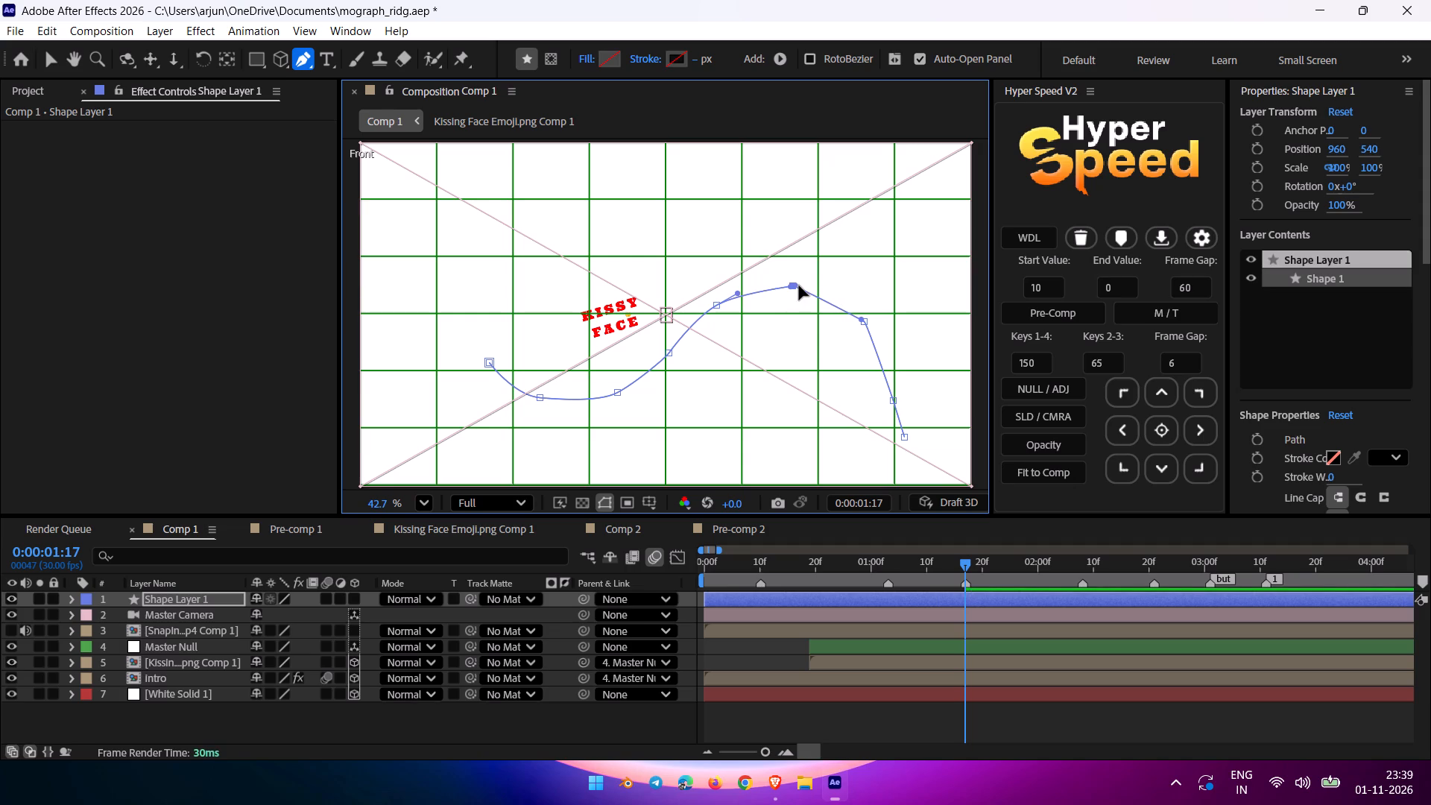
pyautogui.keyDown('alt'); pyautogui.moveTo(795, 285); pyautogui.dragTo(815, 280); pyautogui.keyUp('alt')
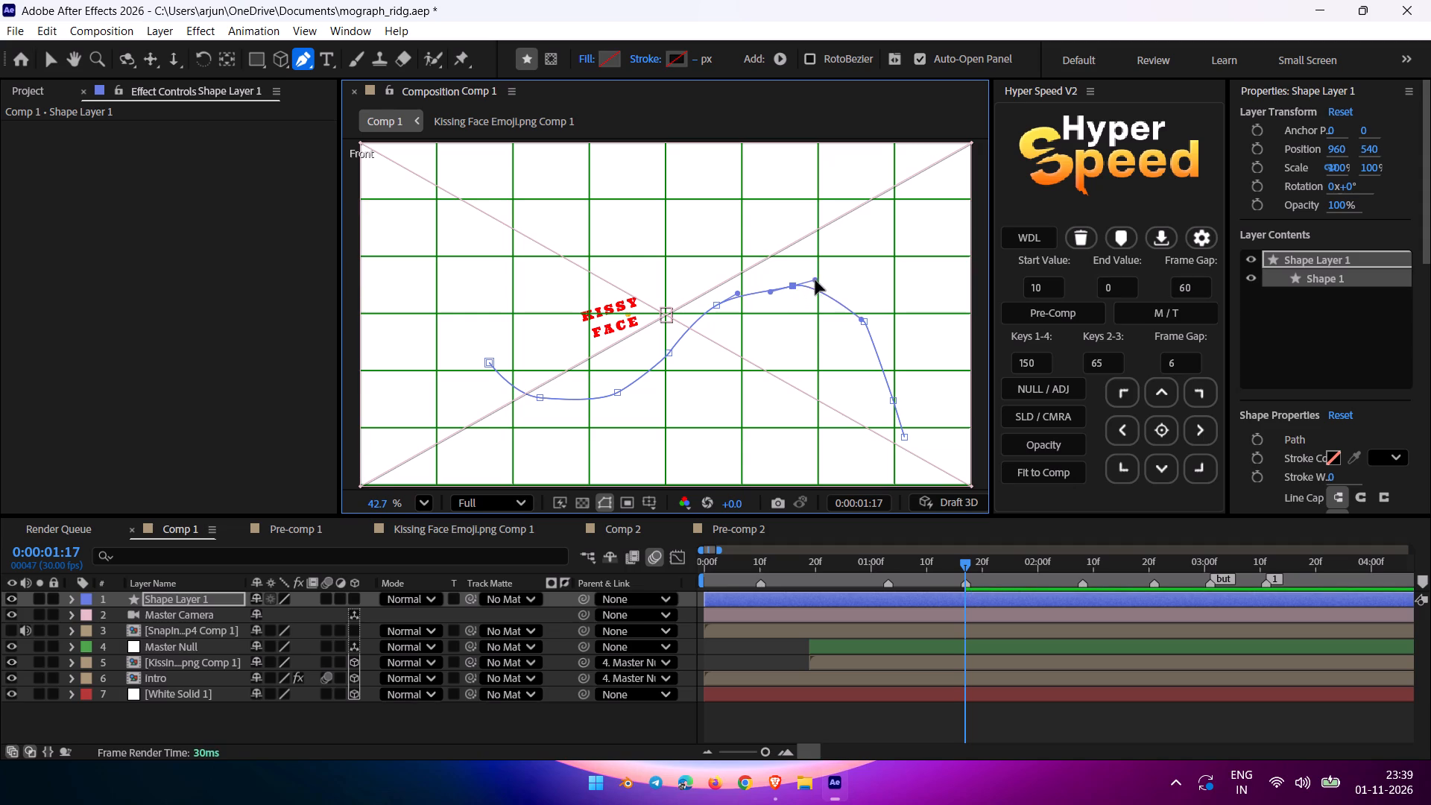
pyautogui.keyDown('alt'); pyautogui.moveTo(815, 280); pyautogui.dragTo(811, 285); pyautogui.keyUp('alt')
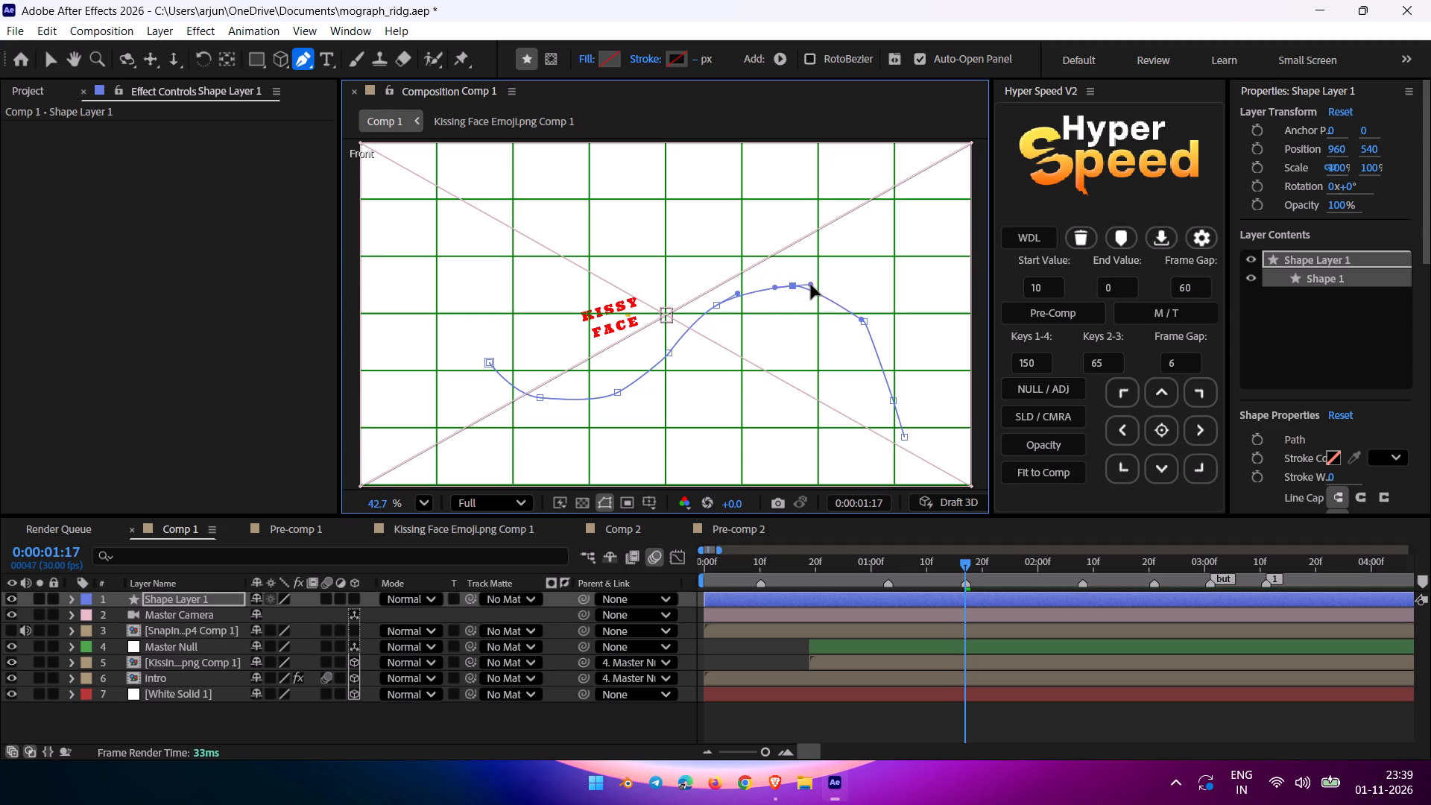
pyautogui.keyDown('alt'); pyautogui.moveTo(811, 285); pyautogui.dragTo(813, 289); pyautogui.keyUp('alt')
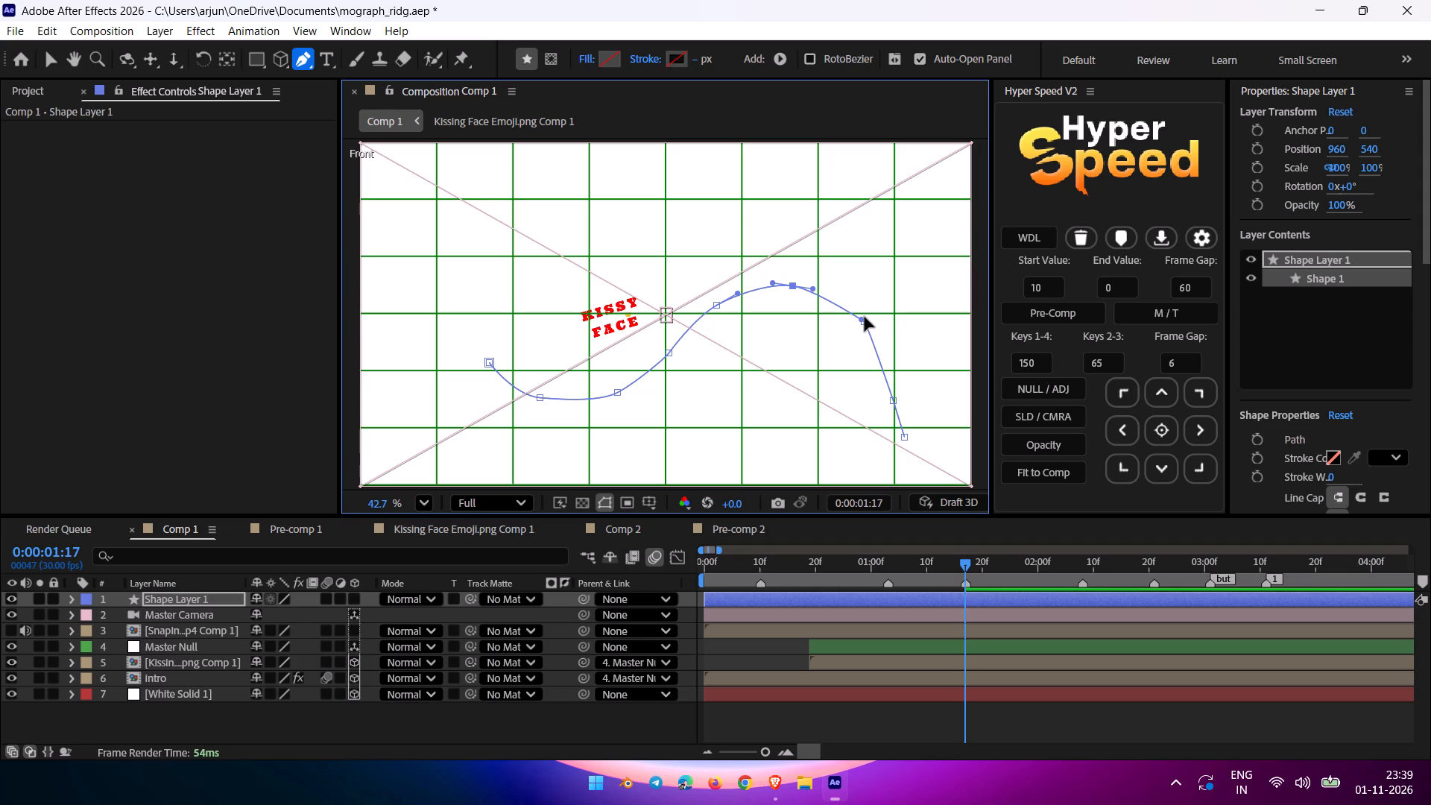
pyautogui.keyDown('alt'); pyautogui.moveTo(865, 317); pyautogui.dragTo(881, 333); pyautogui.keyUp('alt')
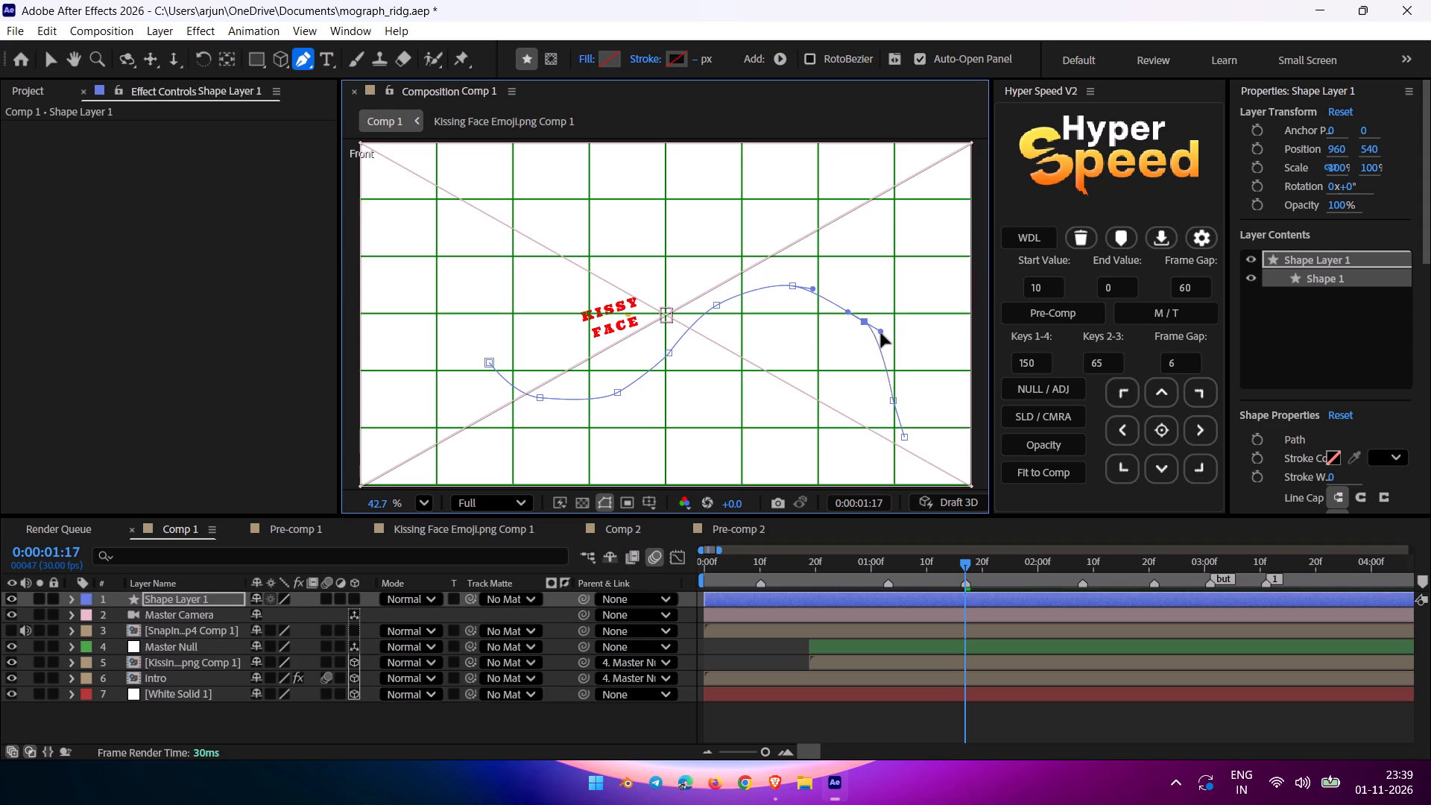
pyautogui.keyDown('alt'); pyautogui.moveTo(881, 333); pyautogui.dragTo(882, 339); pyautogui.keyUp('alt')
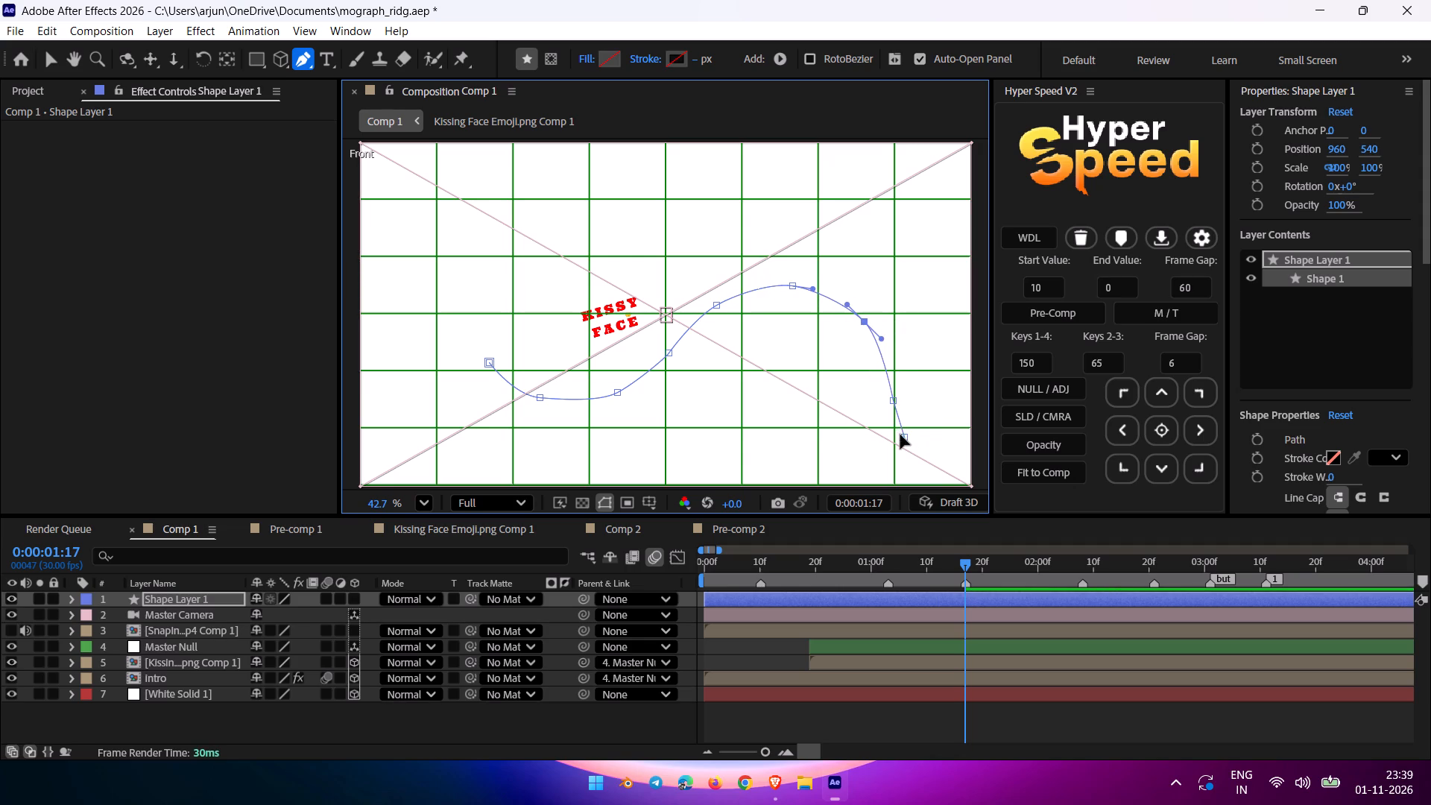
pyautogui.moveTo(905, 435); pyautogui.dragTo(897, 426)
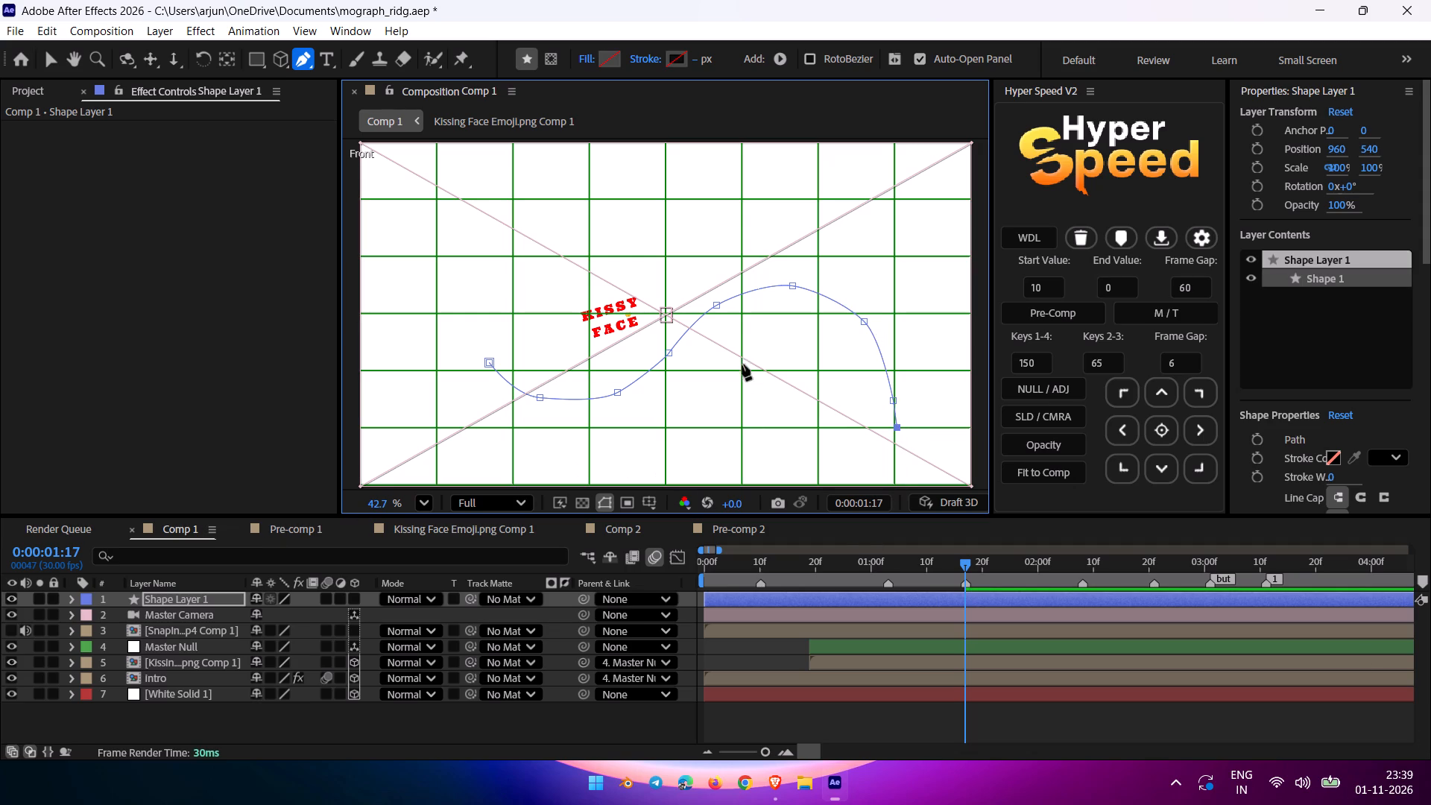
# Shift the path's fourth and fifth points to the right to extend the low section of the curve.
pyautogui.moveTo(718, 306); pyautogui.dragTo(757, 297)
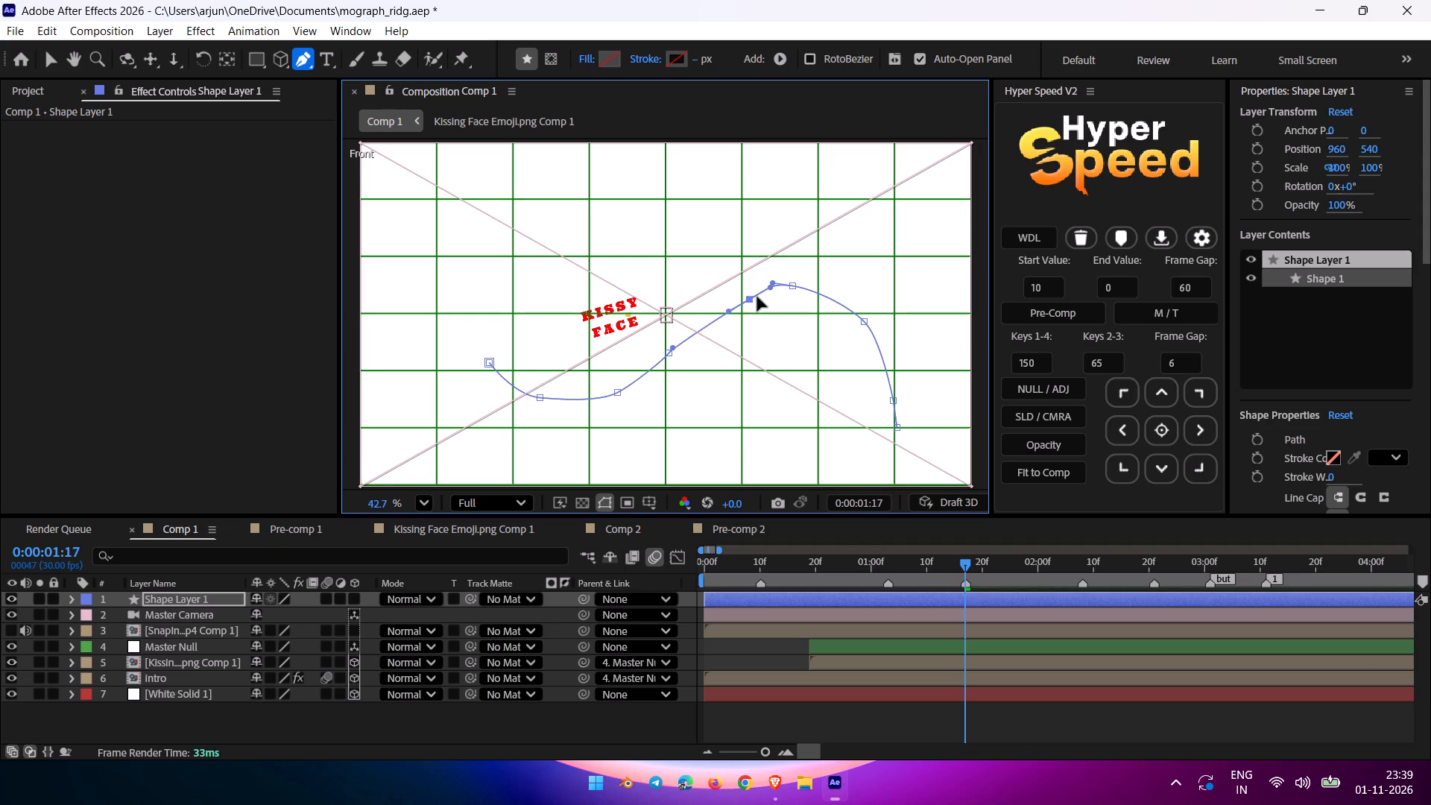
pyautogui.moveTo(757, 297); pyautogui.dragTo(740, 304)
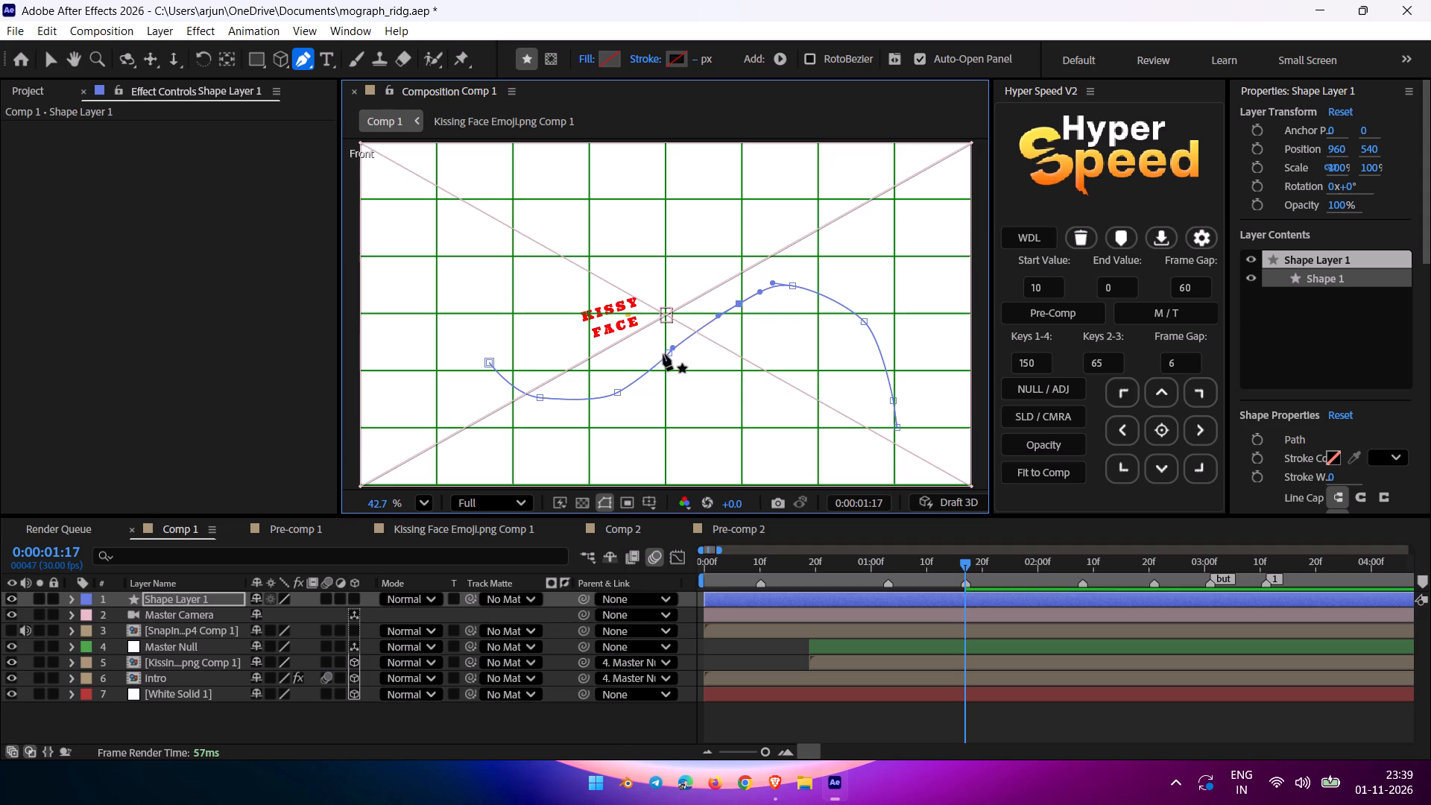
pyautogui.moveTo(666, 353); pyautogui.dragTo(734, 361)
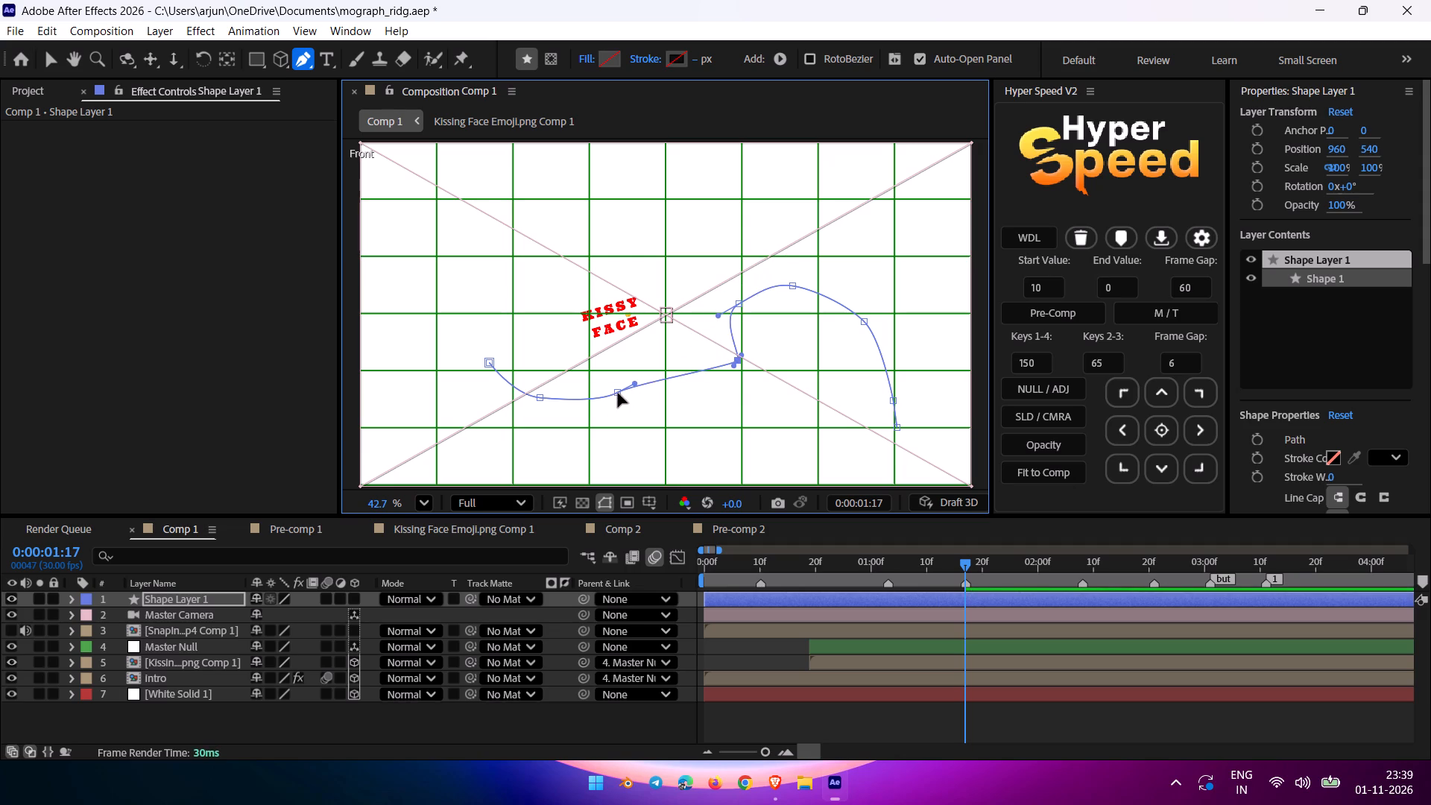
pyautogui.click(620, 391)
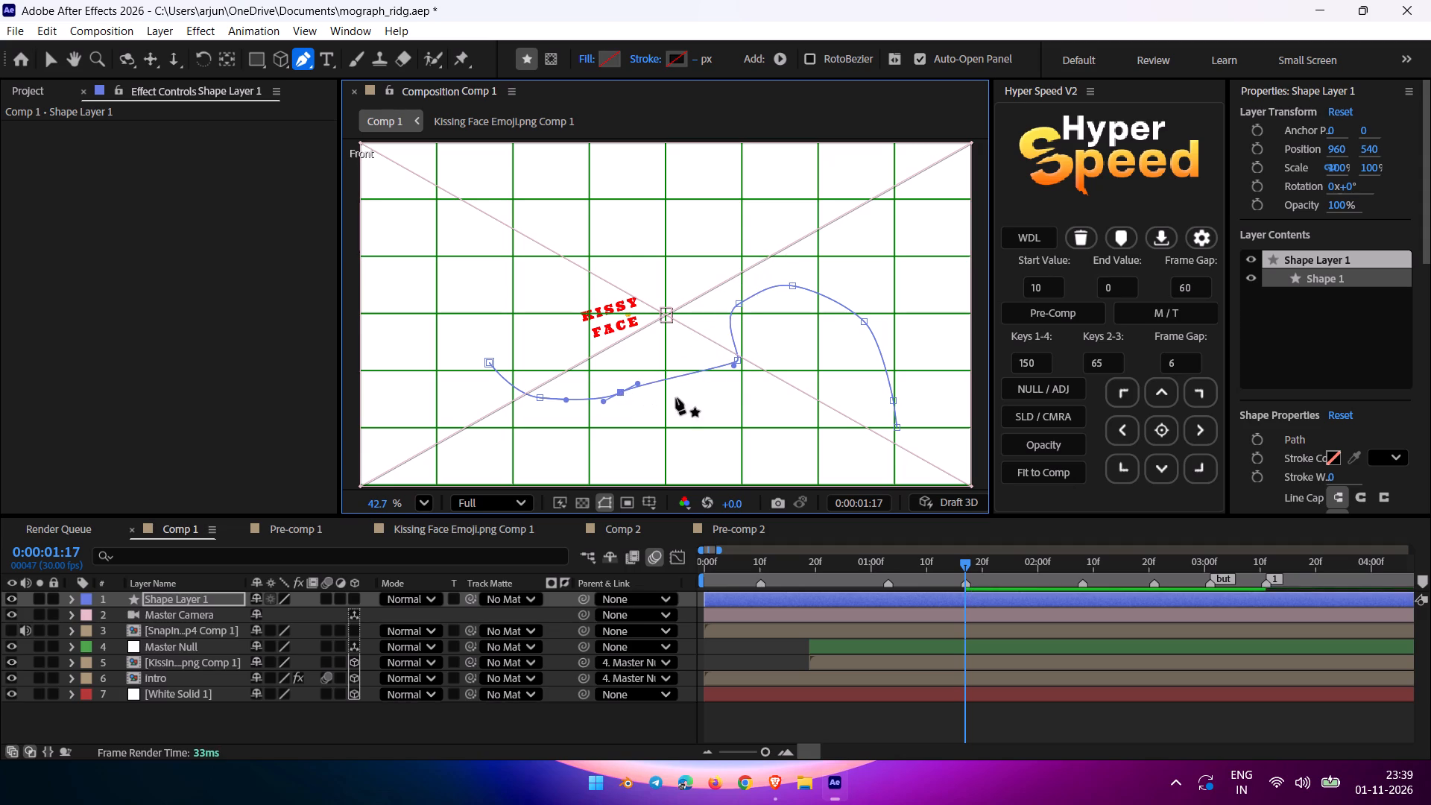
pyautogui.moveTo(739, 358); pyautogui.dragTo(736, 348)
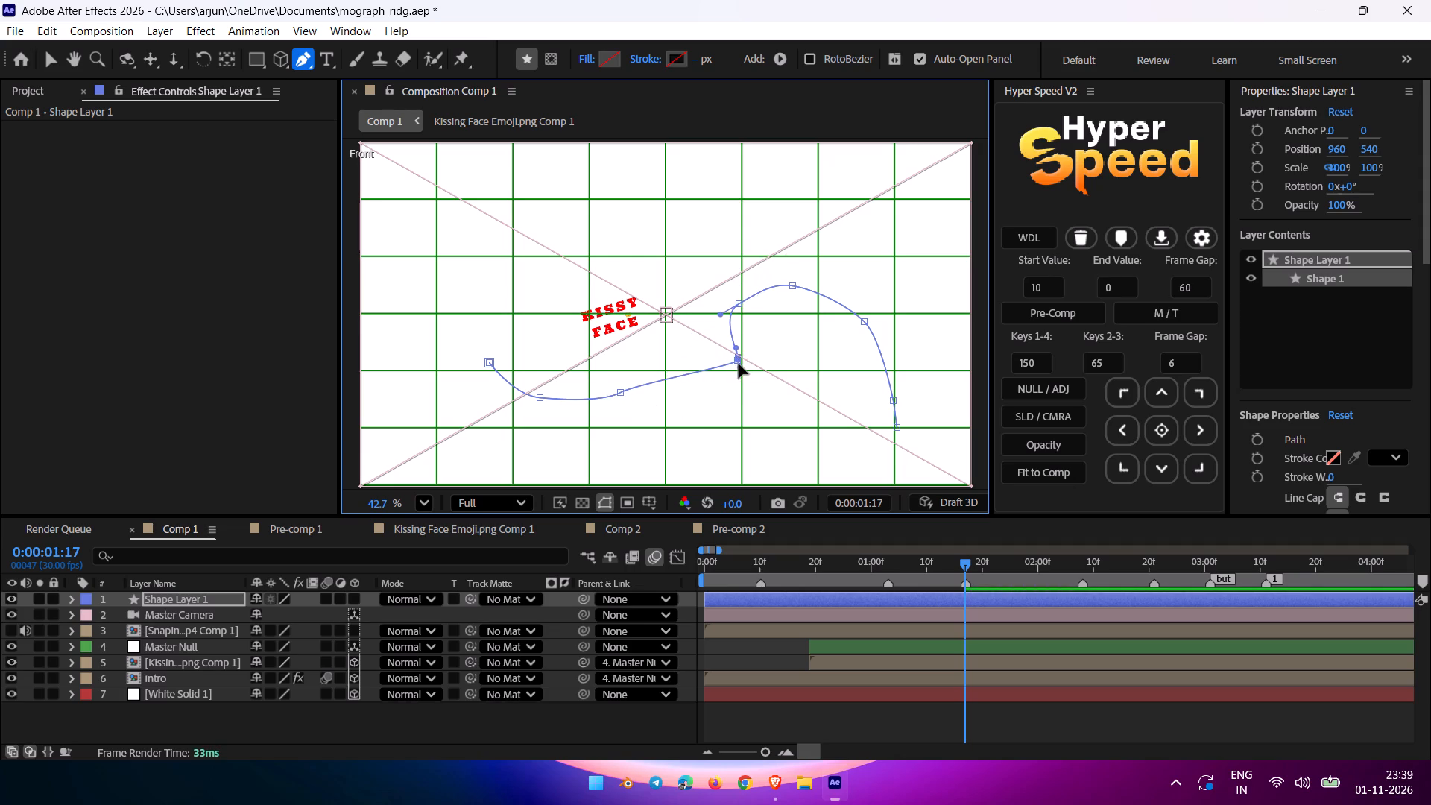
pyautogui.hotkey('ctrl', 'z')
pyautogui.moveTo(739, 362); pyautogui.dragTo(730, 350)
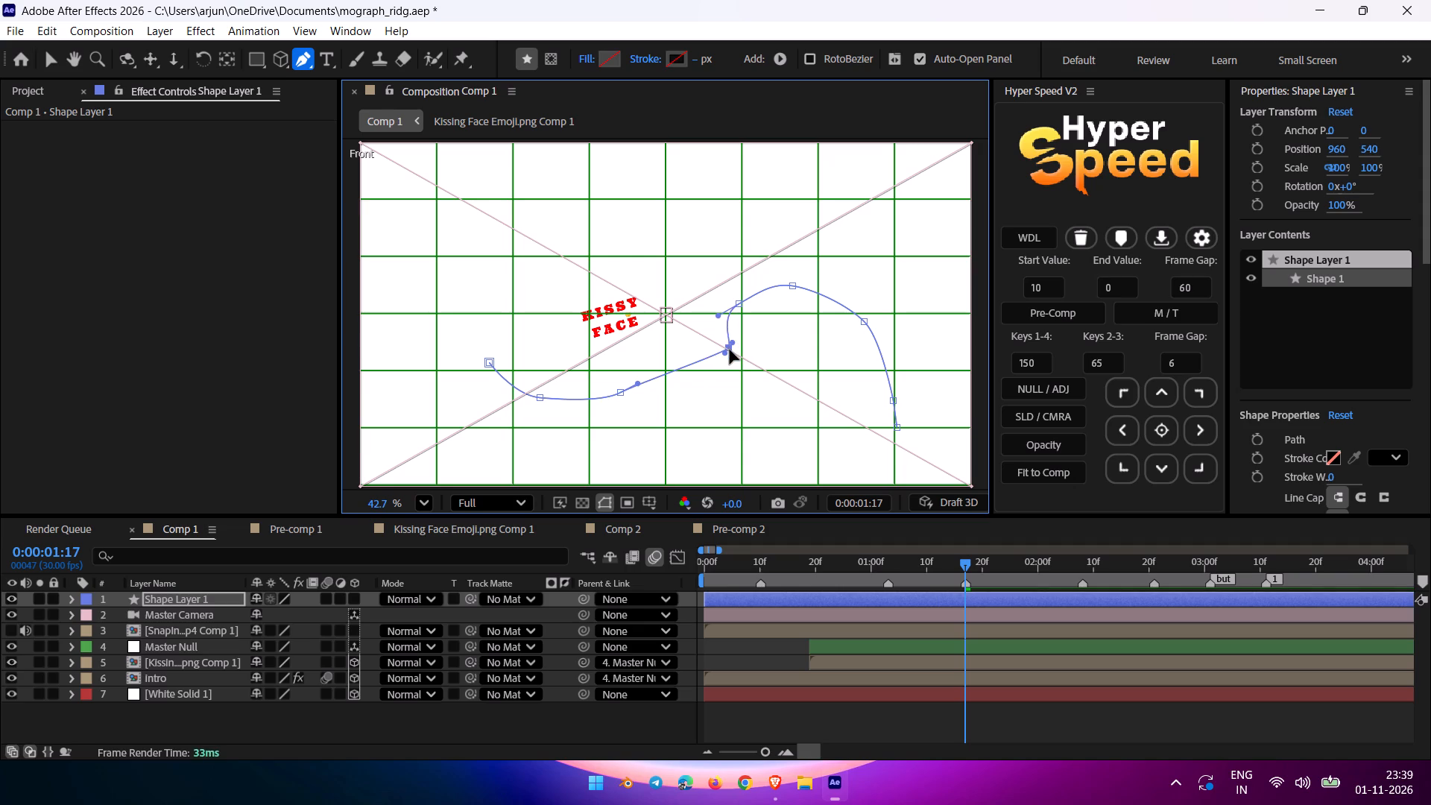
pyautogui.moveTo(730, 350); pyautogui.dragTo(730, 349)
pyautogui.moveTo(736, 302); pyautogui.dragTo(789, 316)
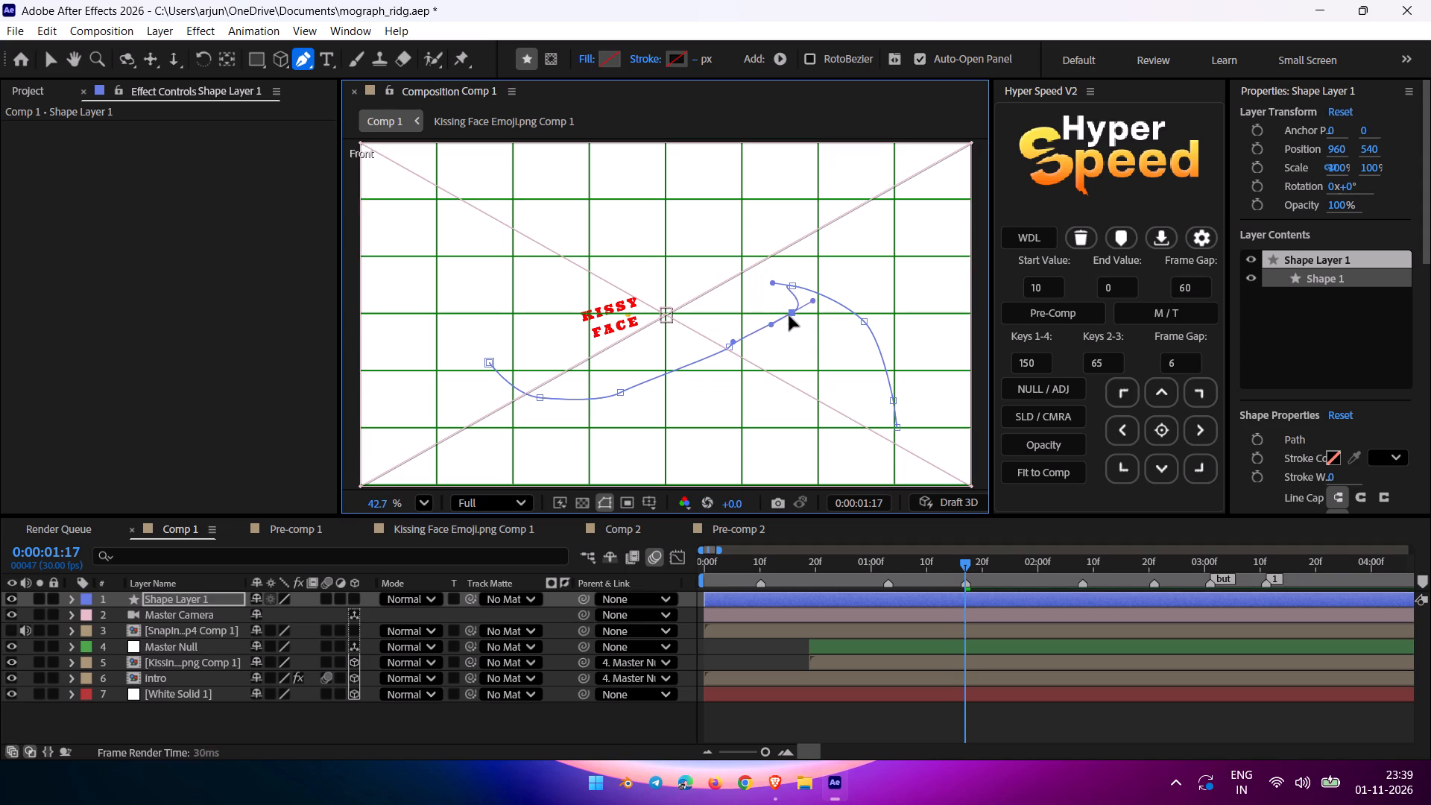
pyautogui.moveTo(789, 316); pyautogui.dragTo(777, 317)
# Raise and widen the crest into a tall arch by repositioning the fifth, sixth and seventh points and stretching the fifth point's handle.
pyautogui.moveTo(789, 284); pyautogui.dragTo(802, 253)
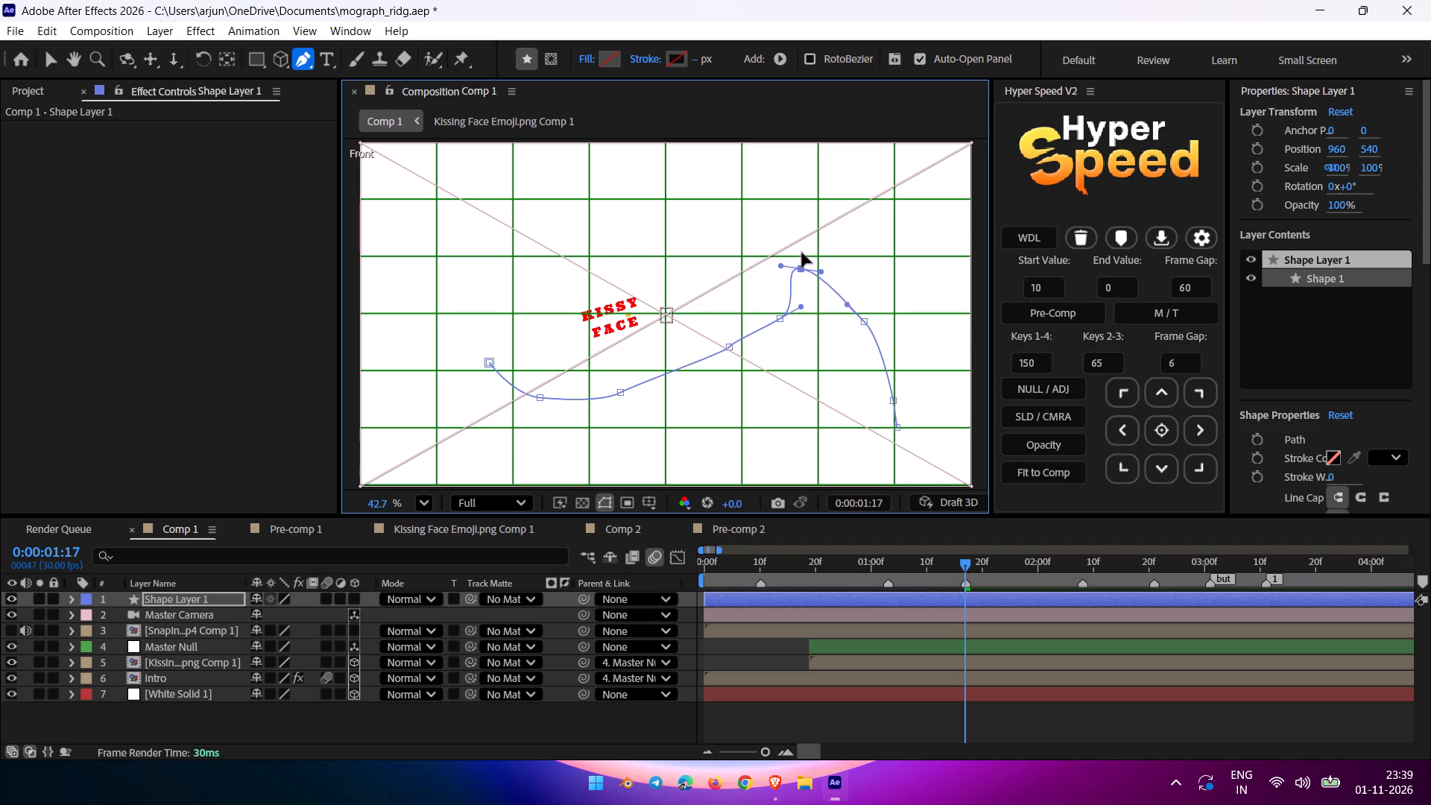
pyautogui.moveTo(802, 253); pyautogui.dragTo(839, 235)
pyautogui.moveTo(864, 327); pyautogui.dragTo(909, 279)
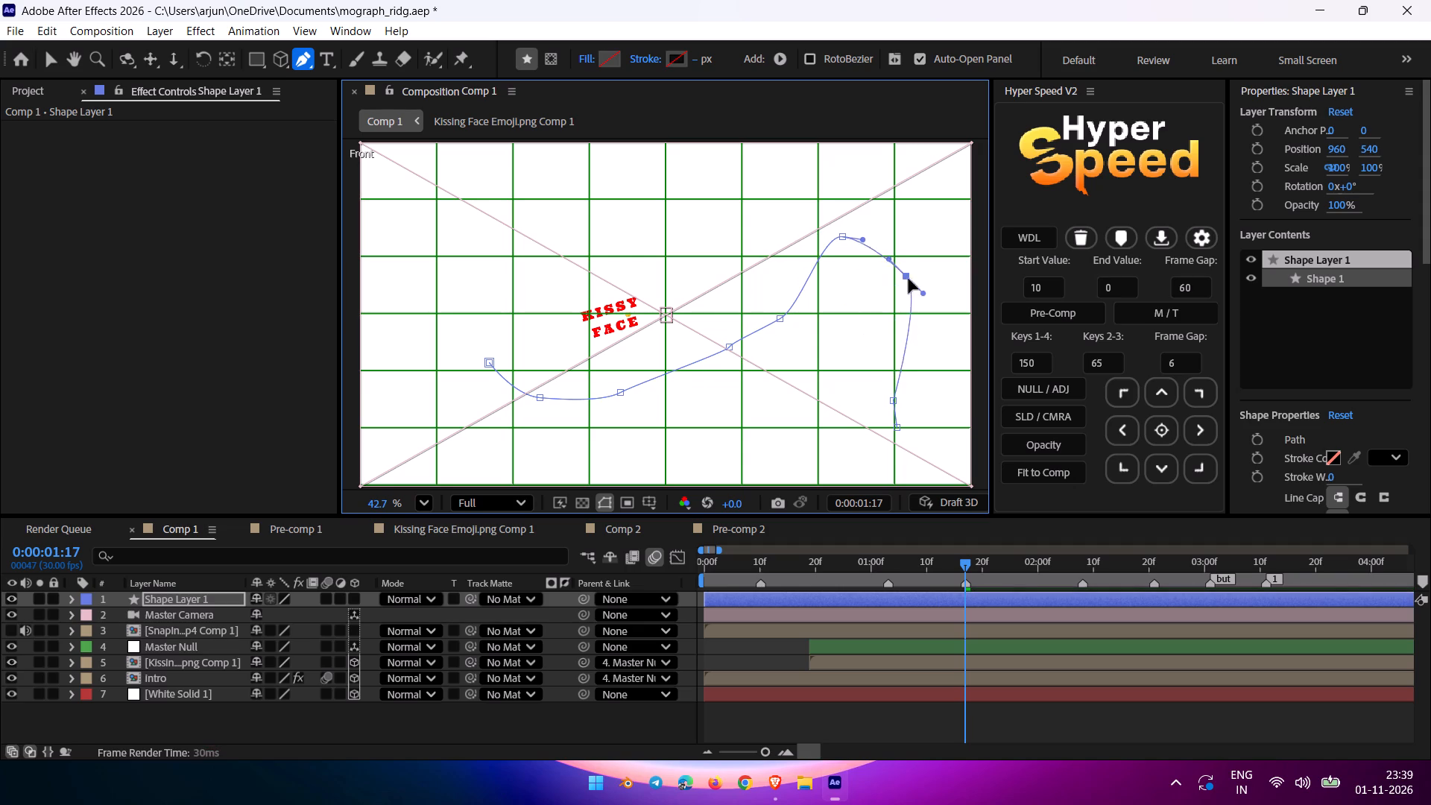
pyautogui.moveTo(909, 279); pyautogui.dragTo(916, 277)
pyautogui.moveTo(777, 321); pyautogui.dragTo(757, 288)
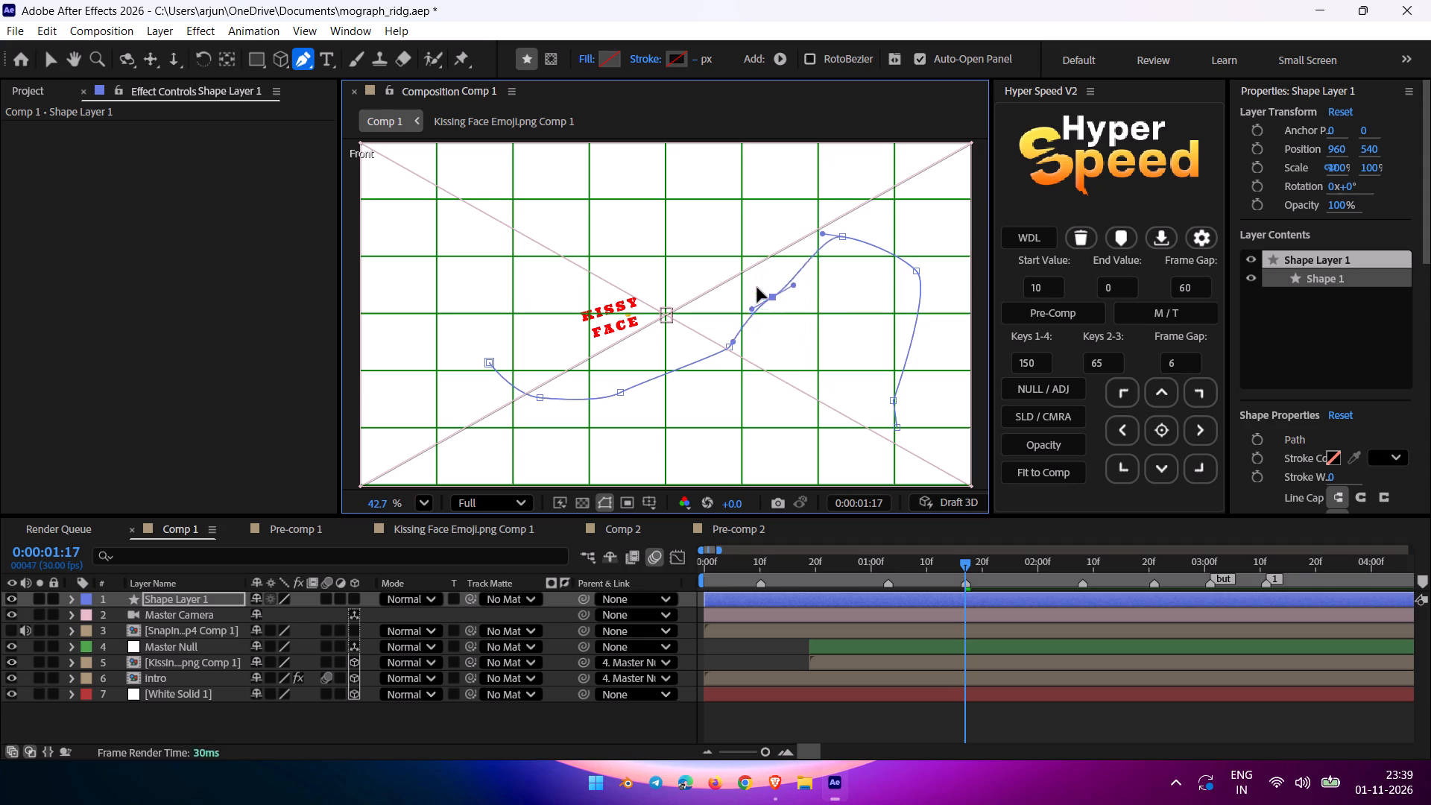
pyautogui.moveTo(757, 288); pyautogui.dragTo(740, 281)
pyautogui.moveTo(765, 264); pyautogui.dragTo(766, 241)
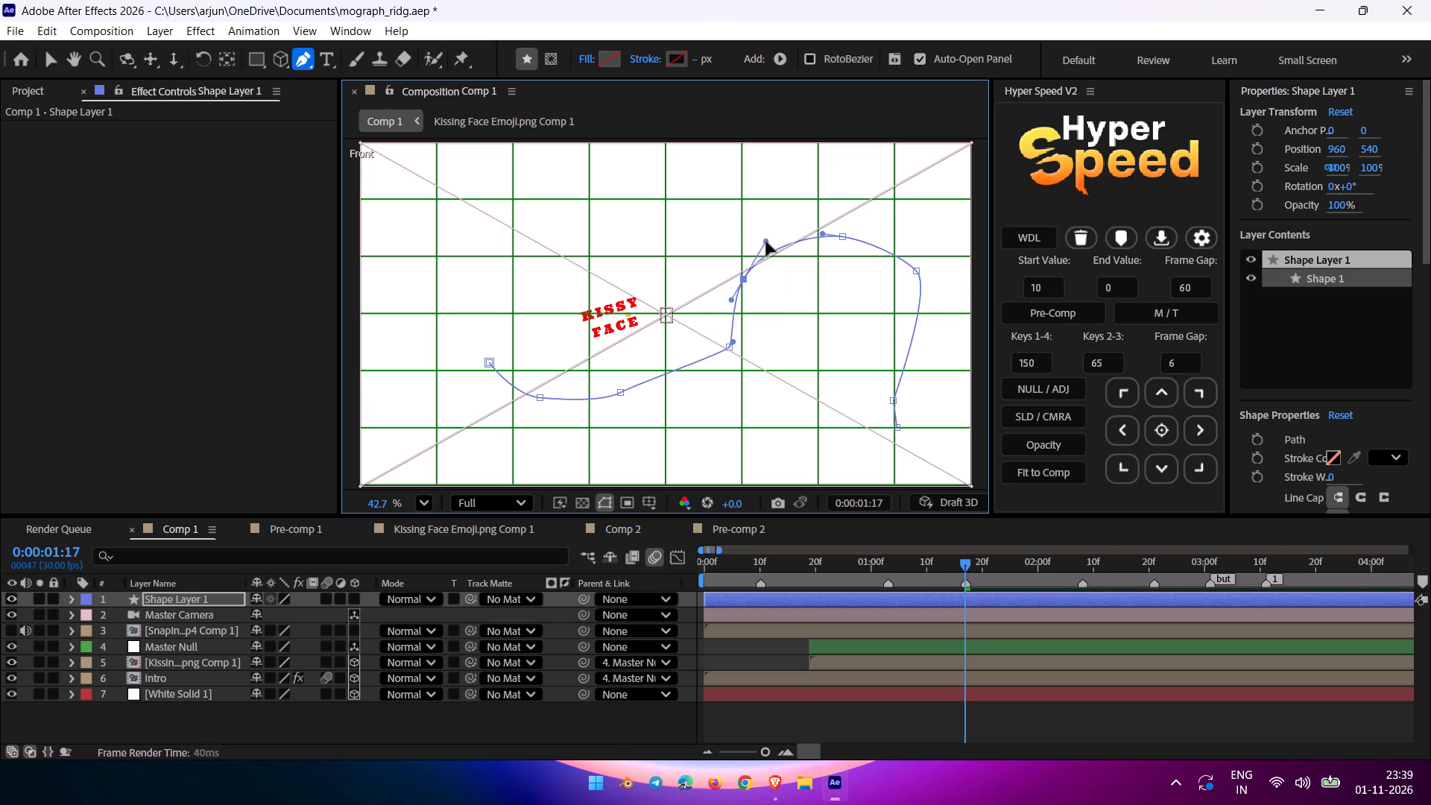
pyautogui.moveTo(766, 241); pyautogui.dragTo(766, 240)
# Reshape the descent by pulling in and steepening the seventh point, extending the end point downward and outward, and smoothing the eighth point.
pyautogui.moveTo(914, 271); pyautogui.dragTo(898, 281)
pyautogui.click(864, 238)
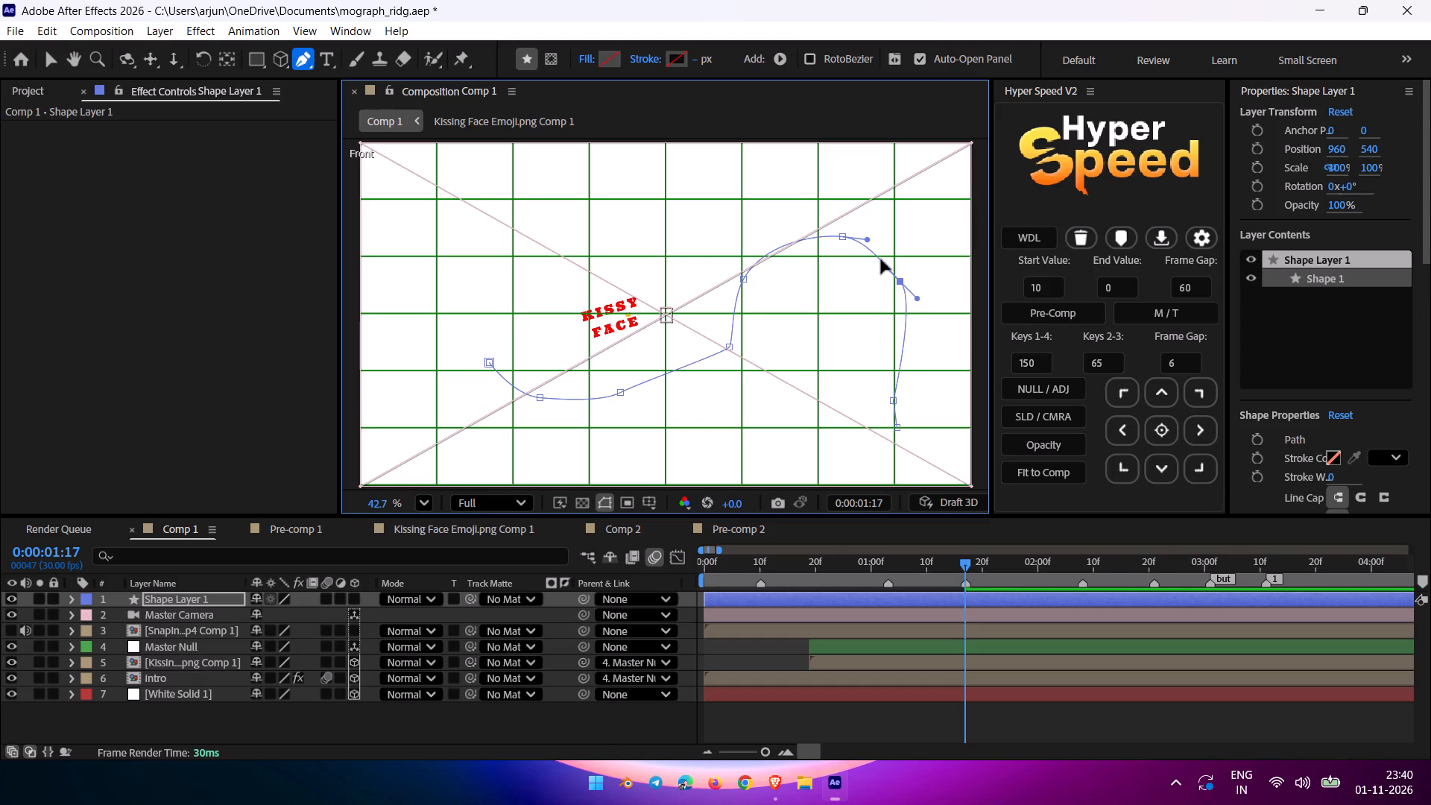
pyautogui.moveTo(881, 259); pyautogui.dragTo(893, 248)
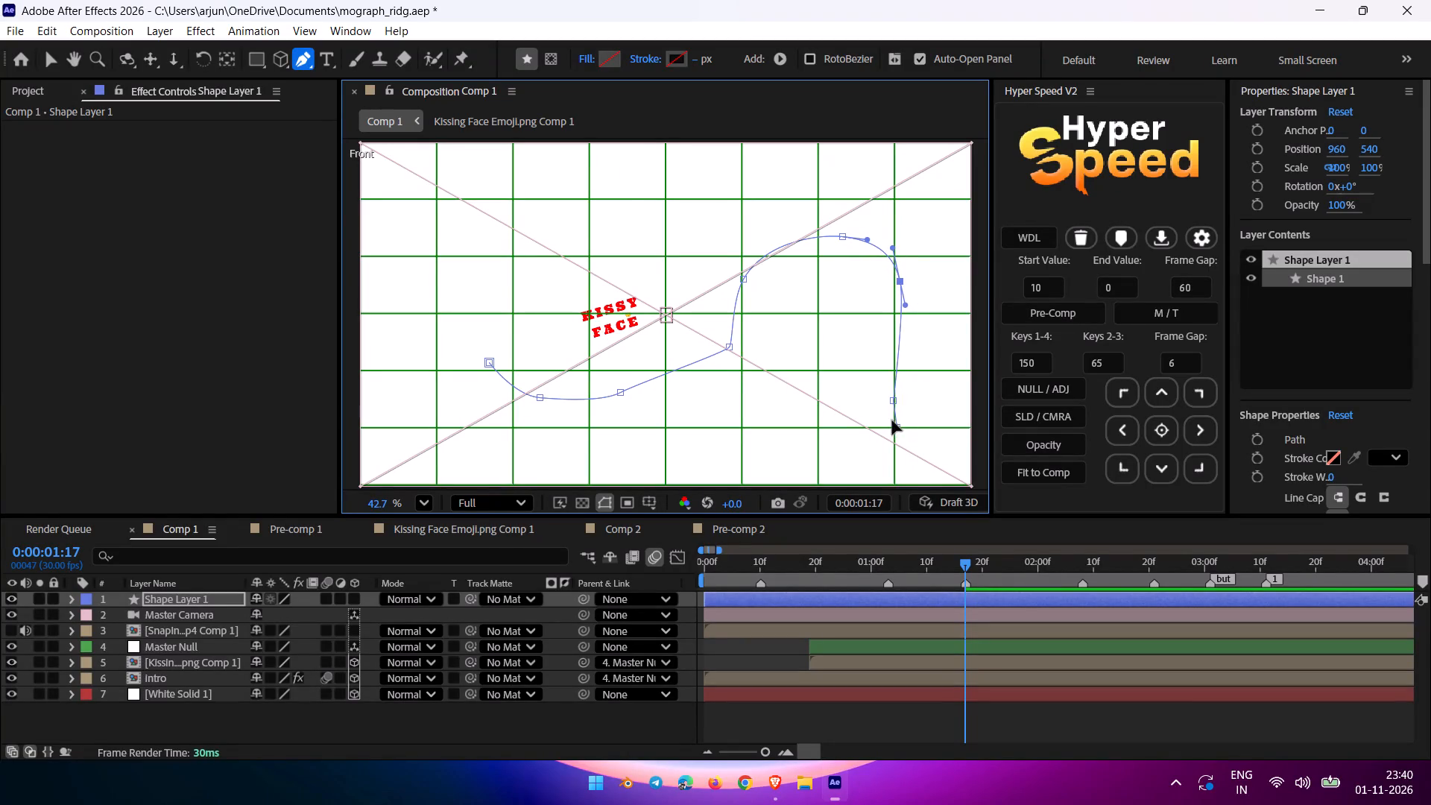
pyautogui.moveTo(895, 428); pyautogui.dragTo(917, 460)
pyautogui.moveTo(891, 405); pyautogui.dragTo(892, 411)
pyautogui.keyDown('alt'); pyautogui.moveTo(892, 412); pyautogui.dragTo(895, 426); pyautogui.keyUp('alt')
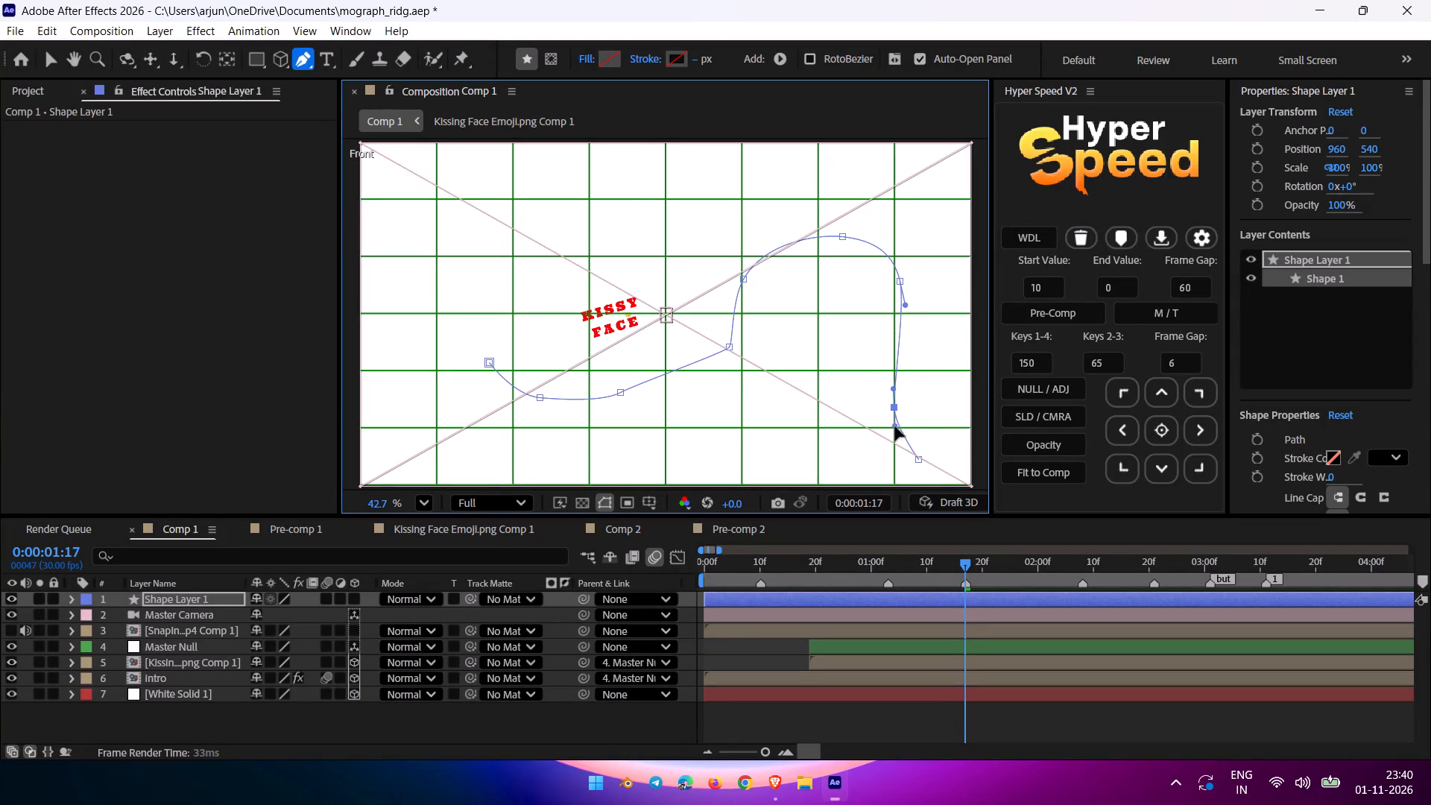
pyautogui.keyDown('alt'); pyautogui.moveTo(895, 426); pyautogui.dragTo(893, 426); pyautogui.keyUp('alt')
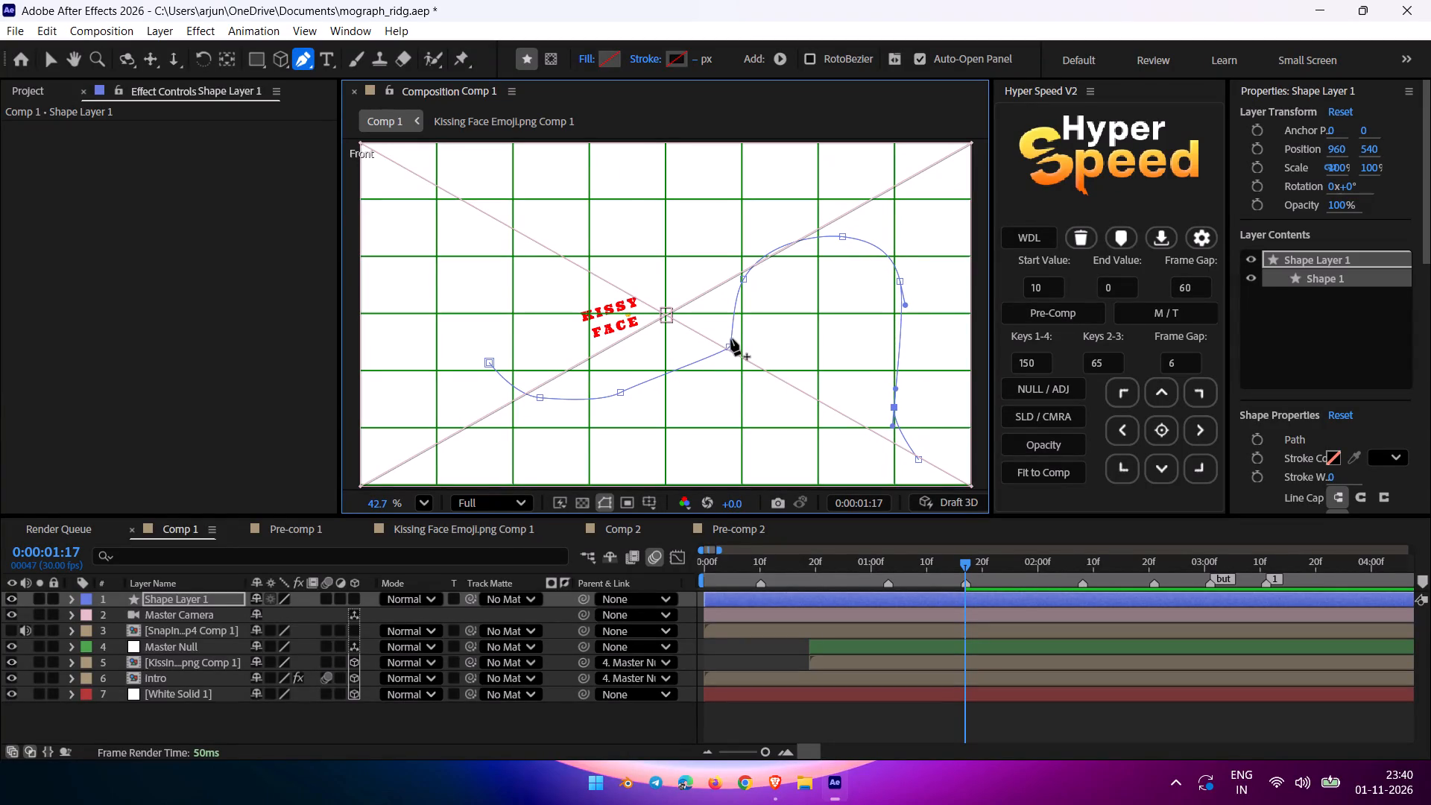
# Smooth the sharp bend at the fourth point and steepen the fifth point's handles so the curve rises smoothly into the arch.
pyautogui.click(730, 347)
pyautogui.keyDown('alt'); pyautogui.moveTo(727, 351); pyautogui.dragTo(741, 350); pyautogui.keyUp('alt')
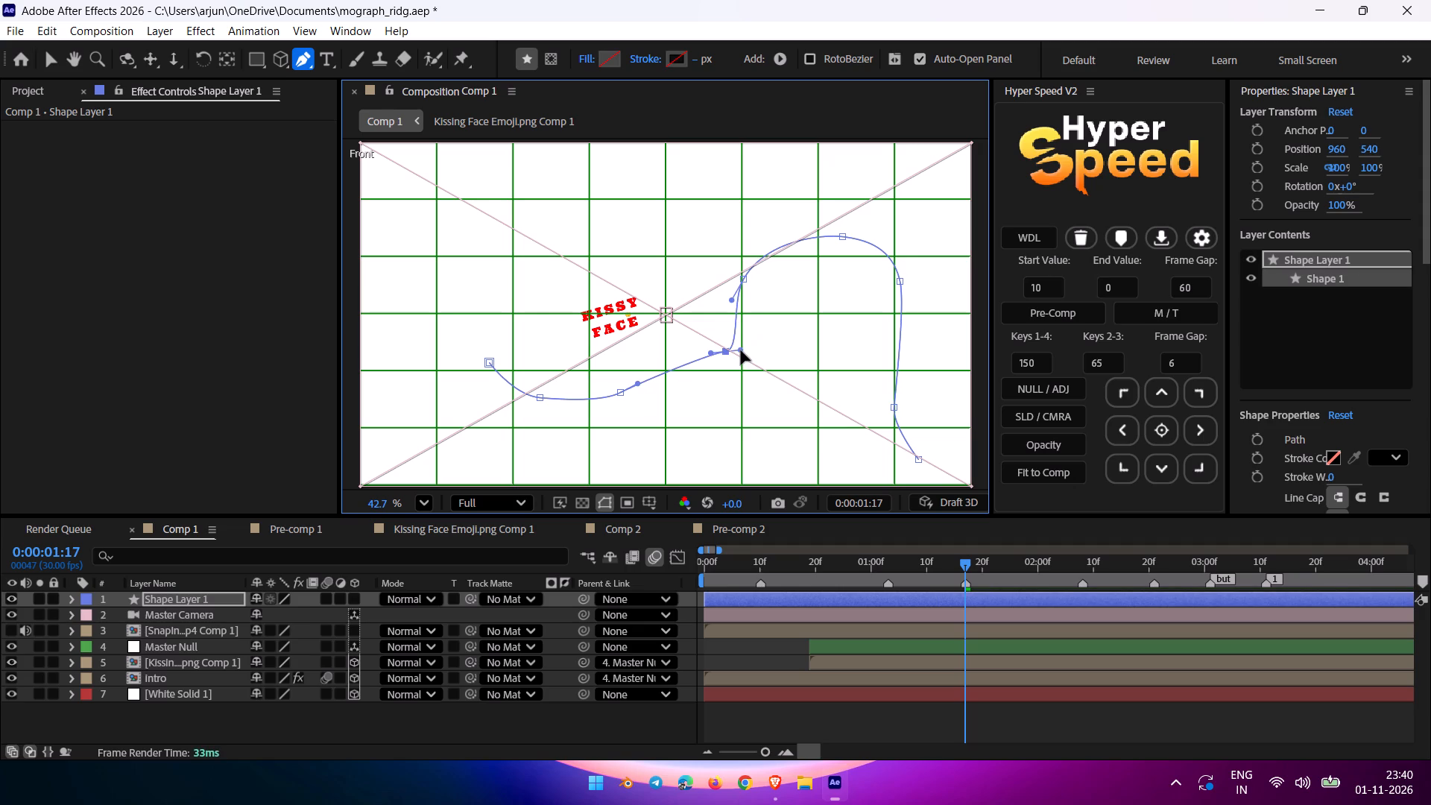
pyautogui.keyDown('alt'); pyautogui.moveTo(741, 350); pyautogui.dragTo(737, 344); pyautogui.keyUp('alt')
pyautogui.moveTo(739, 346); pyautogui.dragTo(743, 321)
pyautogui.moveTo(743, 321); pyautogui.dragTo(748, 320)
pyautogui.moveTo(733, 297); pyautogui.dragTo(725, 304)
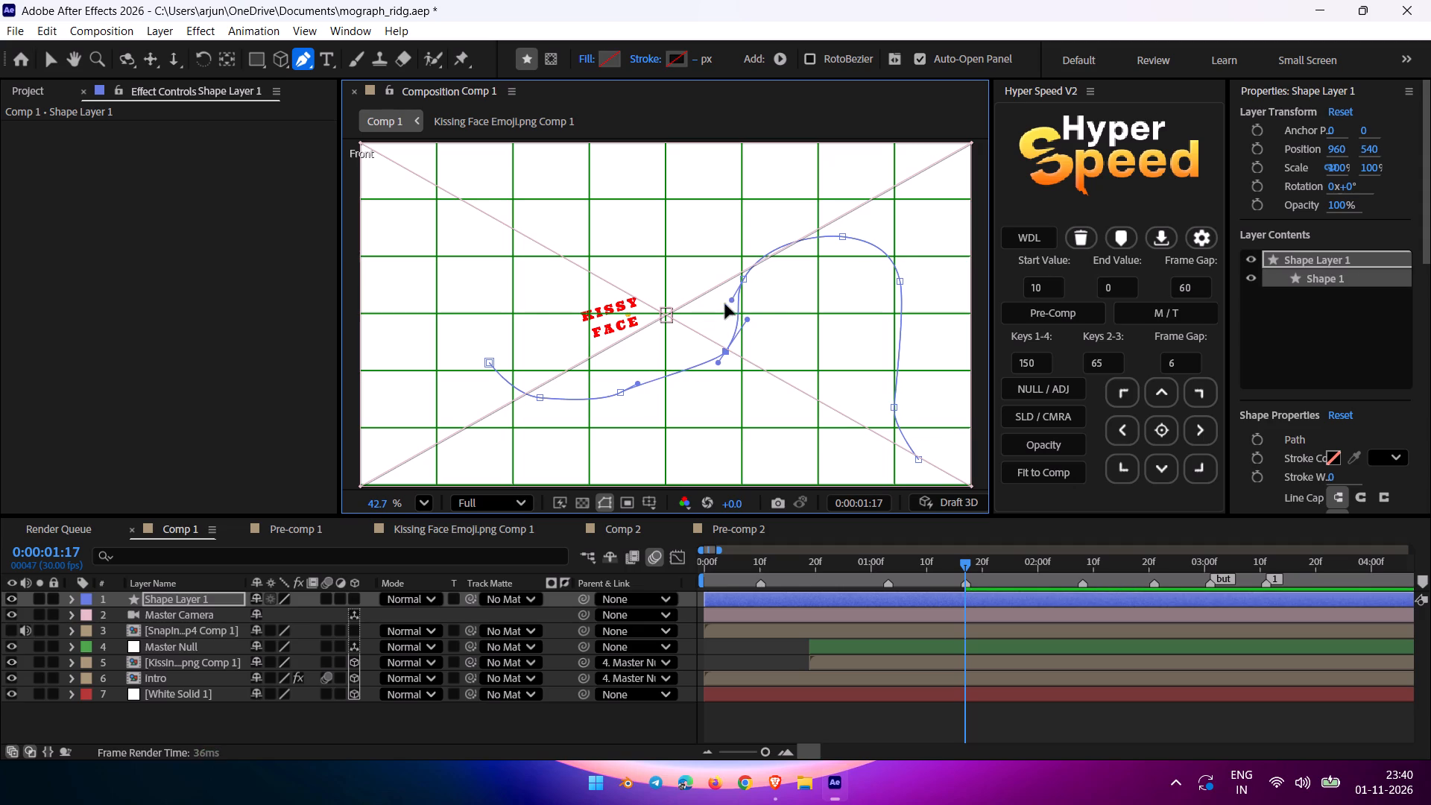
pyautogui.moveTo(725, 304); pyautogui.dragTo(742, 299)
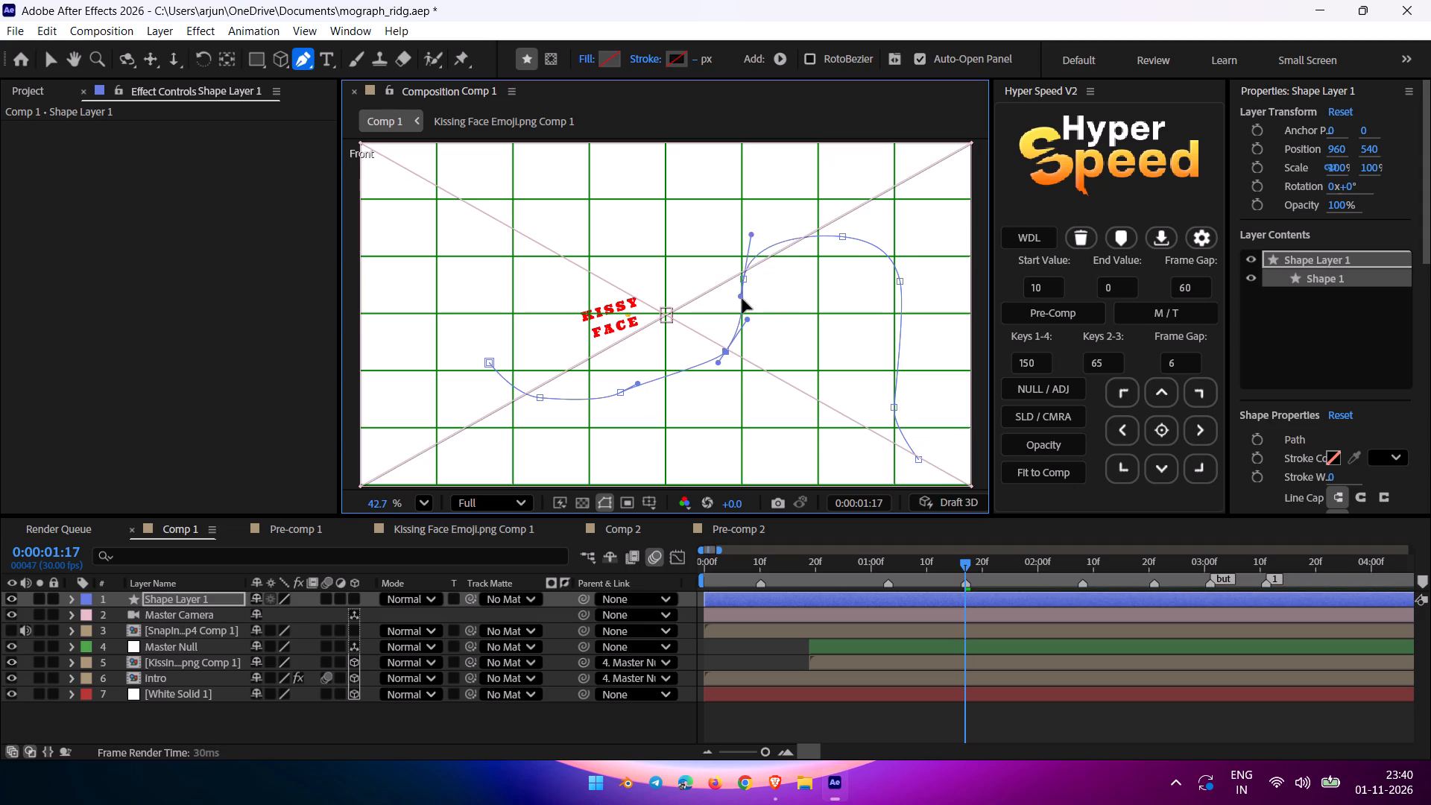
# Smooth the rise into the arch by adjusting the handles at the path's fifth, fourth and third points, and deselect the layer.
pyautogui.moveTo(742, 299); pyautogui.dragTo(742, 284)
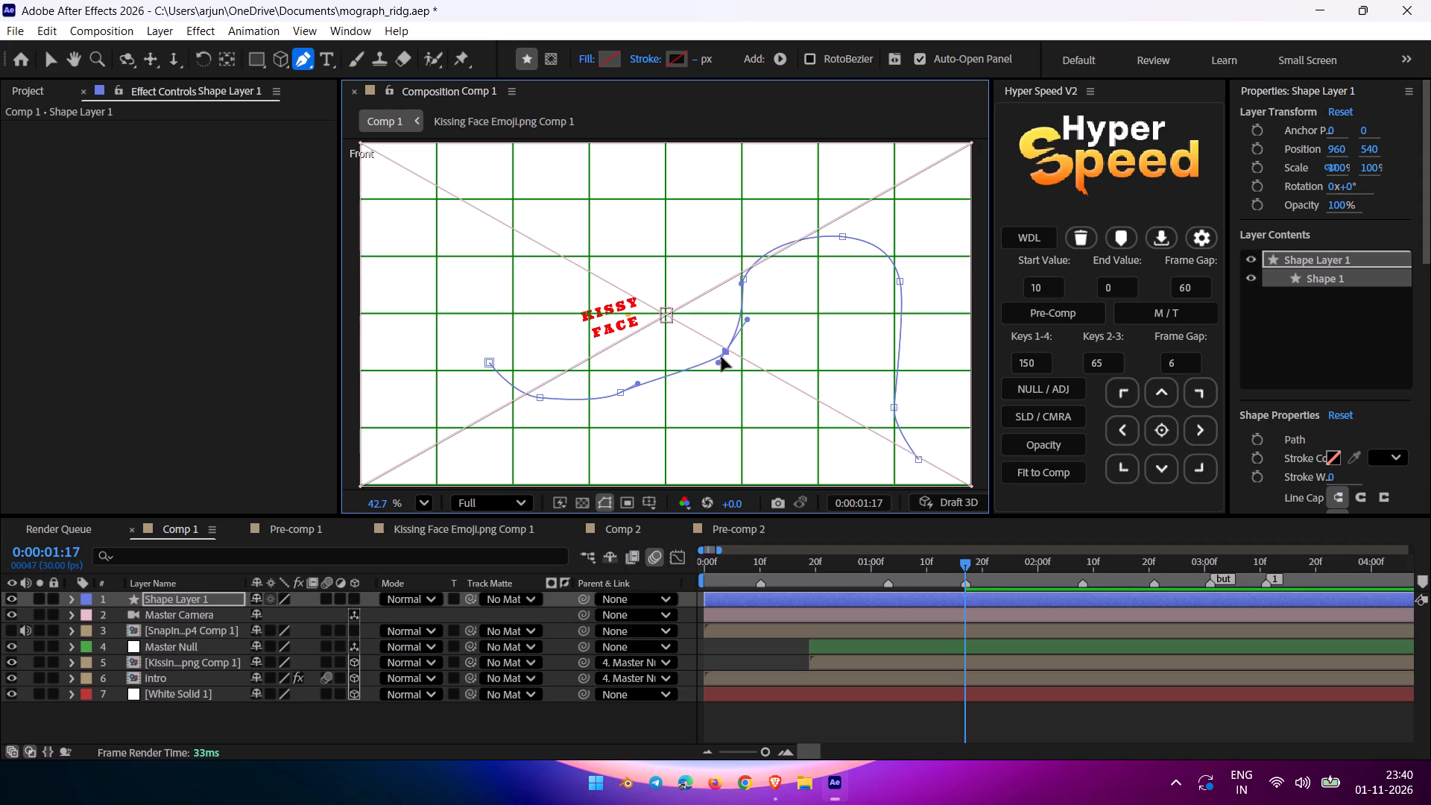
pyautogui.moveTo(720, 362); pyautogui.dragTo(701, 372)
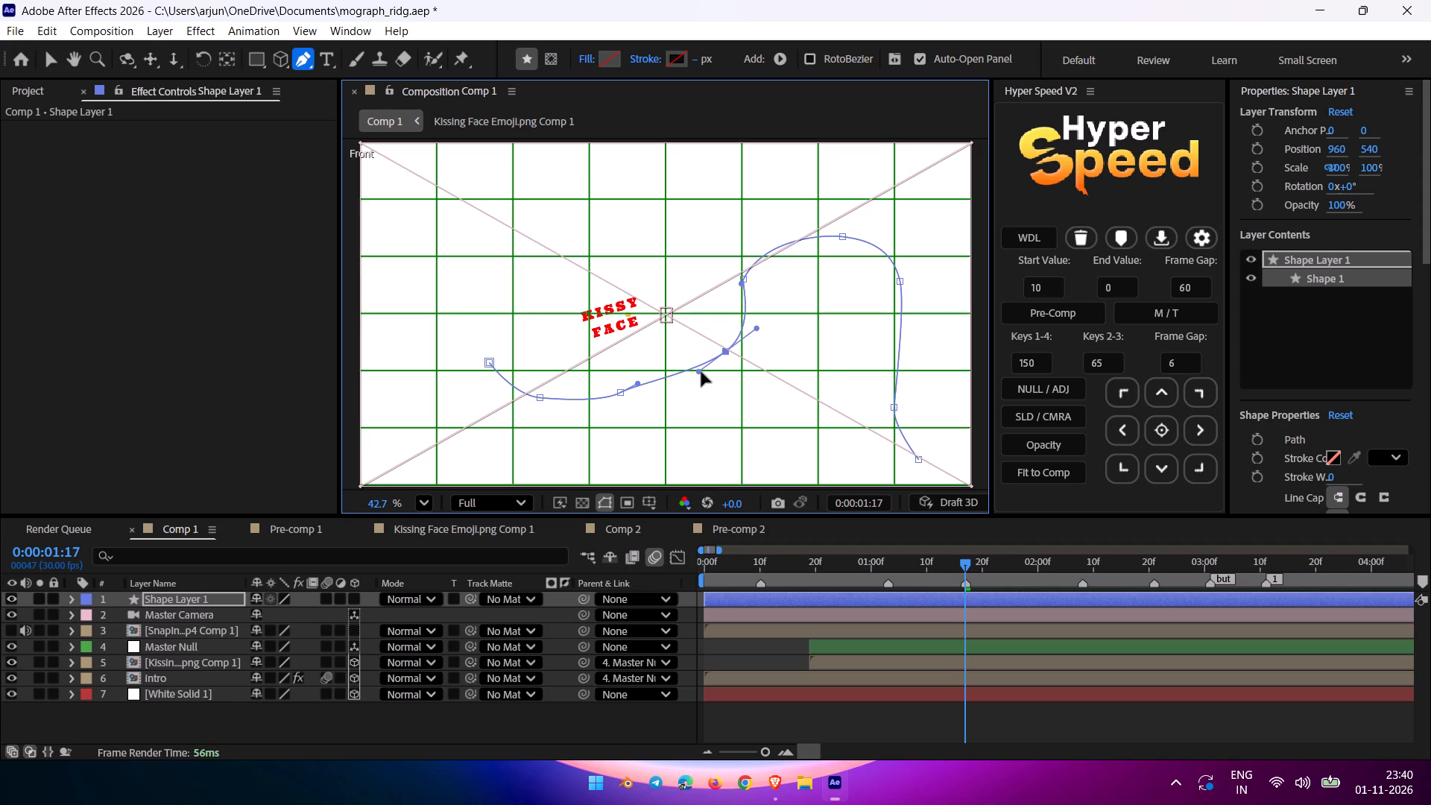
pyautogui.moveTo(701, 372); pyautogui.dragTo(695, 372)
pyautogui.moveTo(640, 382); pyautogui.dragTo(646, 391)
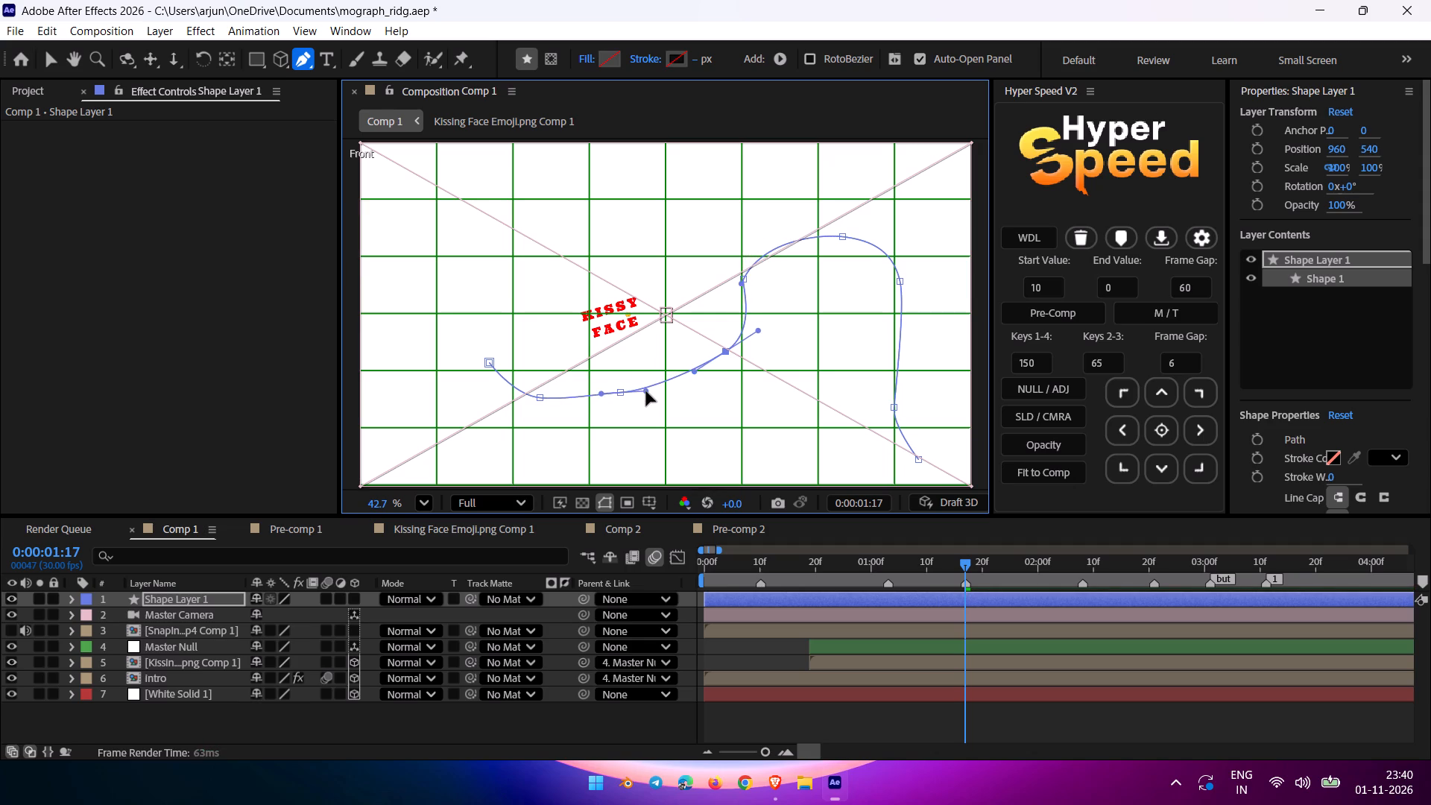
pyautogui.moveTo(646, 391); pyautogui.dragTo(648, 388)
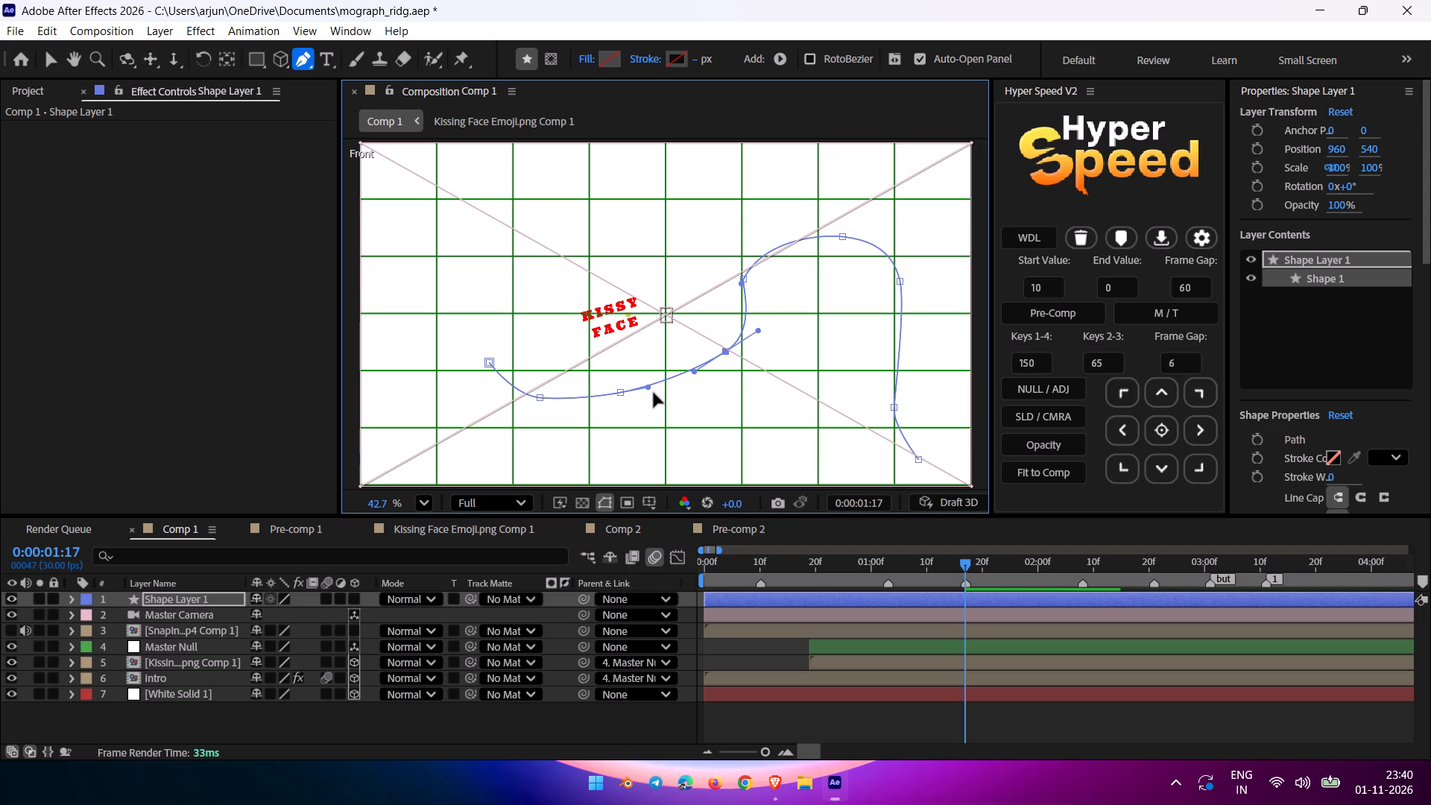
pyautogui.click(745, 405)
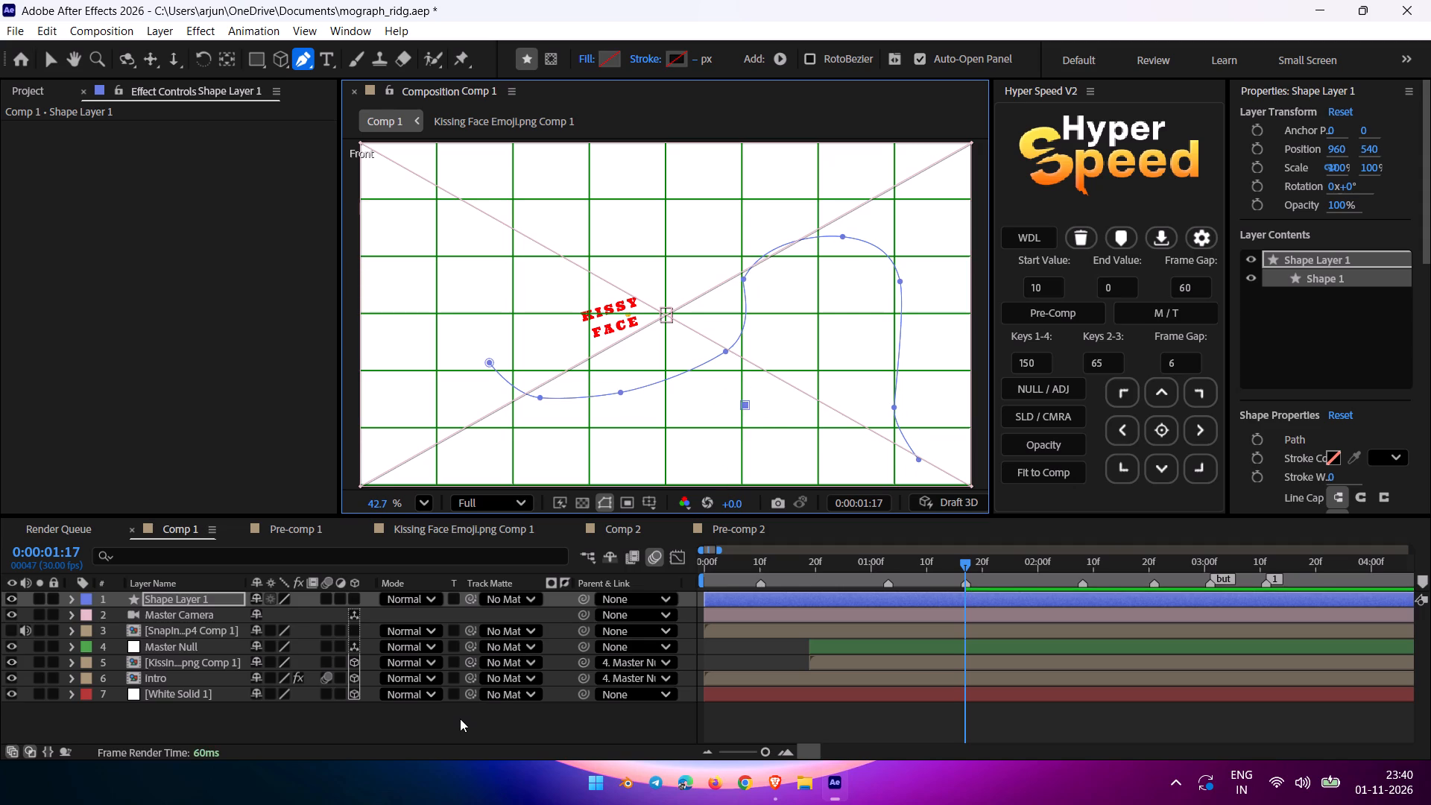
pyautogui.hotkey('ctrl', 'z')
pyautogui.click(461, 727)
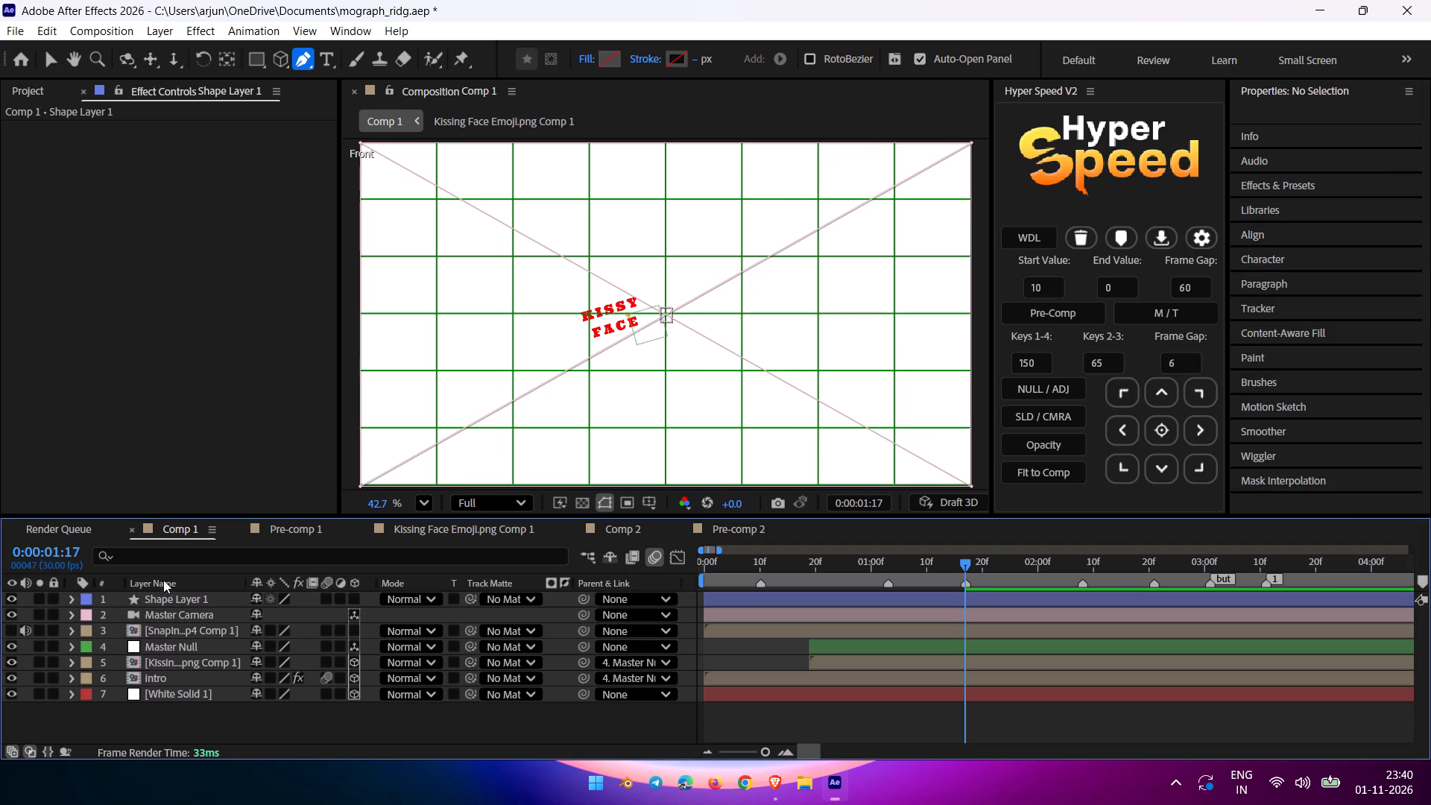
# Delete Shape Layer 1 with the existing curved path.
pyautogui.click(175, 599)
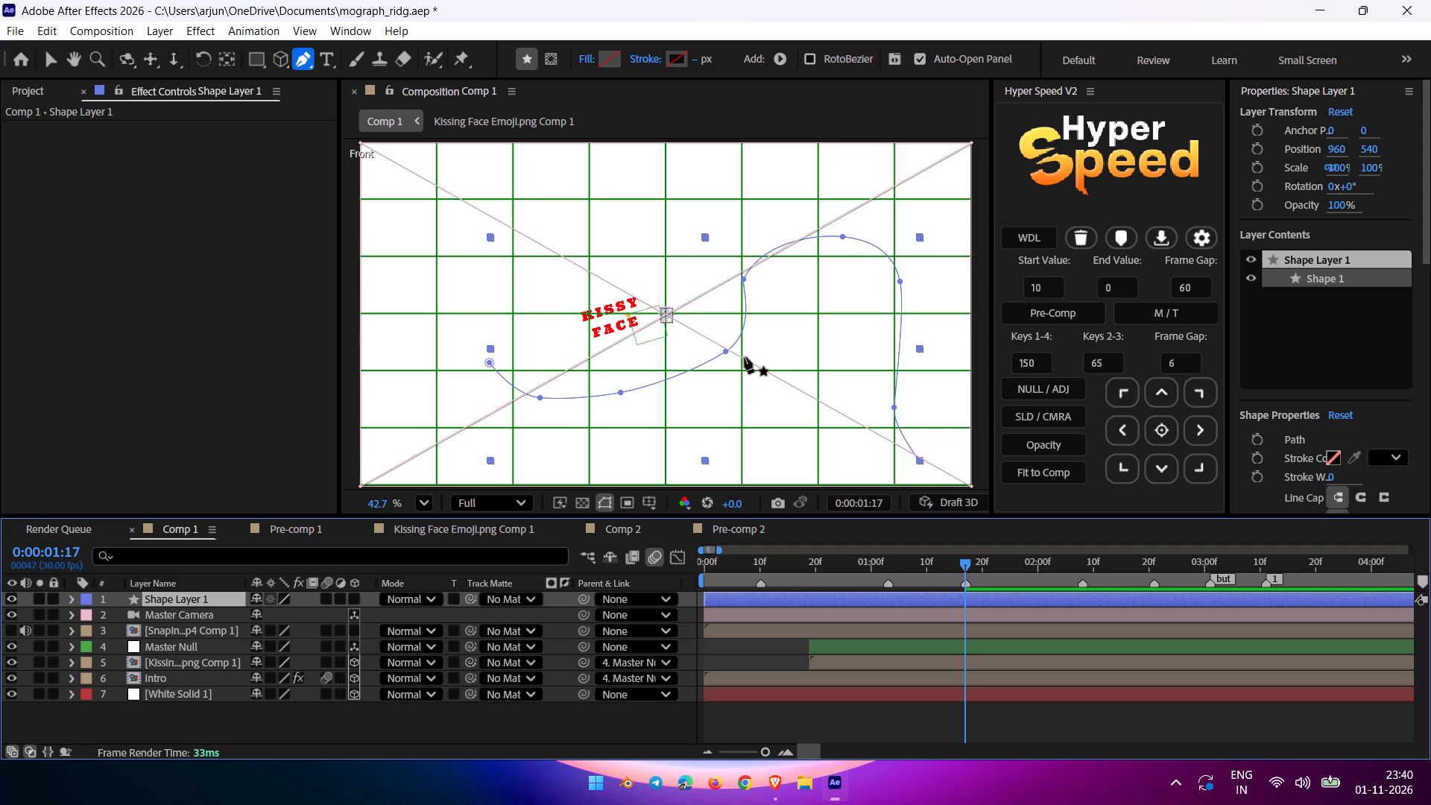
pyautogui.click(227, 602)
pyautogui.press('Delete')
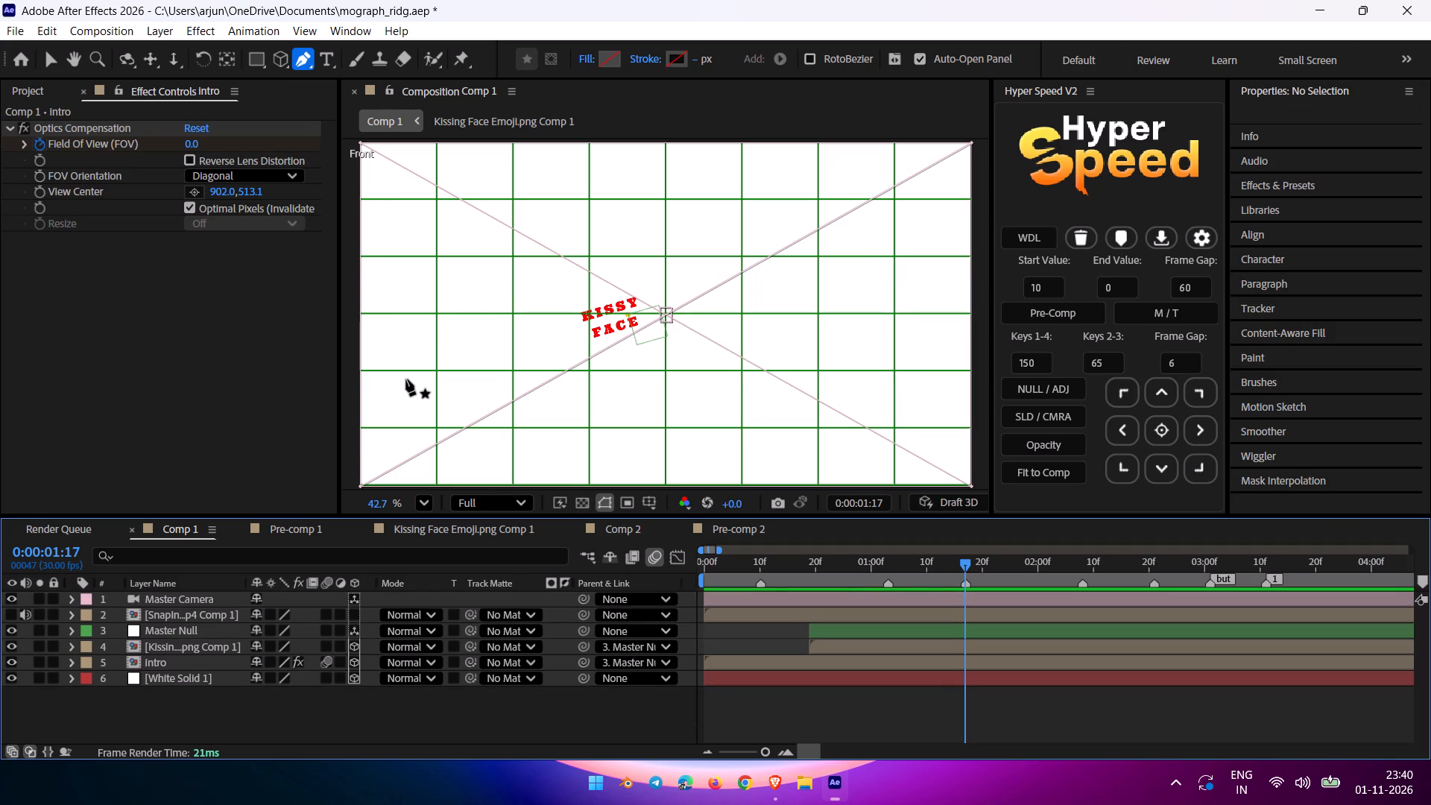
# Draw a new open ten-point path that dips below the KISSY FACE text, rises to a low crest and descends beyond it.
pyautogui.click(511, 362)
pyautogui.click(525, 391)
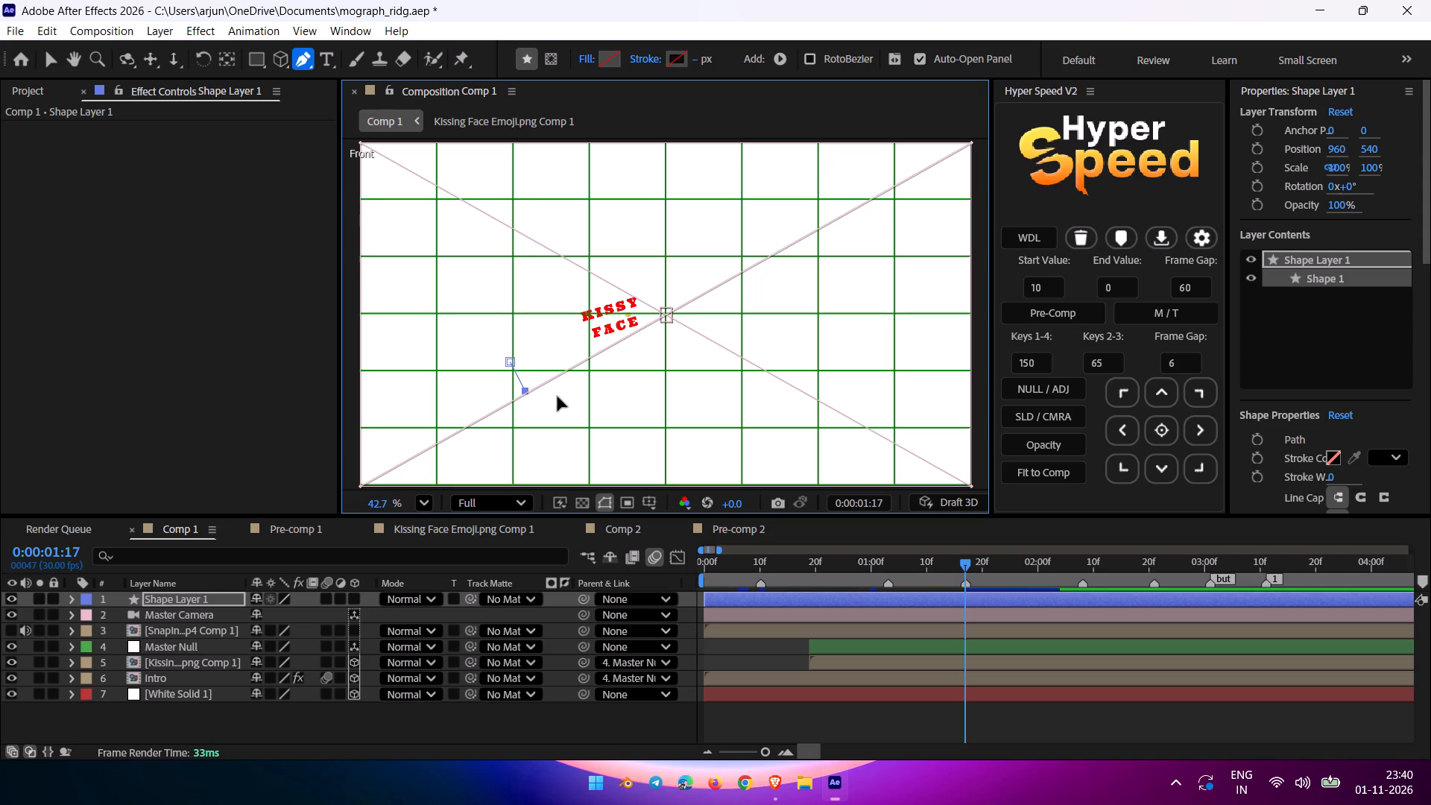
pyautogui.click(556, 397)
pyautogui.click(592, 397)
pyautogui.click(669, 374)
pyautogui.click(754, 326)
pyautogui.click(792, 316)
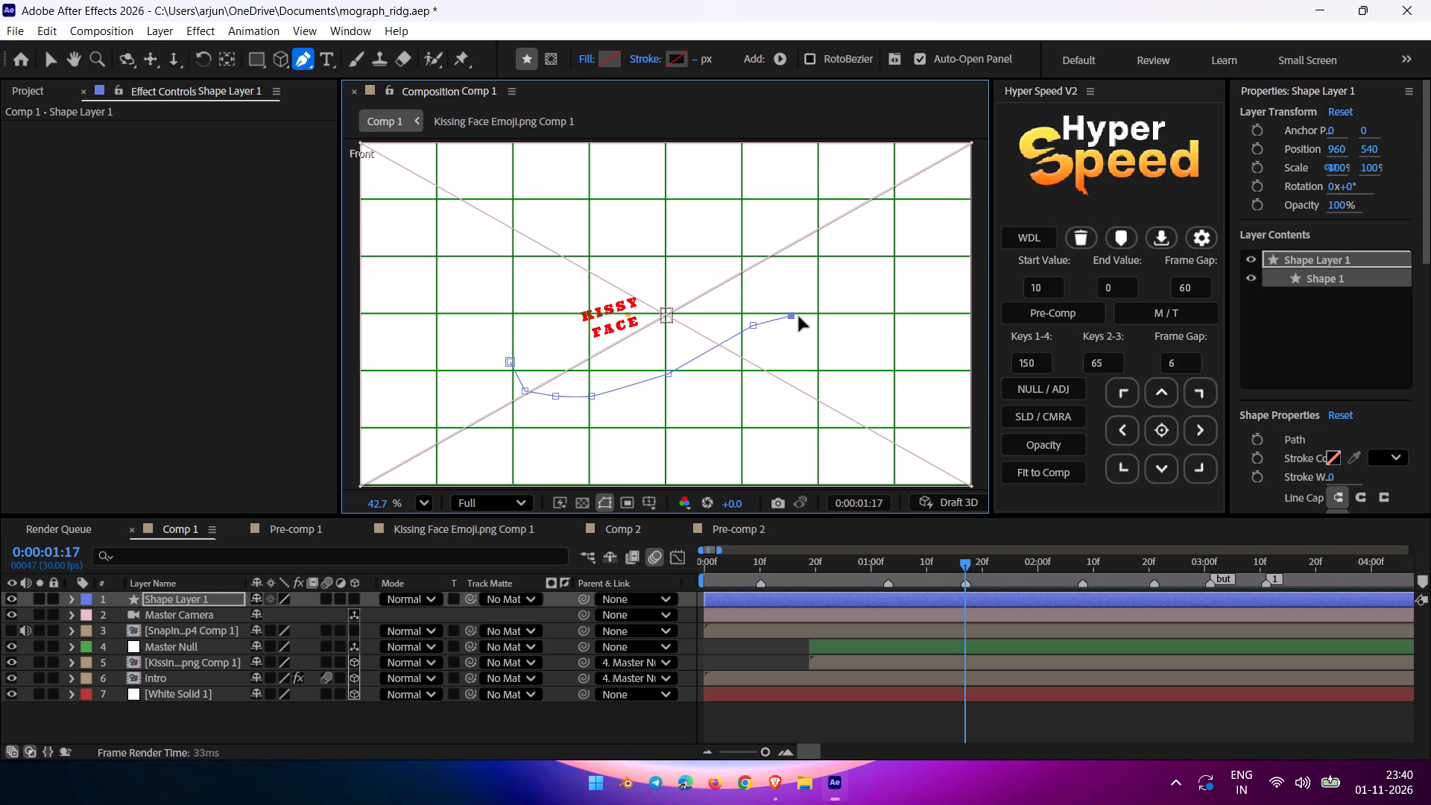
pyautogui.click(854, 347)
pyautogui.moveTo(877, 388); pyautogui.dragTo(880, 398)
pyautogui.click(882, 415)
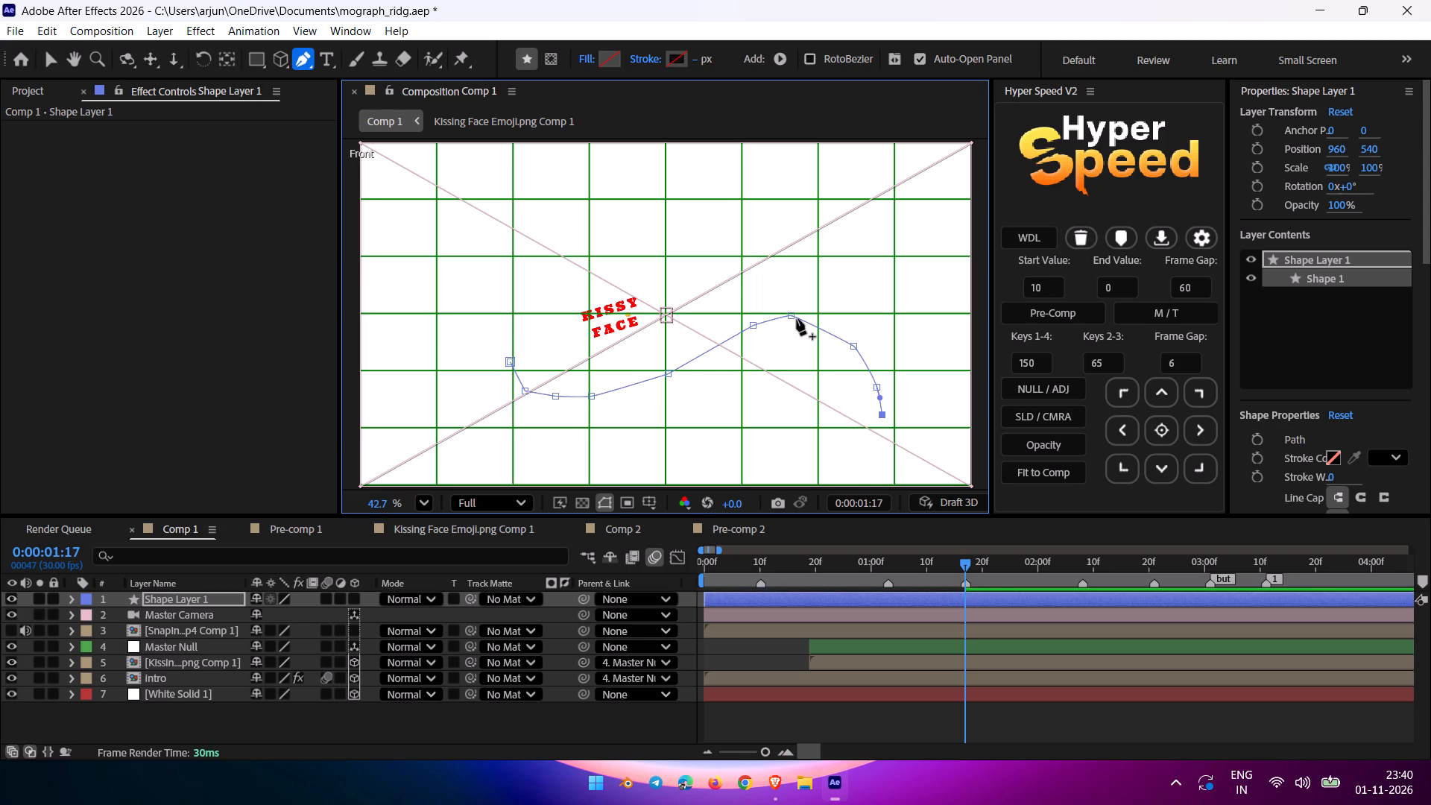
# Round the crest by pulling horizontal handles from the seventh point, and shift and smooth the sixth point leading into it.
pyautogui.keyDown('alt'); pyautogui.moveTo(793, 319); pyautogui.dragTo(827, 316); pyautogui.keyUp('alt')
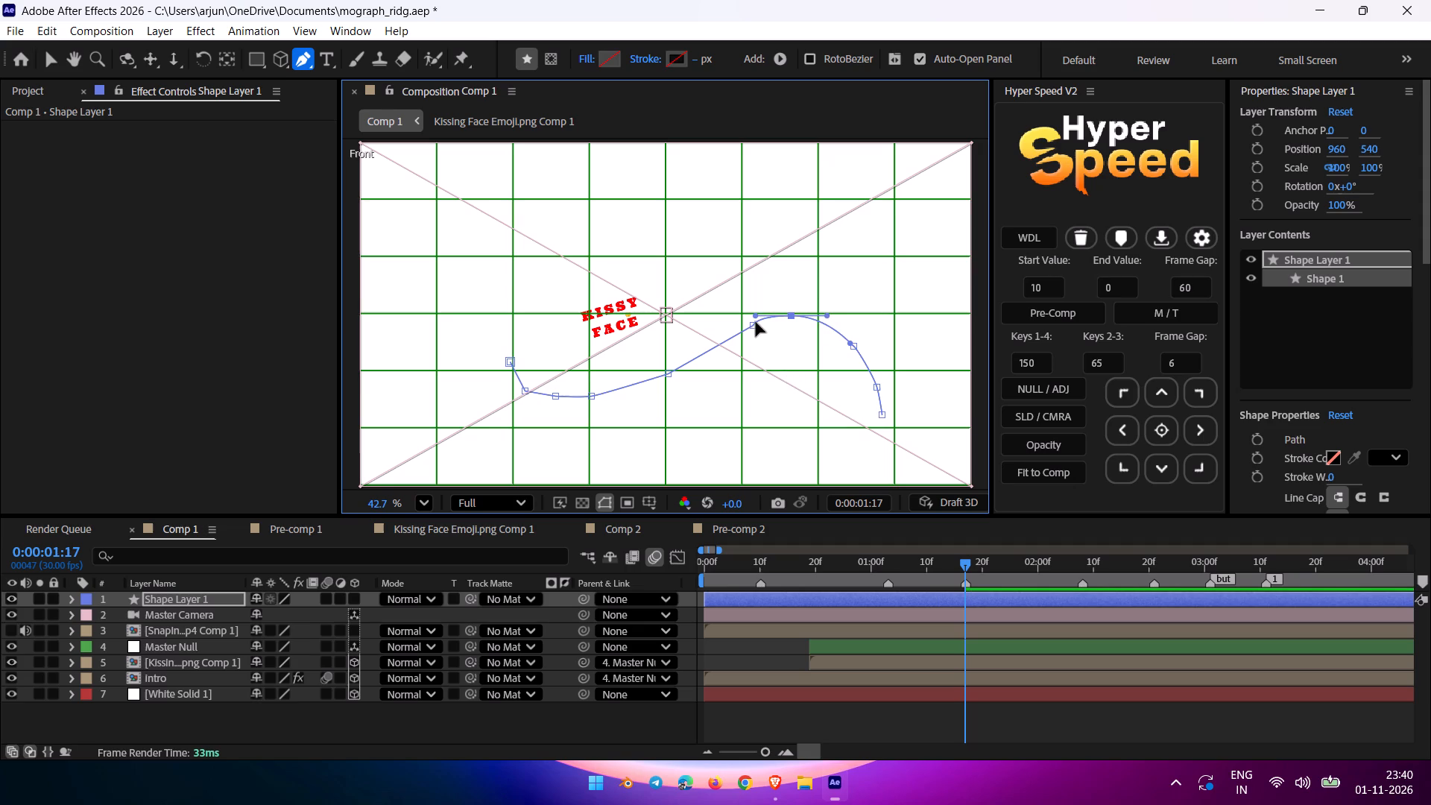
pyautogui.moveTo(755, 325); pyautogui.dragTo(739, 332)
pyautogui.keyDown('alt'); pyautogui.moveTo(739, 332); pyautogui.dragTo(755, 332); pyautogui.keyUp('alt')
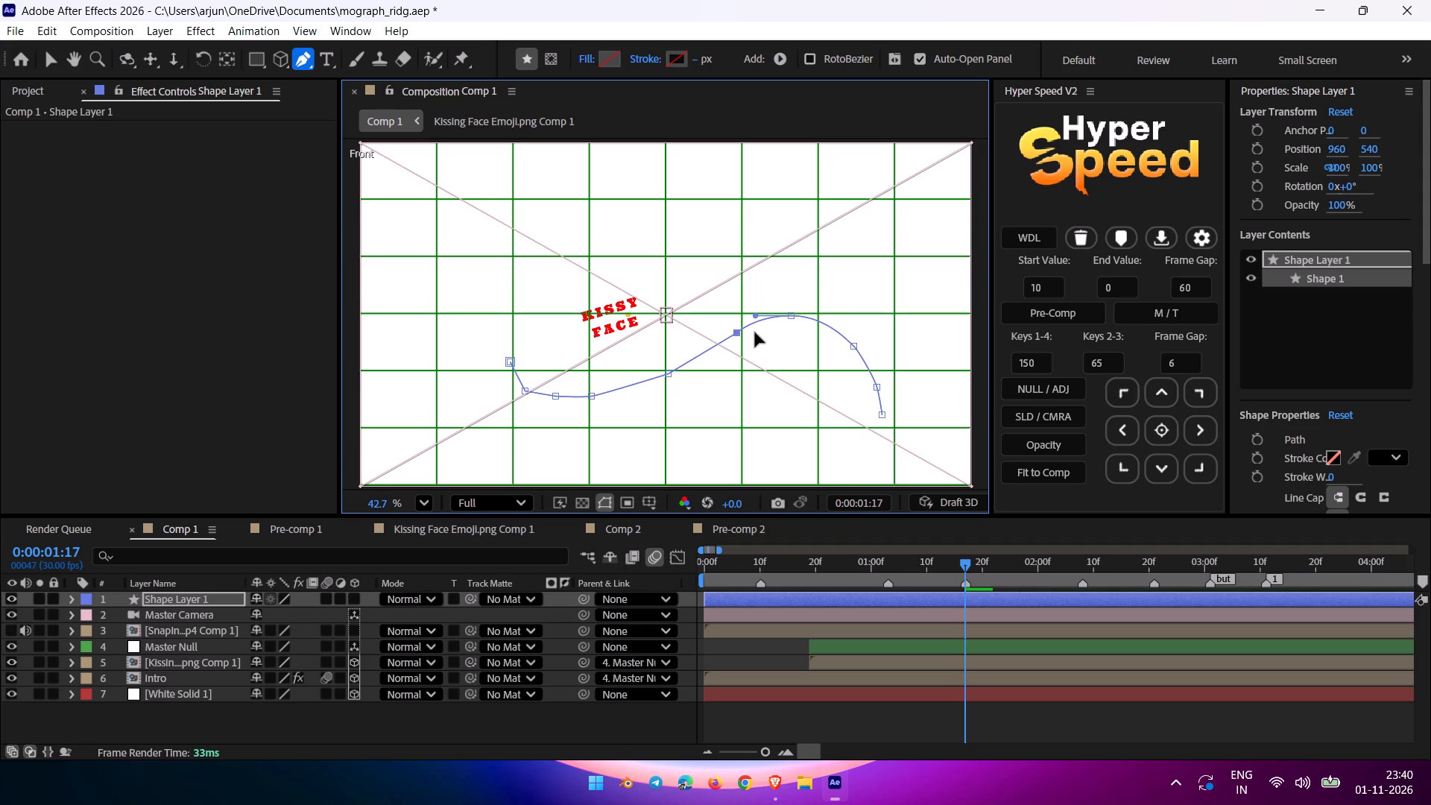
pyautogui.keyDown('alt'); pyautogui.moveTo(755, 332); pyautogui.dragTo(752, 324); pyautogui.keyUp('alt')
# Move the fifth point slightly outward and down, and shape its handles so the path curves gently into the rise.
pyautogui.moveTo(668, 373); pyautogui.dragTo(689, 379)
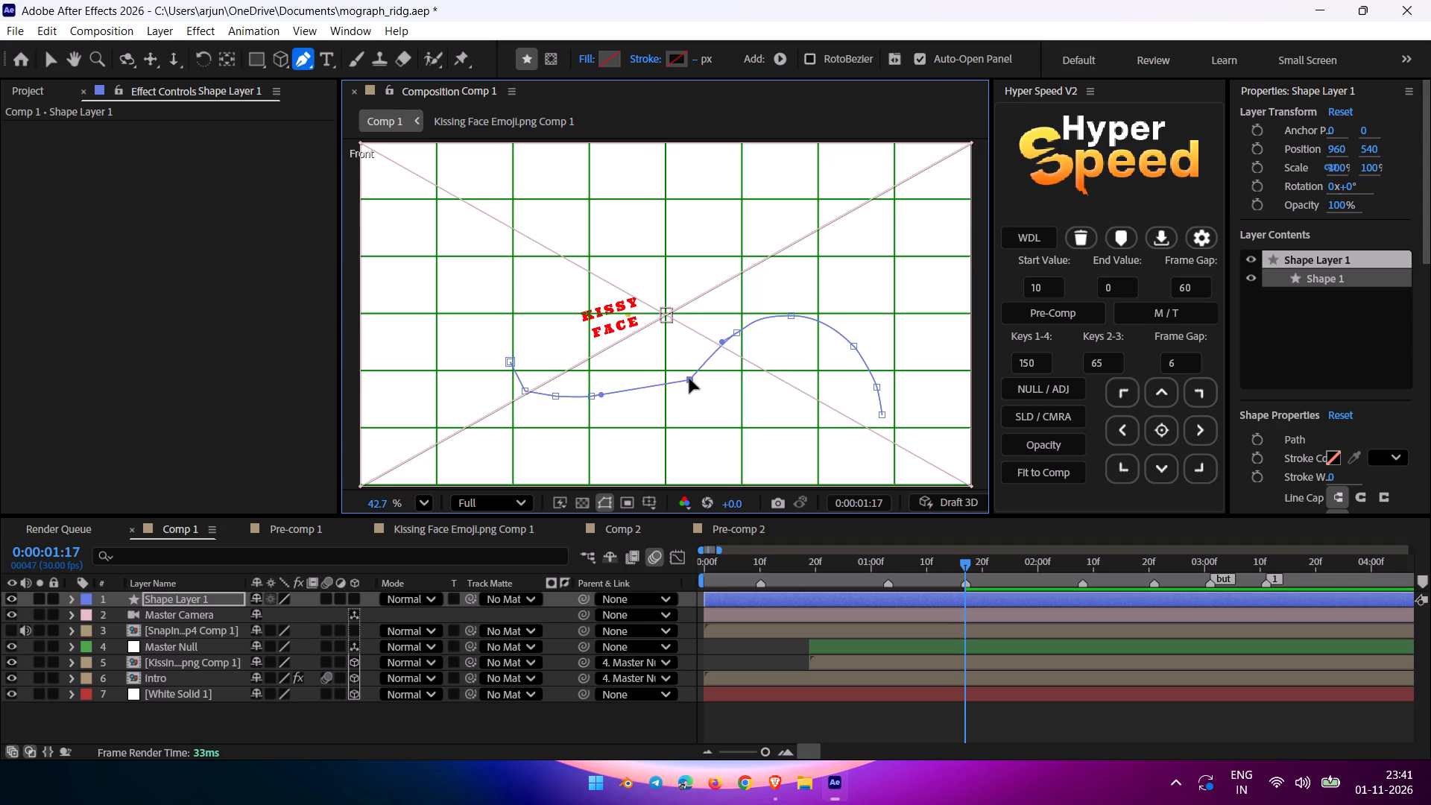
pyautogui.moveTo(689, 379); pyautogui.dragTo(677, 381)
pyautogui.keyDown('alt'); pyautogui.moveTo(677, 381); pyautogui.dragTo(690, 372); pyautogui.keyUp('alt')
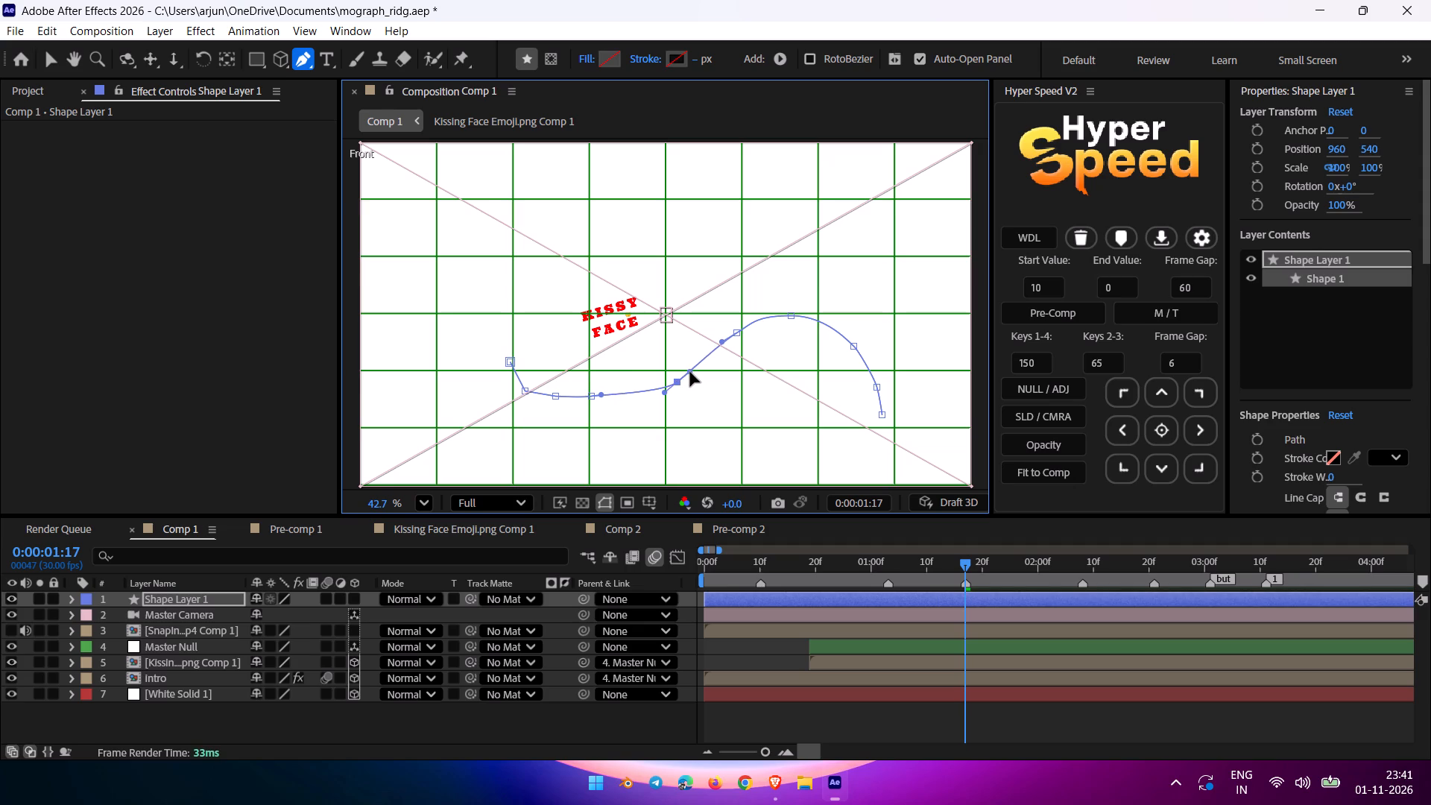
pyautogui.keyDown('alt'); pyautogui.moveTo(690, 372); pyautogui.dragTo(708, 369); pyautogui.keyUp('alt')
pyautogui.keyDown('alt'); pyautogui.moveTo(708, 369); pyautogui.dragTo(709, 371); pyautogui.keyUp('alt')
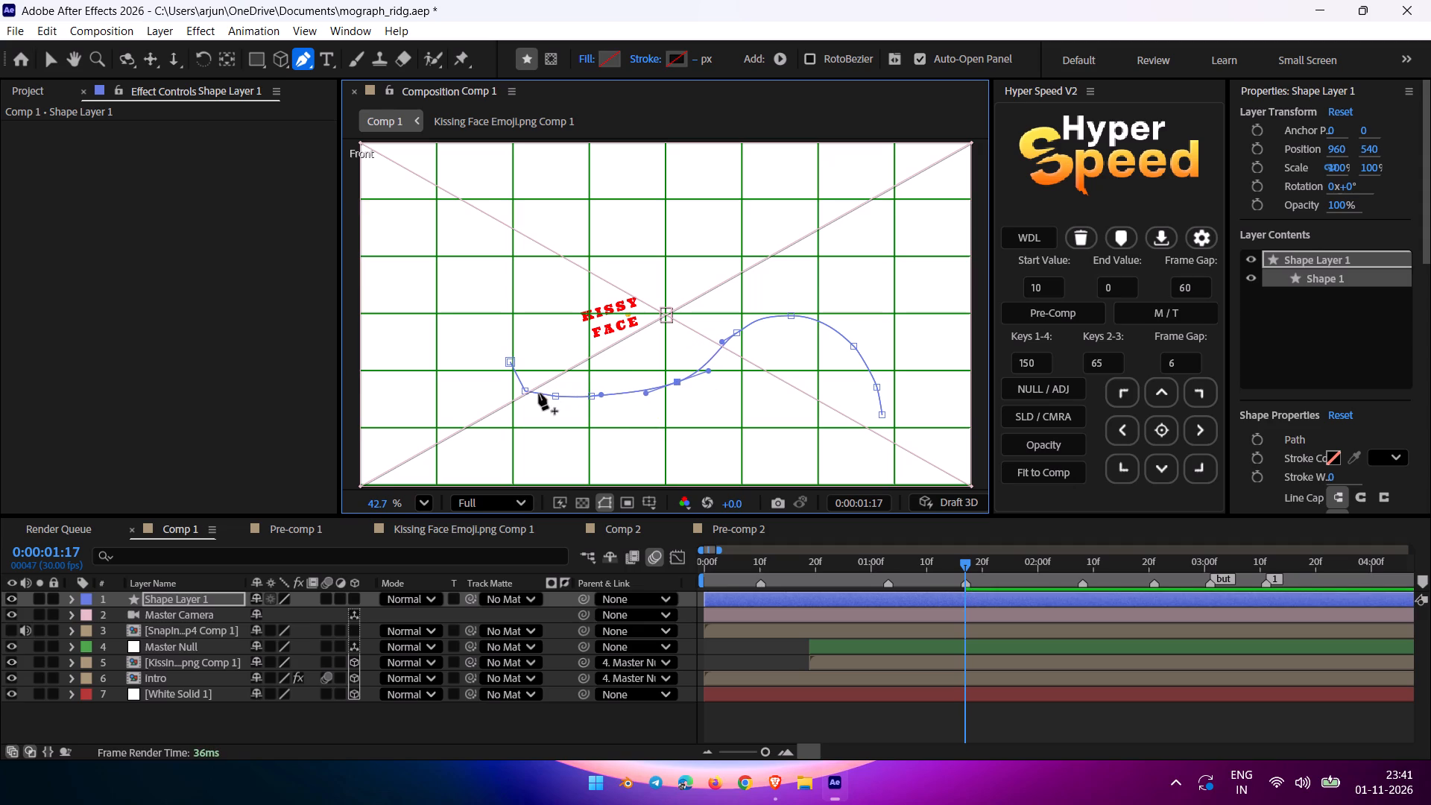
# Lower the second point slightly and pull out near-horizontal handles to round the bend at the start of the path.
pyautogui.moveTo(525, 392); pyautogui.dragTo(528, 400)
pyautogui.keyDown('alt'); pyautogui.moveTo(528, 401); pyautogui.dragTo(549, 405); pyautogui.keyUp('alt')
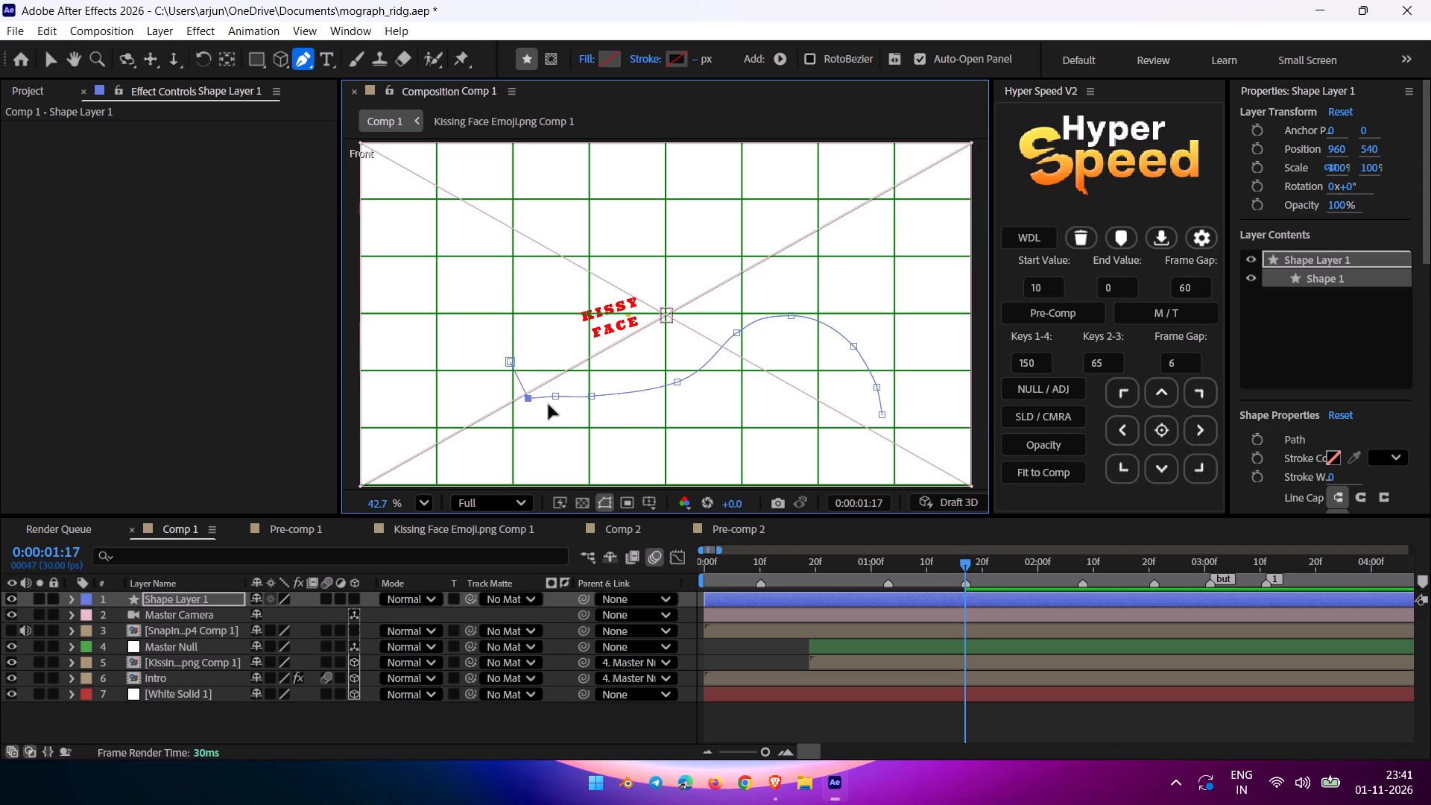
pyautogui.keyDown('alt'); pyautogui.moveTo(549, 405); pyautogui.dragTo(546, 400); pyautogui.keyUp('alt')
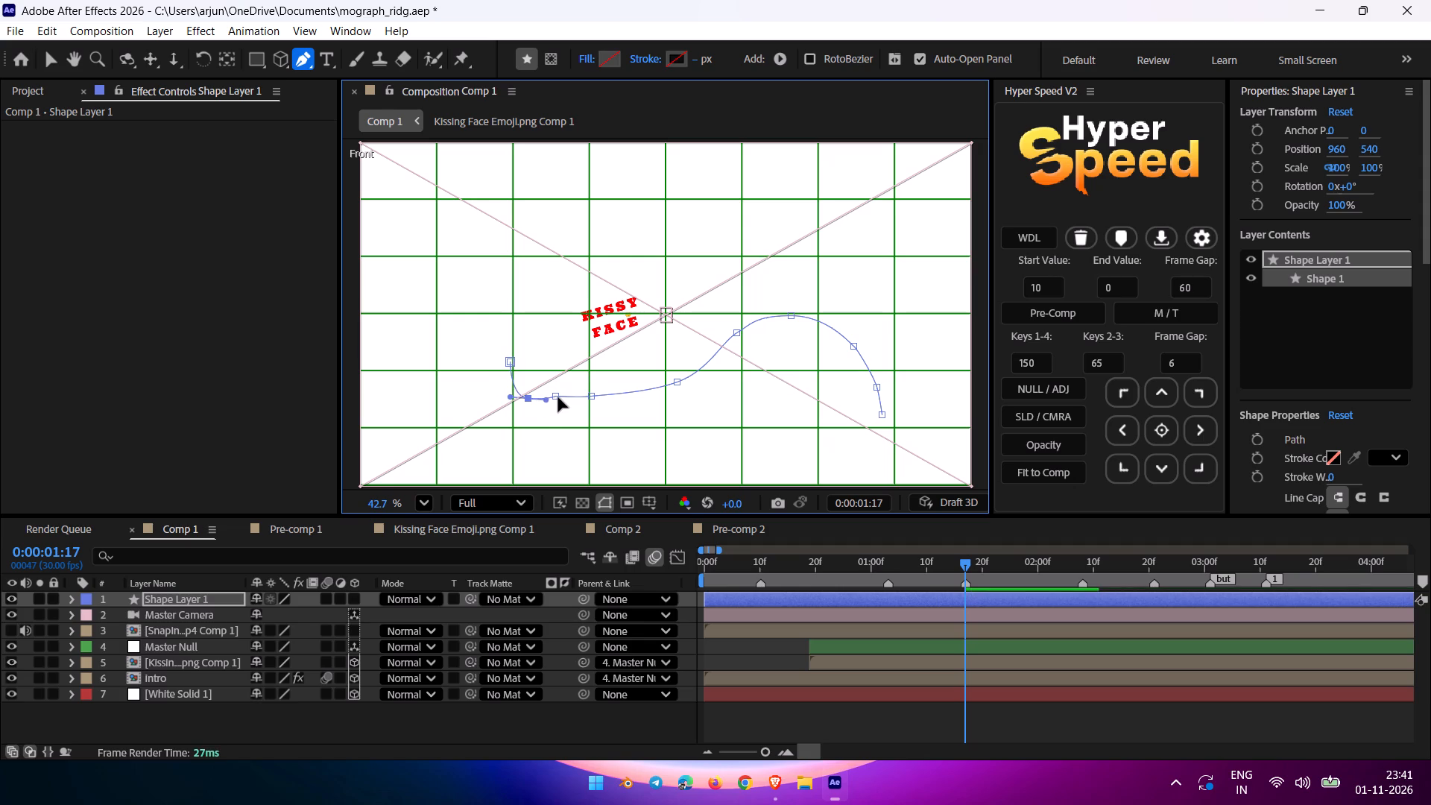
# Shift the third and fourth points to the right, flatten their handles to smooth the low section, and deselect the layer.
pyautogui.moveTo(558, 397); pyautogui.dragTo(578, 397)
pyautogui.keyDown('alt'); pyautogui.moveTo(578, 397); pyautogui.dragTo(610, 385); pyautogui.keyUp('alt')
pyautogui.moveTo(595, 397); pyautogui.dragTo(614, 397)
pyautogui.keyDown('alt'); pyautogui.moveTo(603, 398); pyautogui.dragTo(590, 362); pyautogui.keyUp('alt')
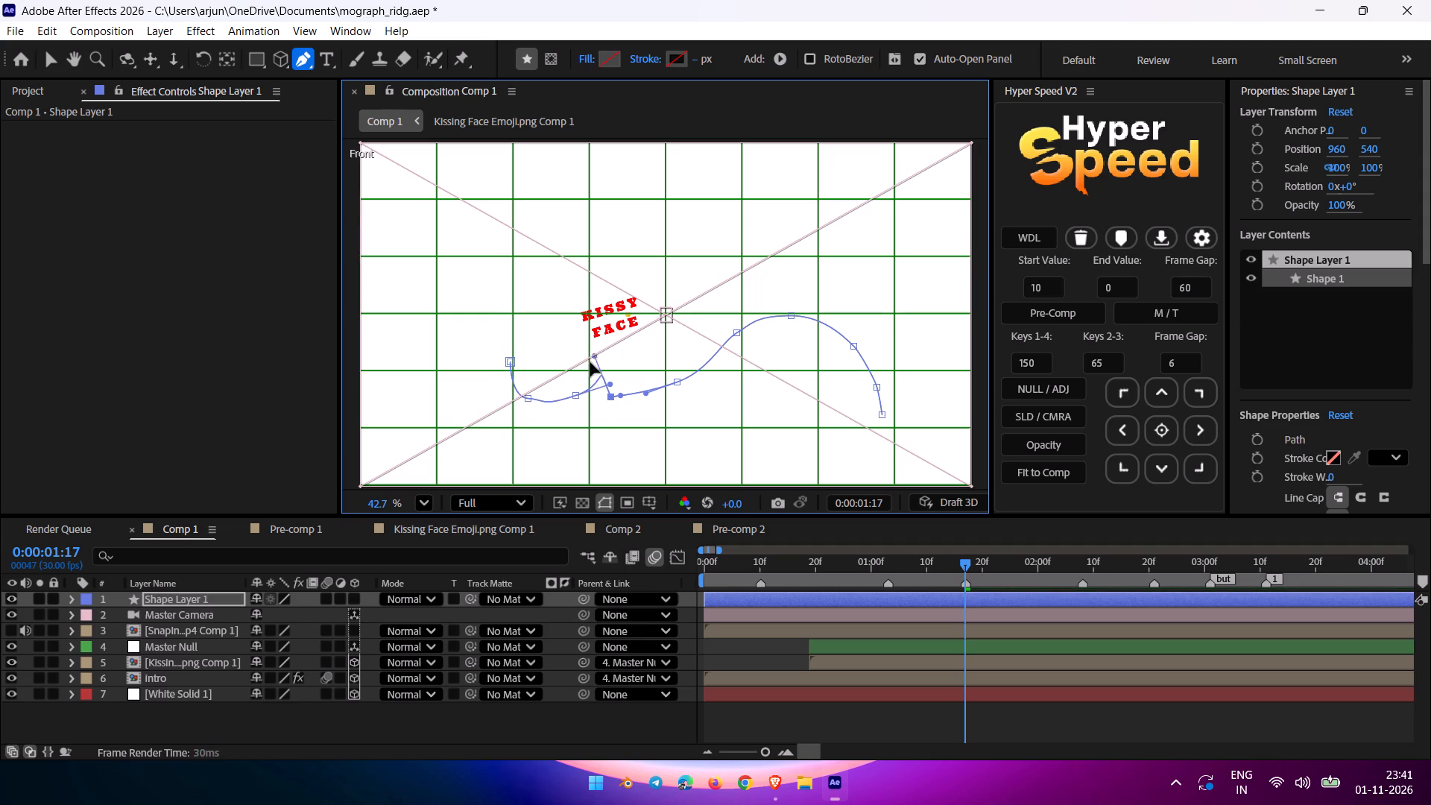
pyautogui.keyDown('alt'); pyautogui.moveTo(590, 362); pyautogui.dragTo(590, 402); pyautogui.keyUp('alt')
pyautogui.moveTo(609, 384); pyautogui.dragTo(594, 388)
pyautogui.moveTo(594, 388); pyautogui.dragTo(601, 394)
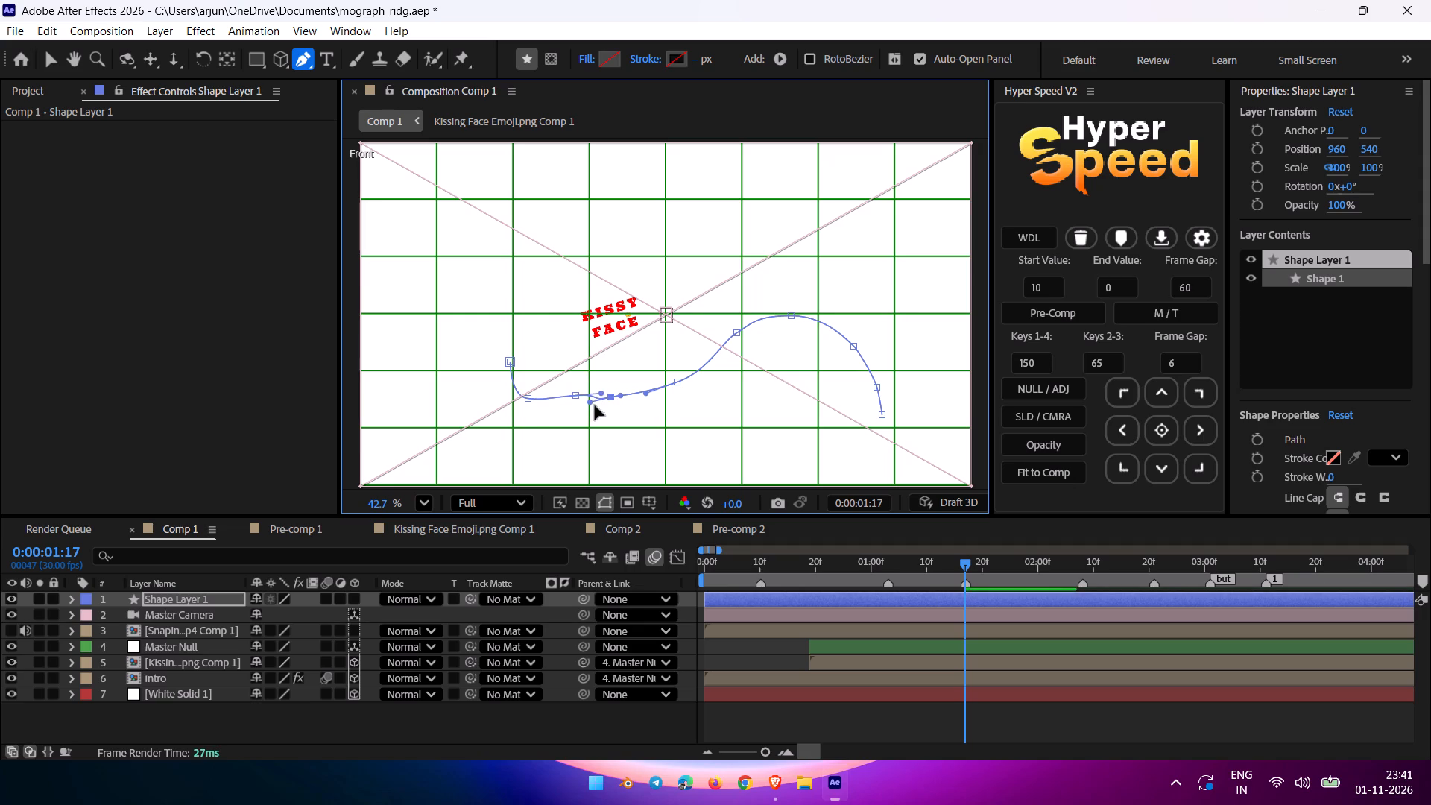
pyautogui.click(585, 403)
pyautogui.click(587, 430)
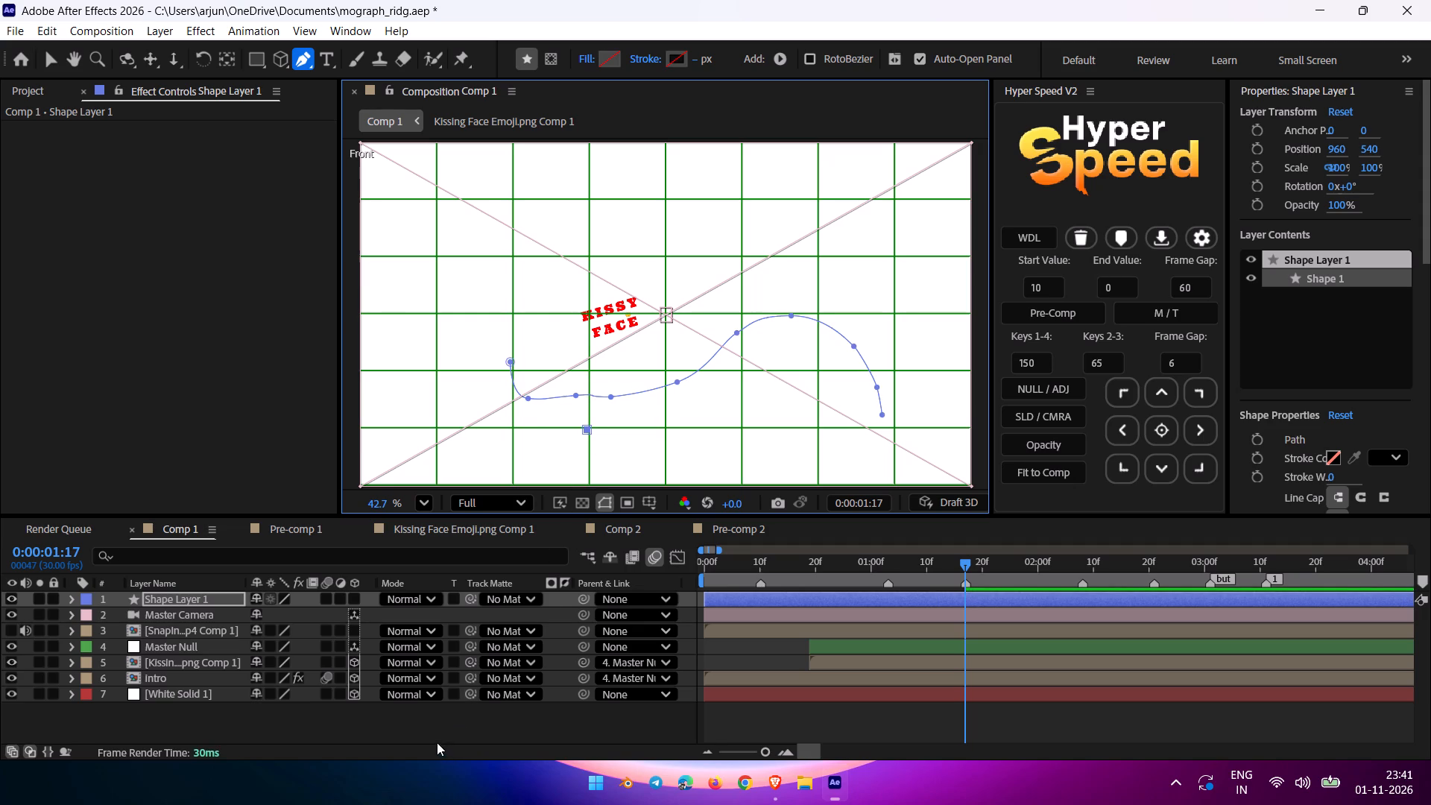
pyautogui.click(420, 727)
# Find the stray Shape 2 group in Shape Layer 1's contents and delete it, keeping Shape 1.
pyautogui.click(203, 593)
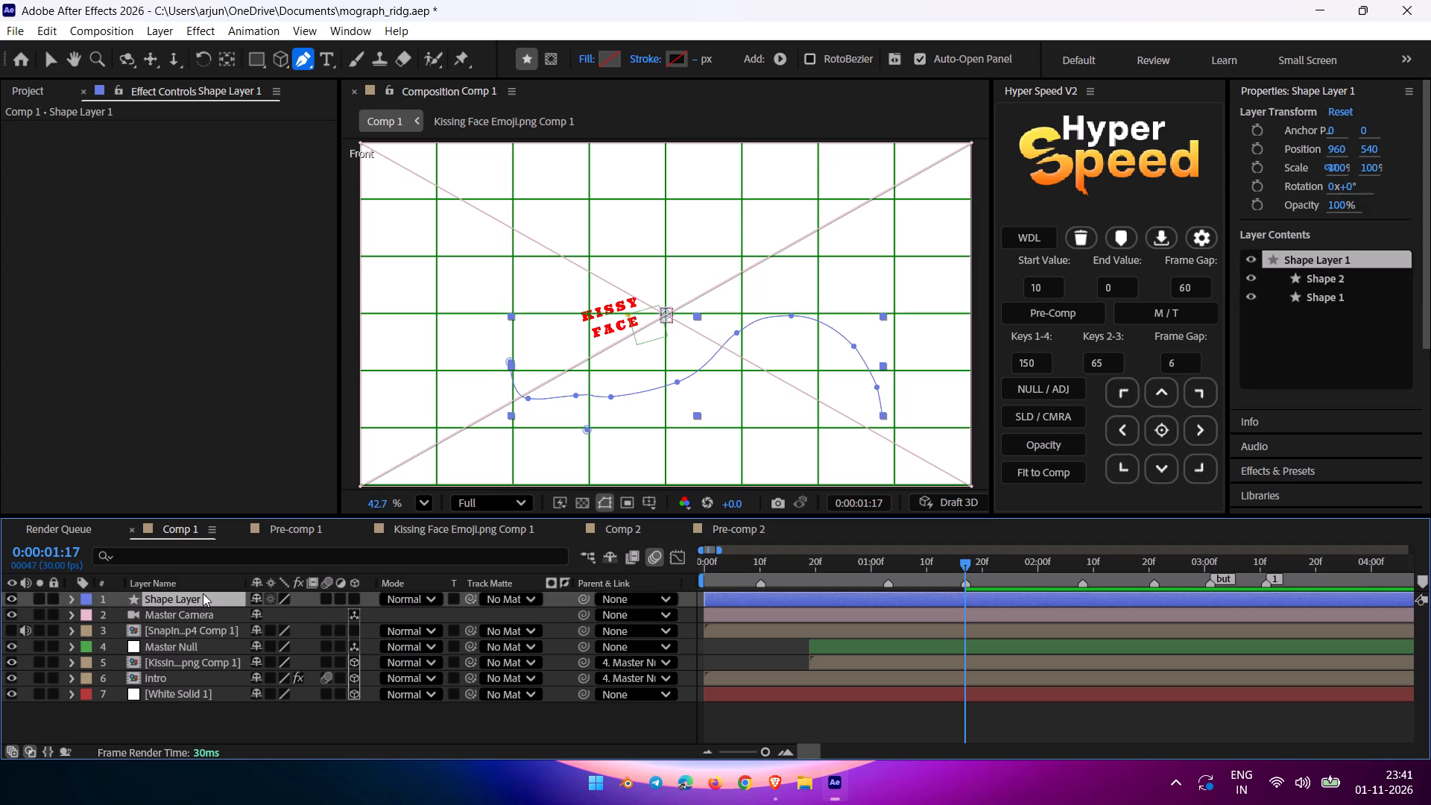
pyautogui.click(76, 600)
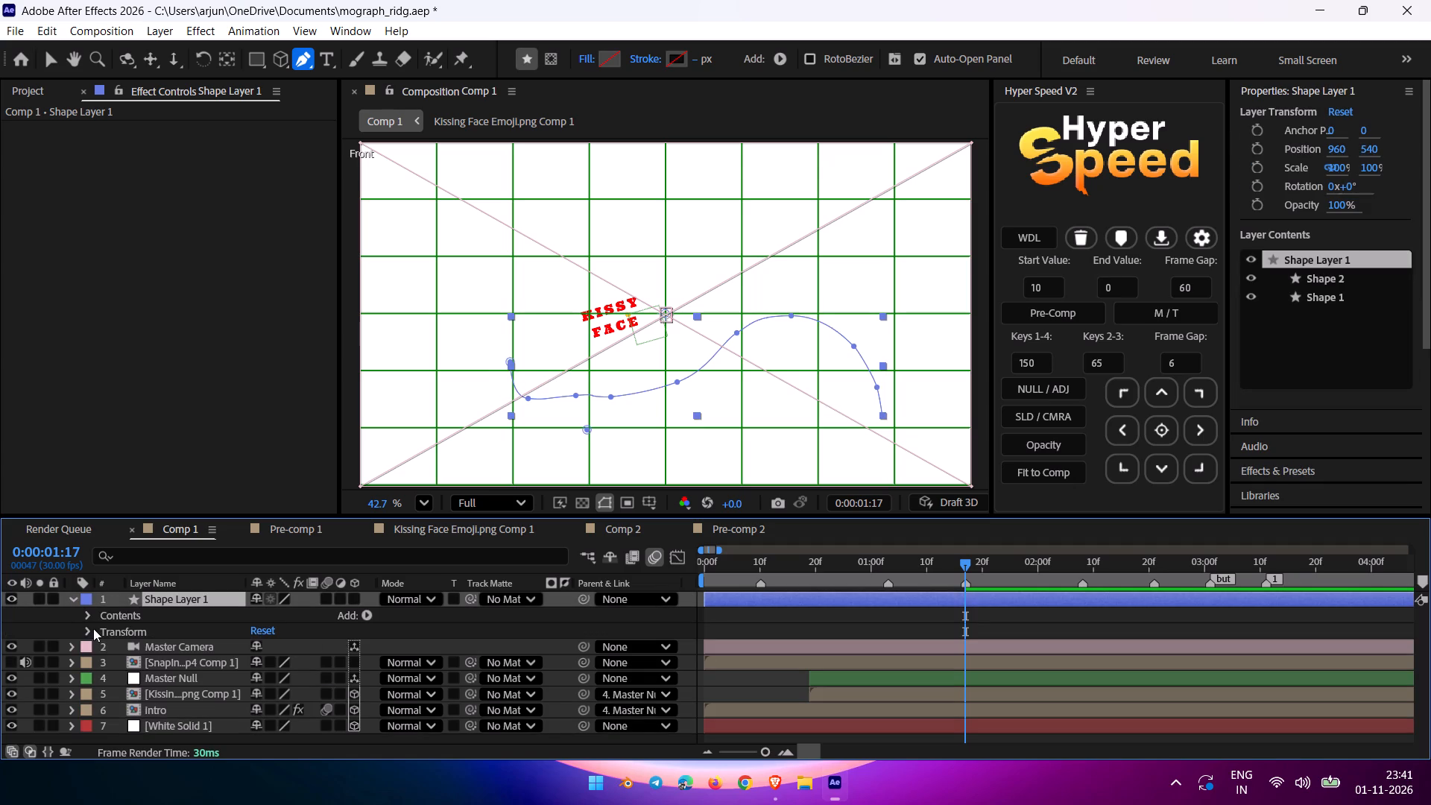
pyautogui.click(83, 615)
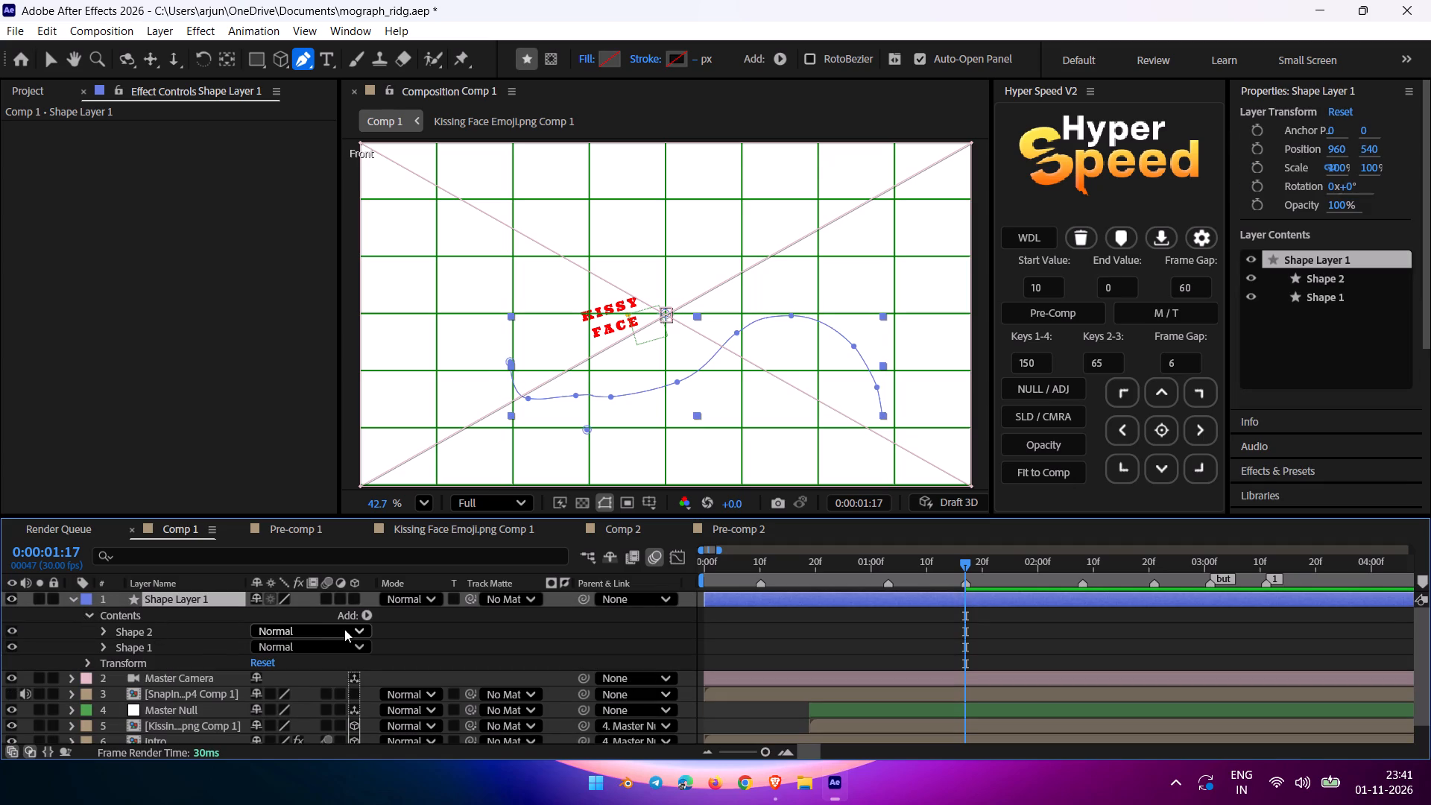
pyautogui.click(152, 632)
pyautogui.click(127, 646)
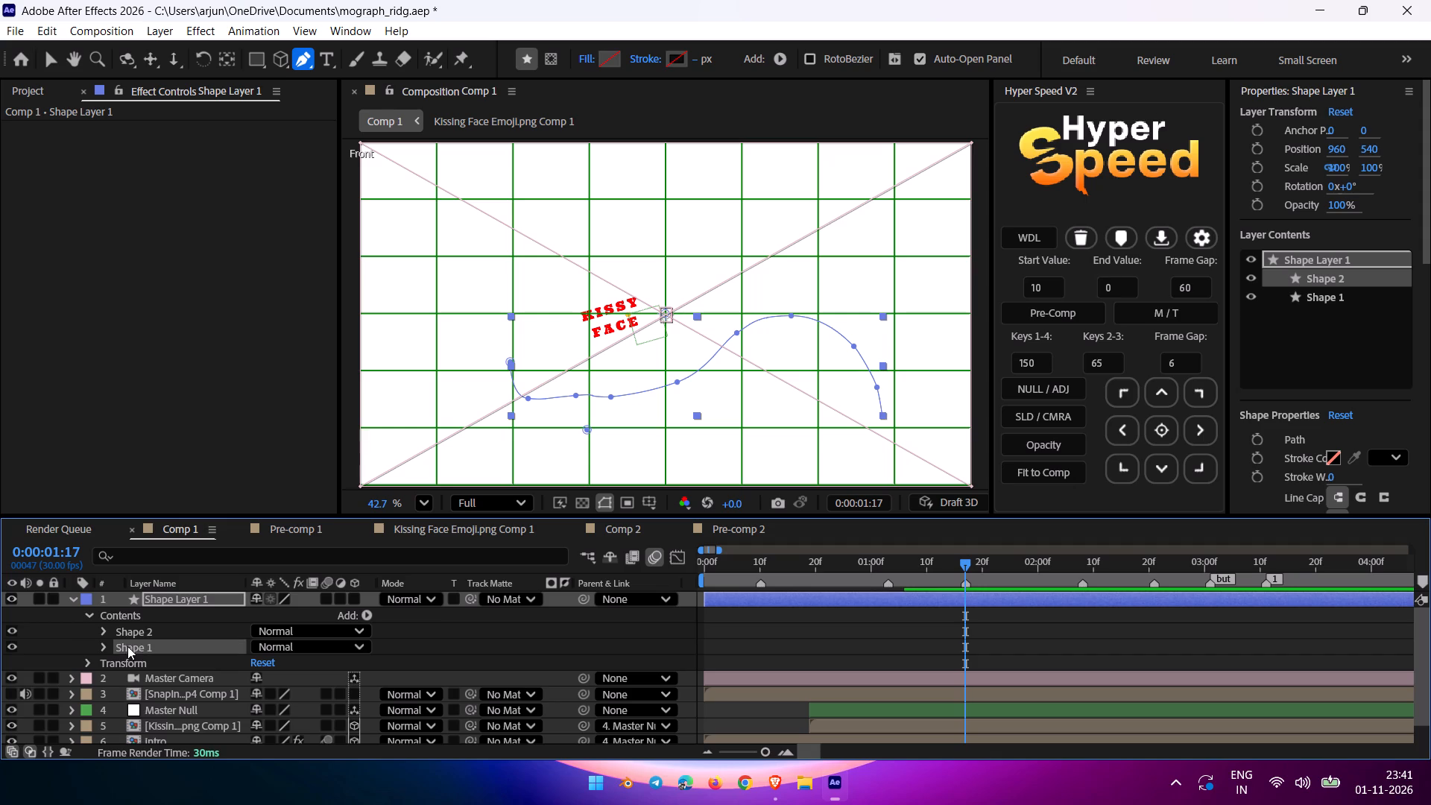
pyautogui.click(9, 642)
pyautogui.click(9, 642)
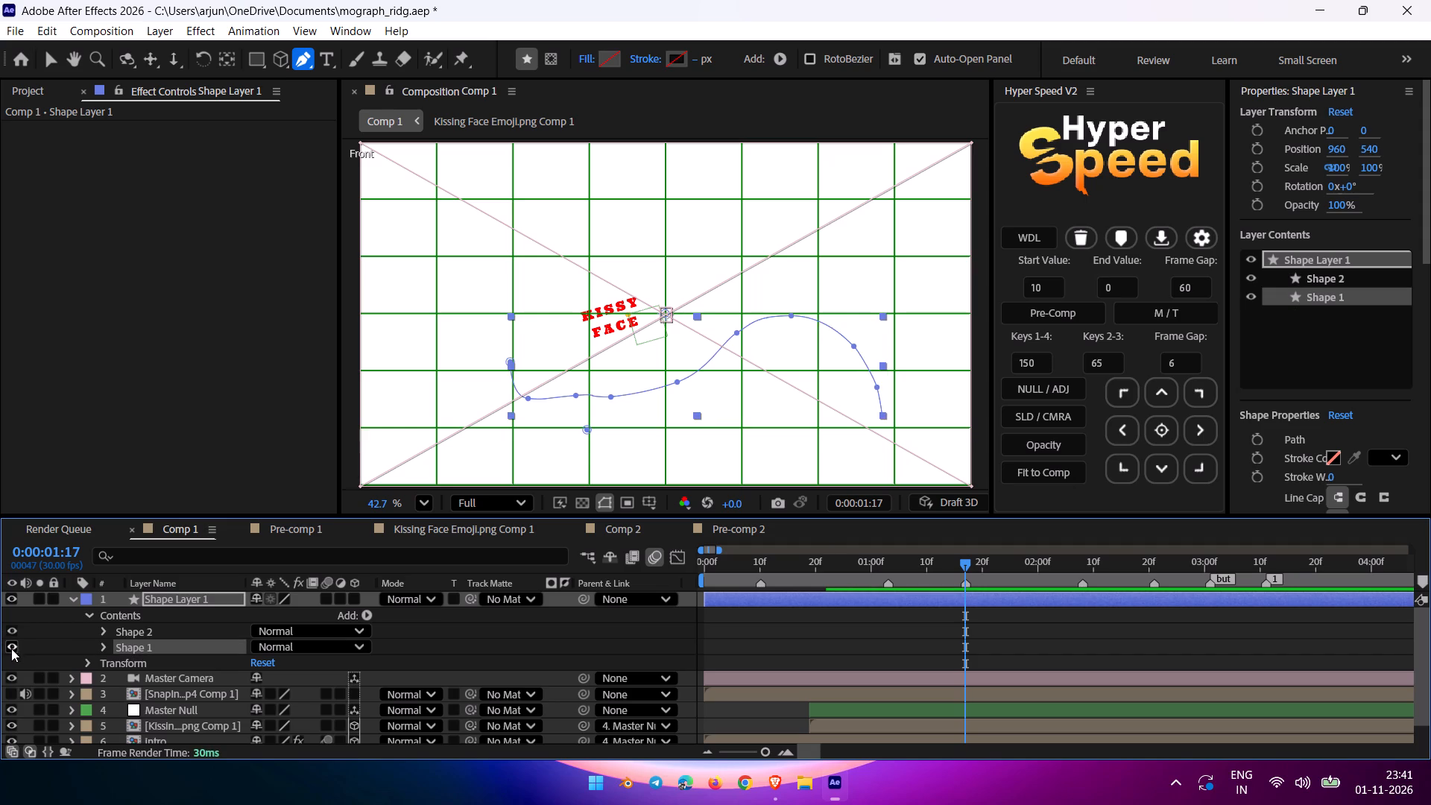
pyautogui.click(10, 634)
pyautogui.click(10, 634)
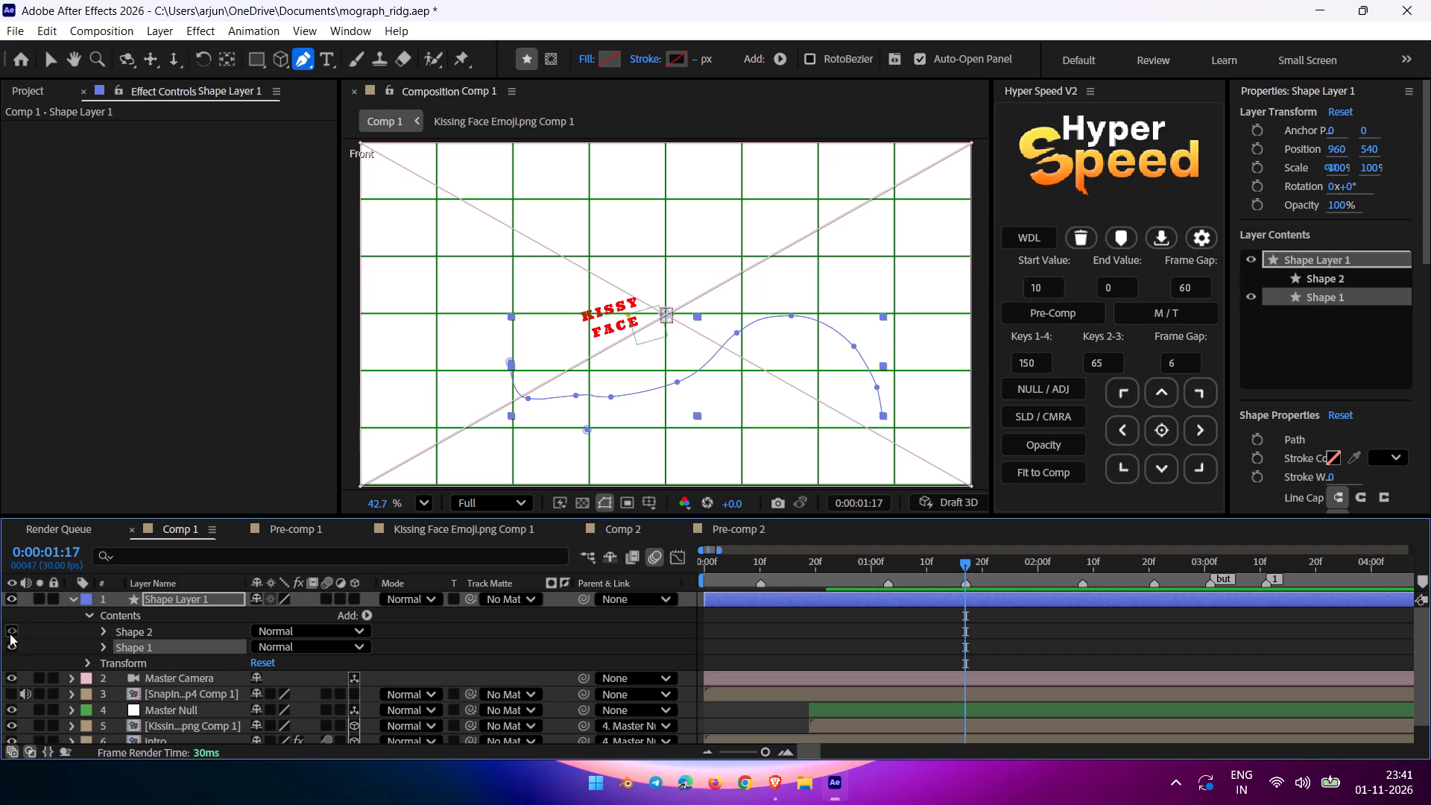
pyautogui.click(10, 634)
pyautogui.click(142, 629)
pyautogui.press('Delete')
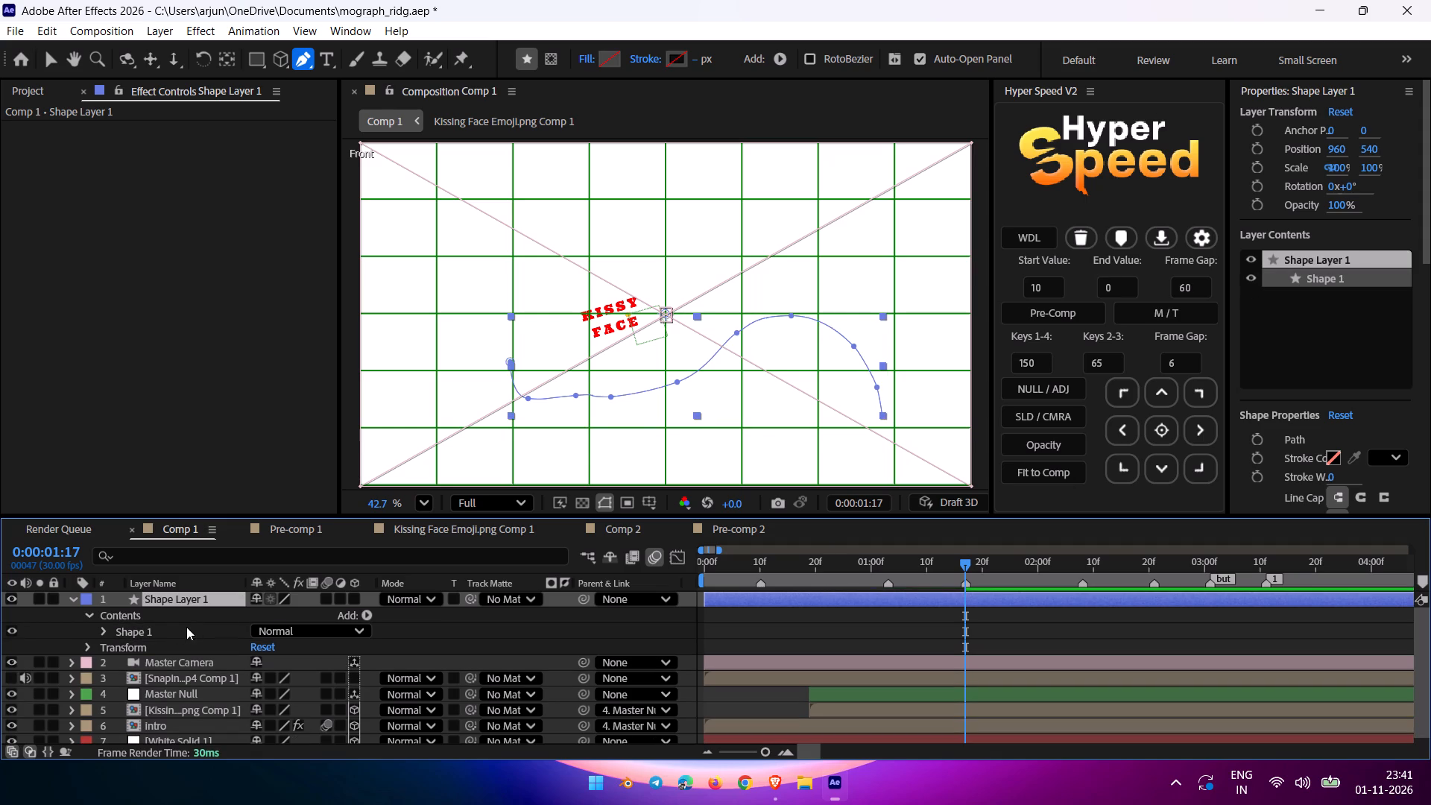
# Add Trim Paths to Shape Layer 1 and expand its properties.
pyautogui.click(368, 613)
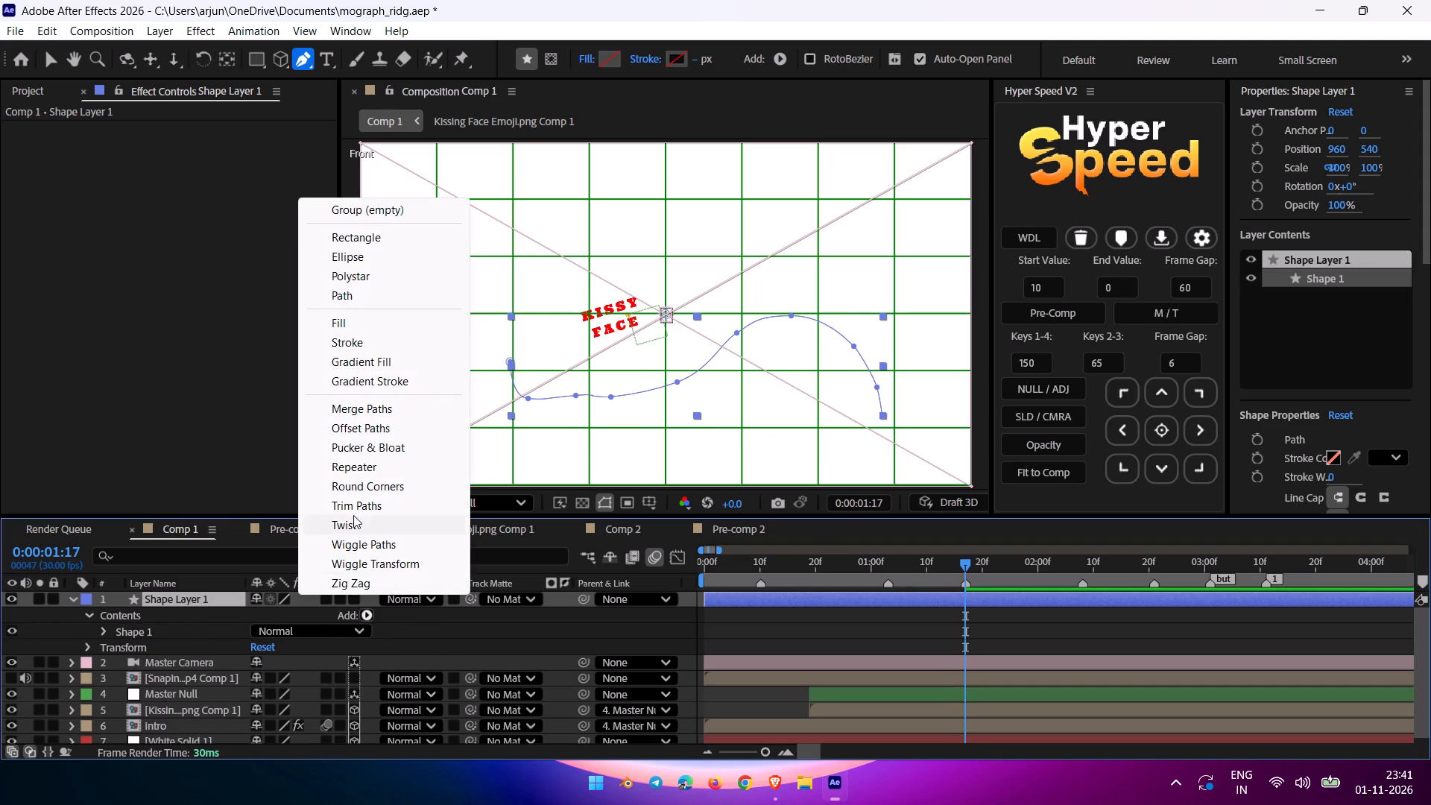
pyautogui.click(349, 512)
pyautogui.click(104, 652)
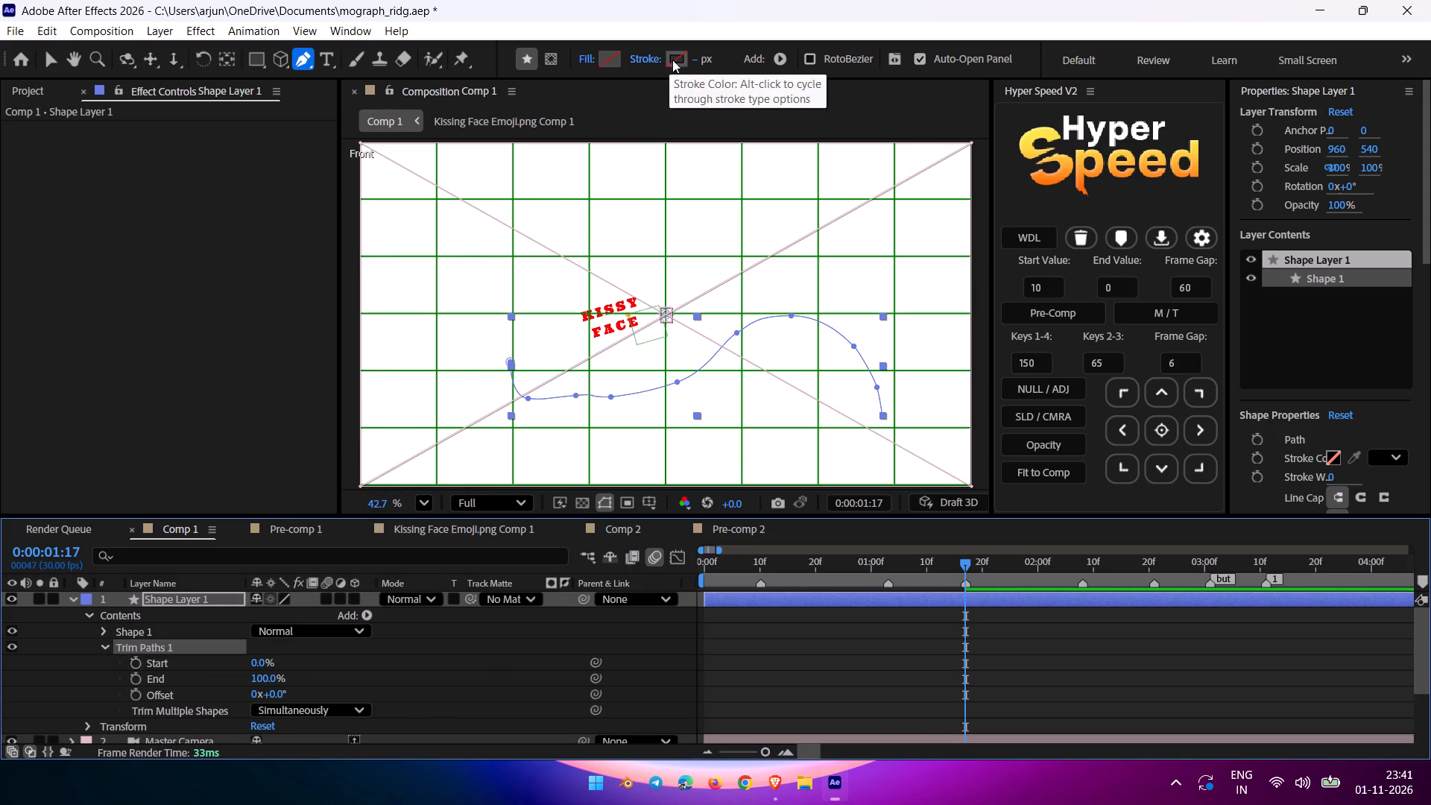
# Set the path's stroke width to 27 px.
pyautogui.moveTo(694, 58); pyautogui.dragTo(718, 54)
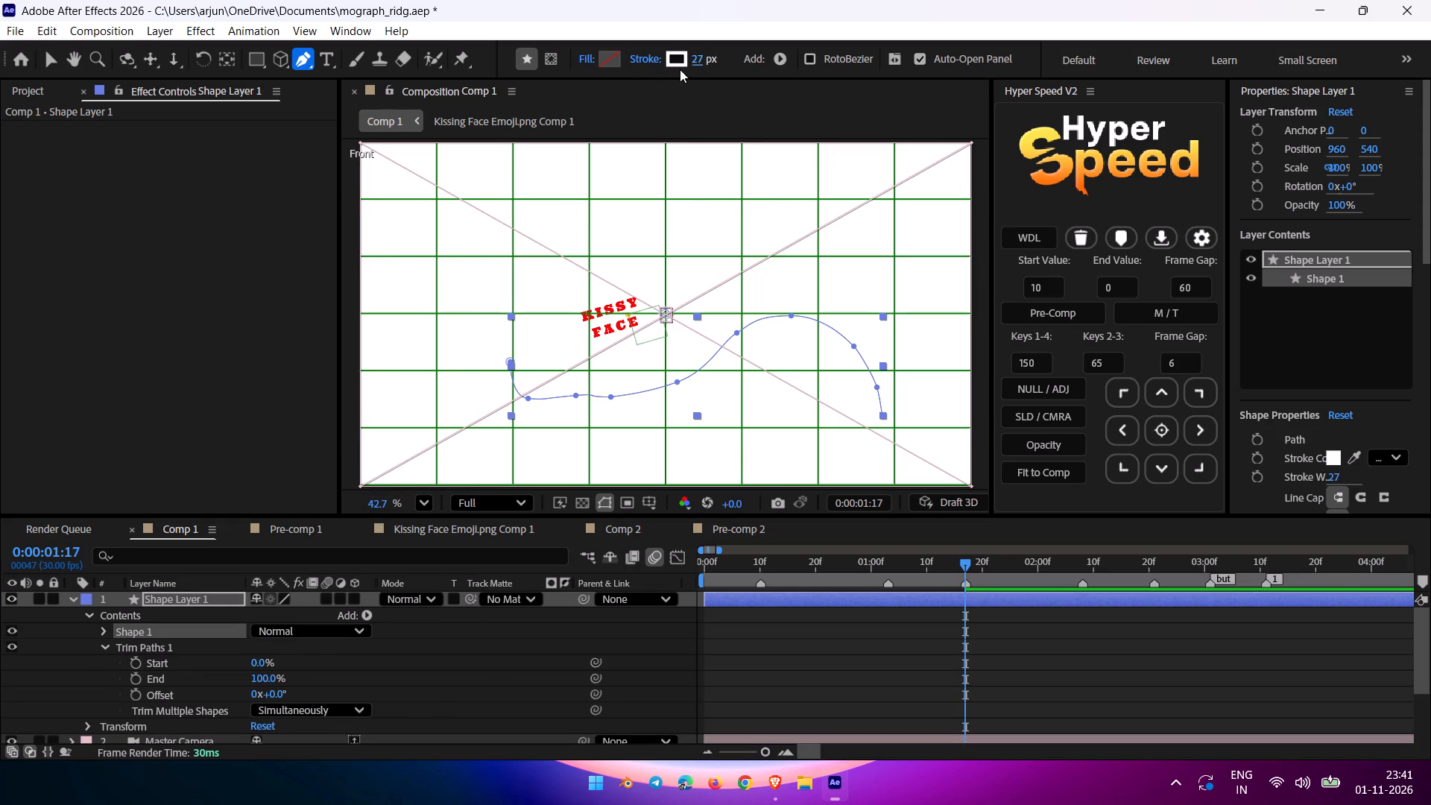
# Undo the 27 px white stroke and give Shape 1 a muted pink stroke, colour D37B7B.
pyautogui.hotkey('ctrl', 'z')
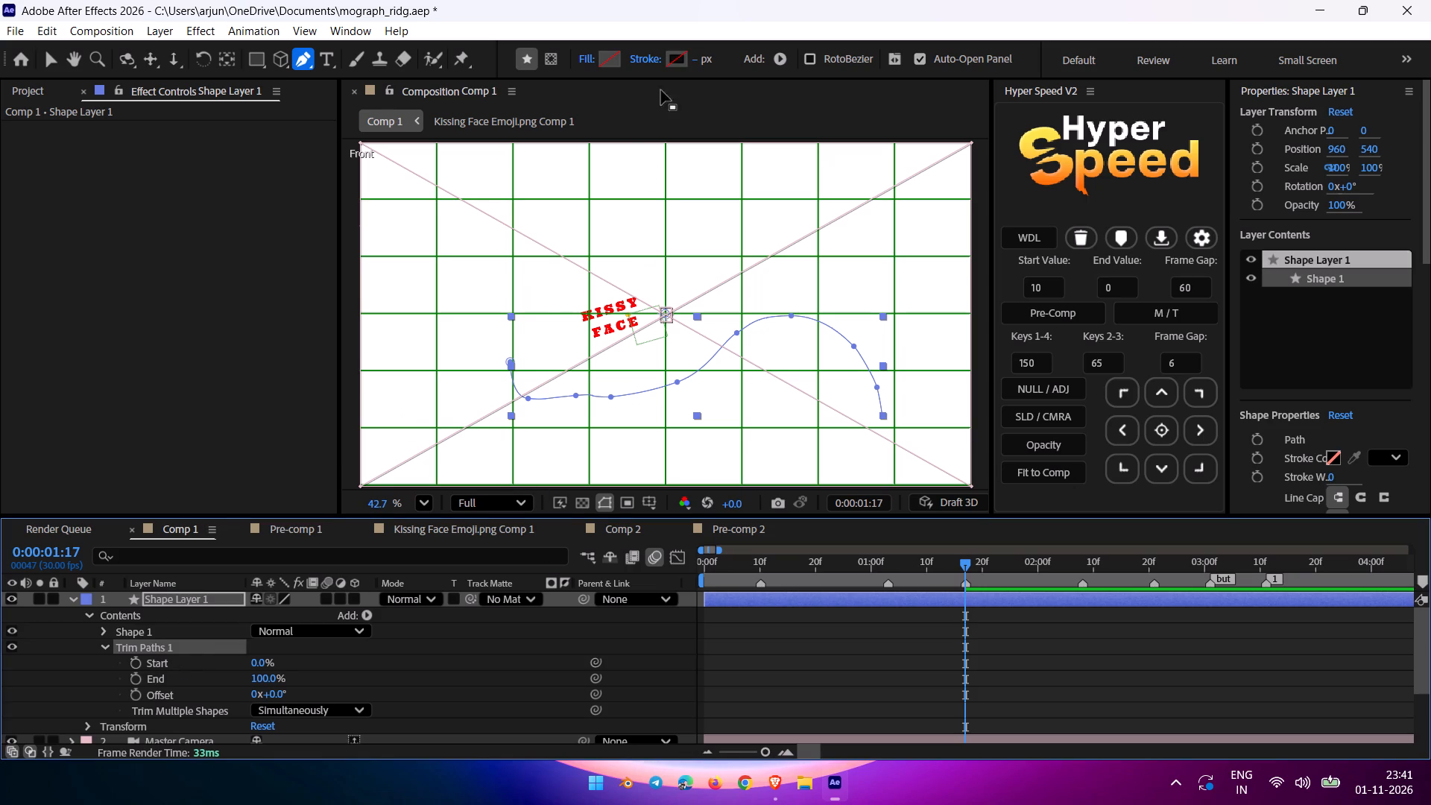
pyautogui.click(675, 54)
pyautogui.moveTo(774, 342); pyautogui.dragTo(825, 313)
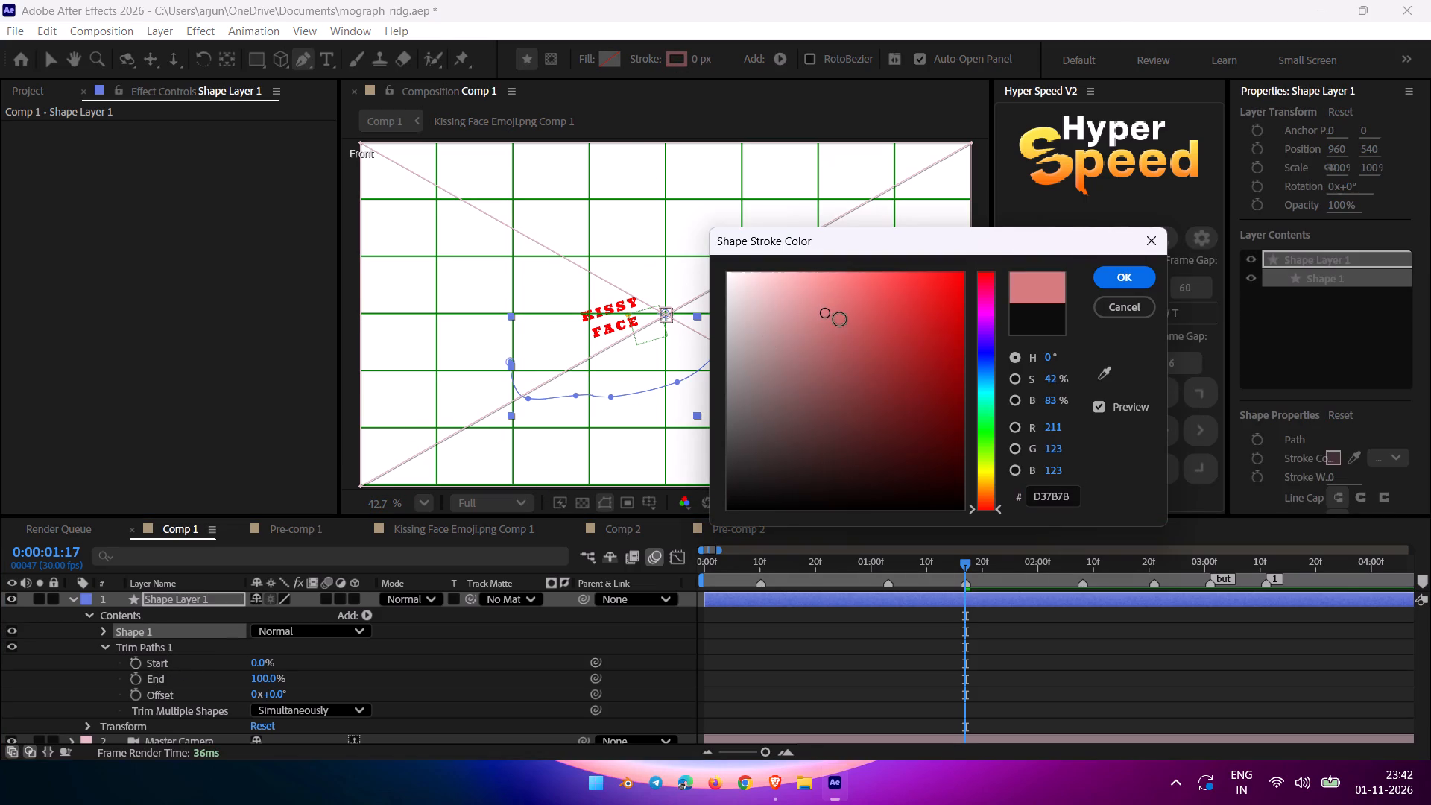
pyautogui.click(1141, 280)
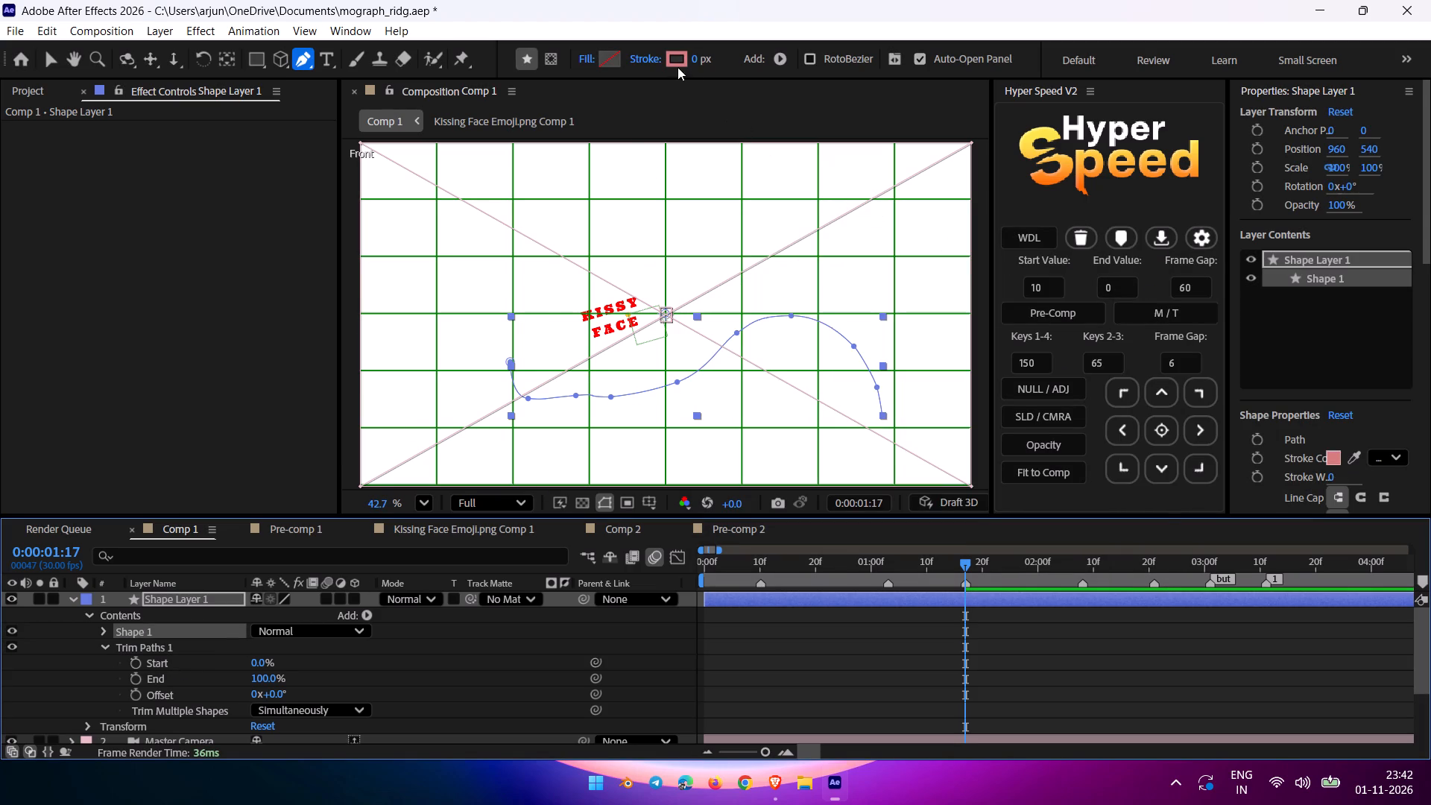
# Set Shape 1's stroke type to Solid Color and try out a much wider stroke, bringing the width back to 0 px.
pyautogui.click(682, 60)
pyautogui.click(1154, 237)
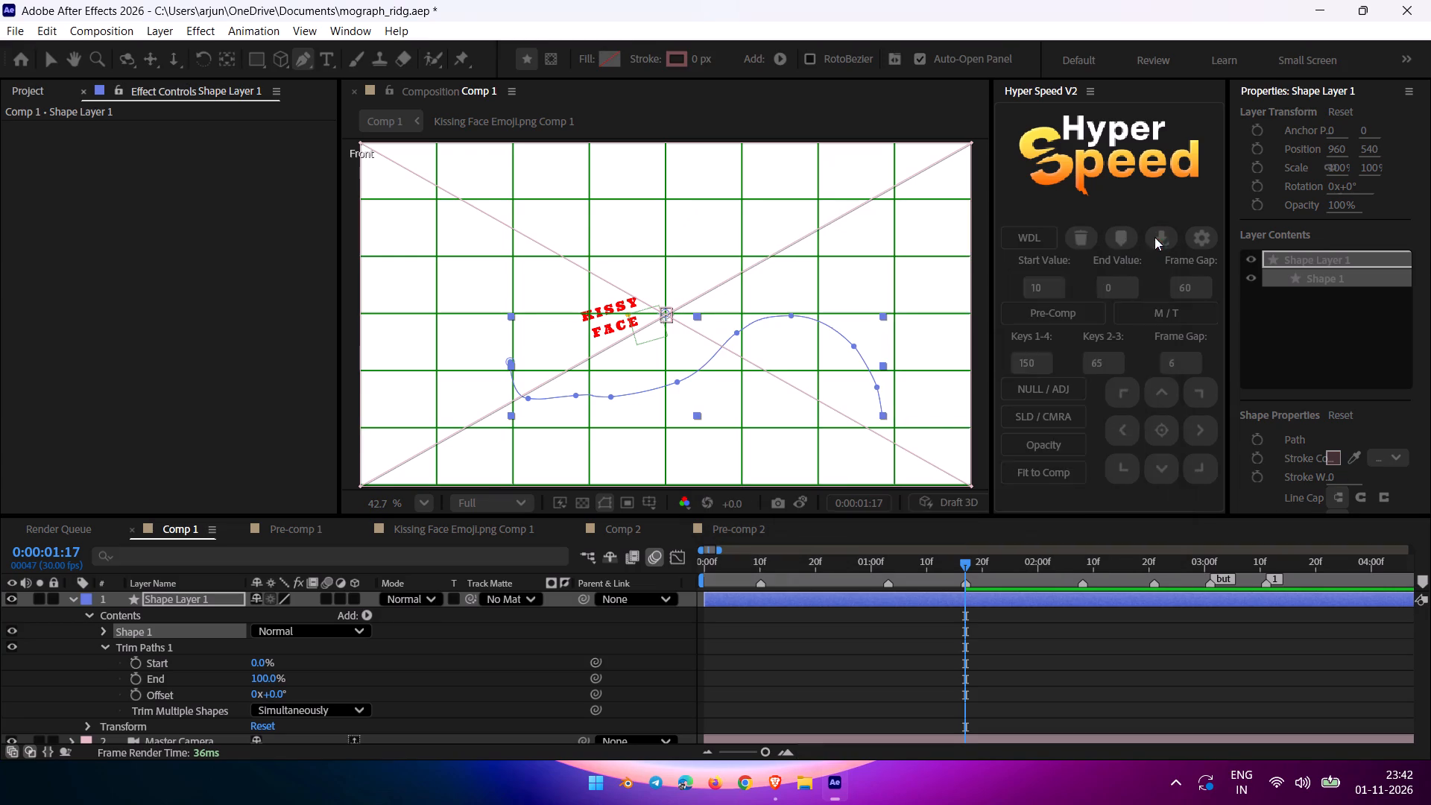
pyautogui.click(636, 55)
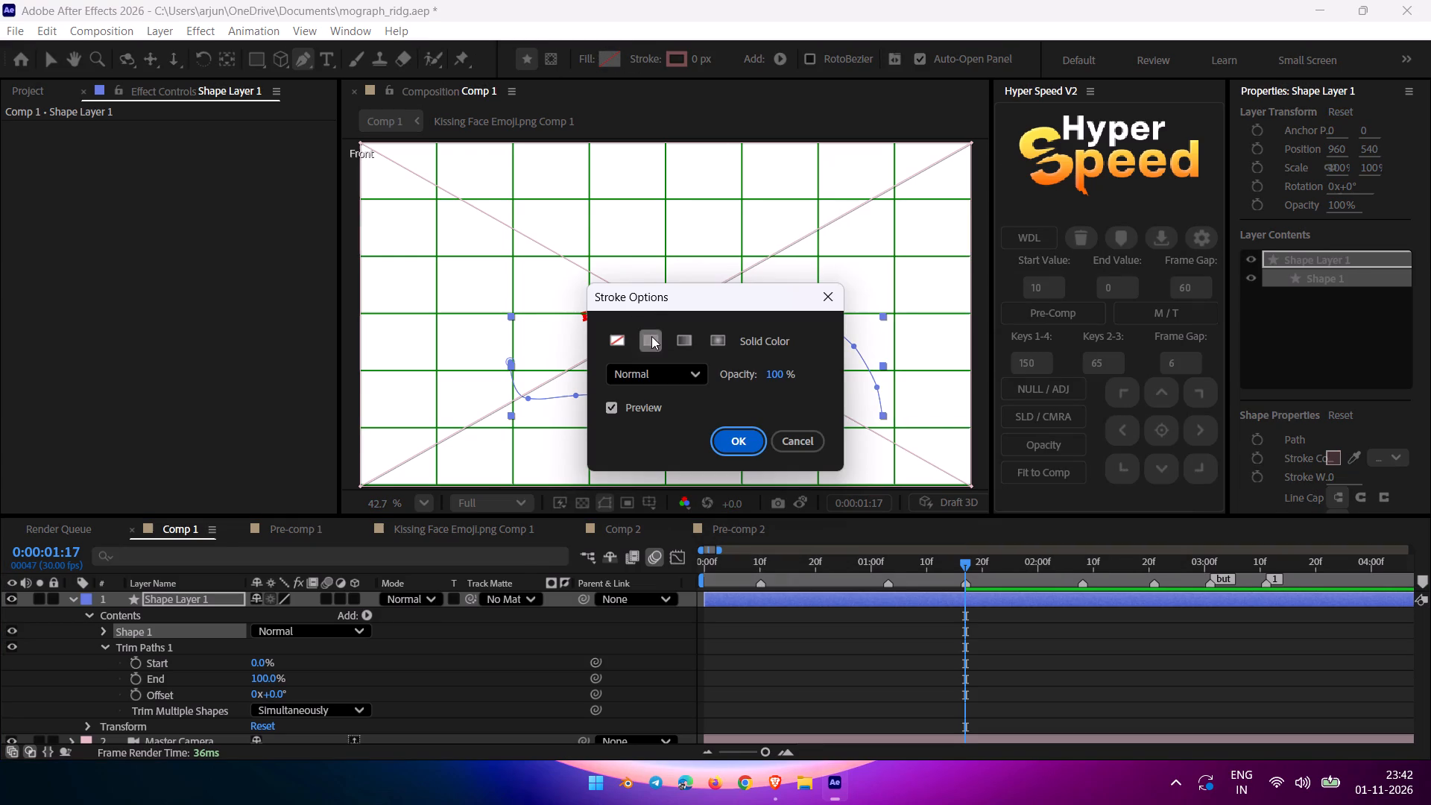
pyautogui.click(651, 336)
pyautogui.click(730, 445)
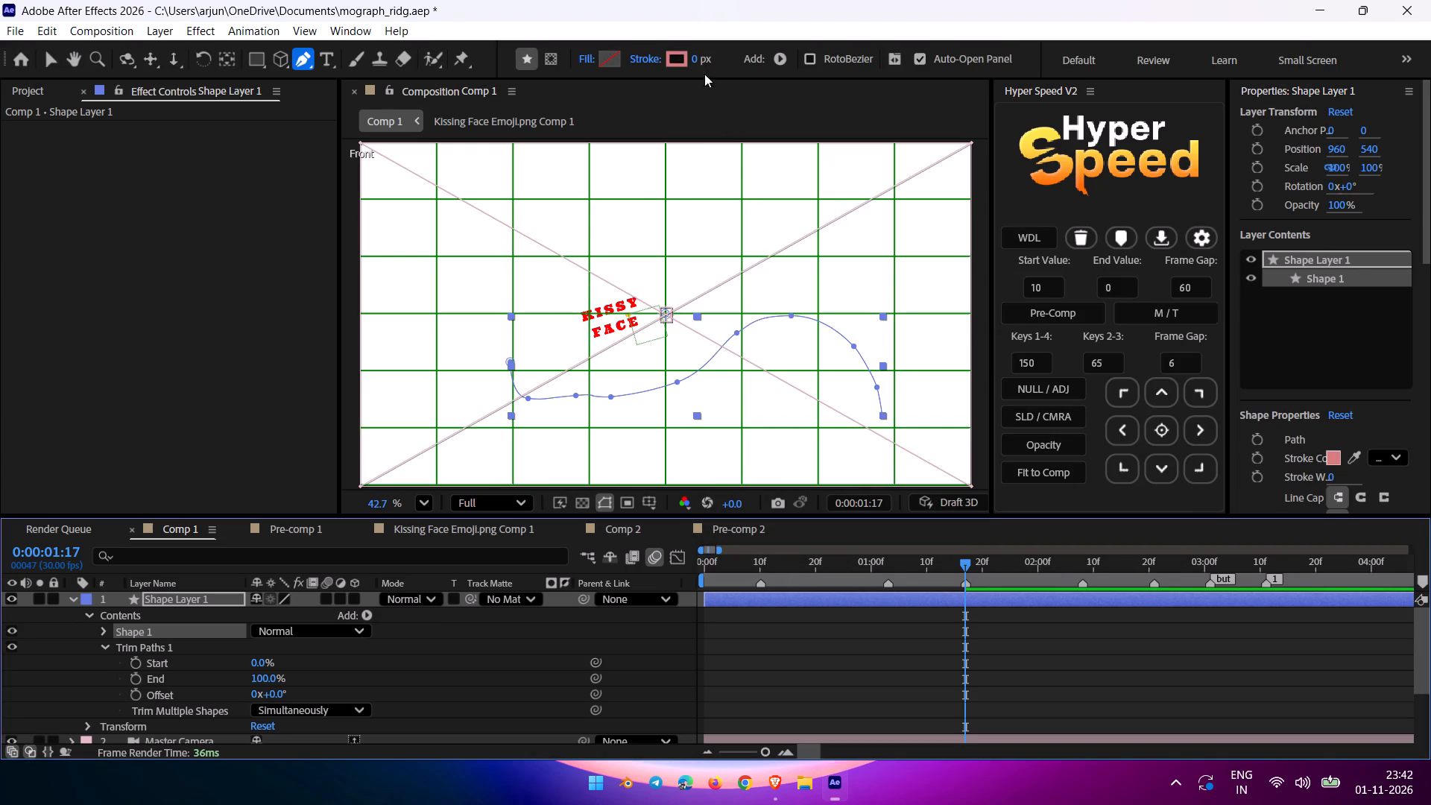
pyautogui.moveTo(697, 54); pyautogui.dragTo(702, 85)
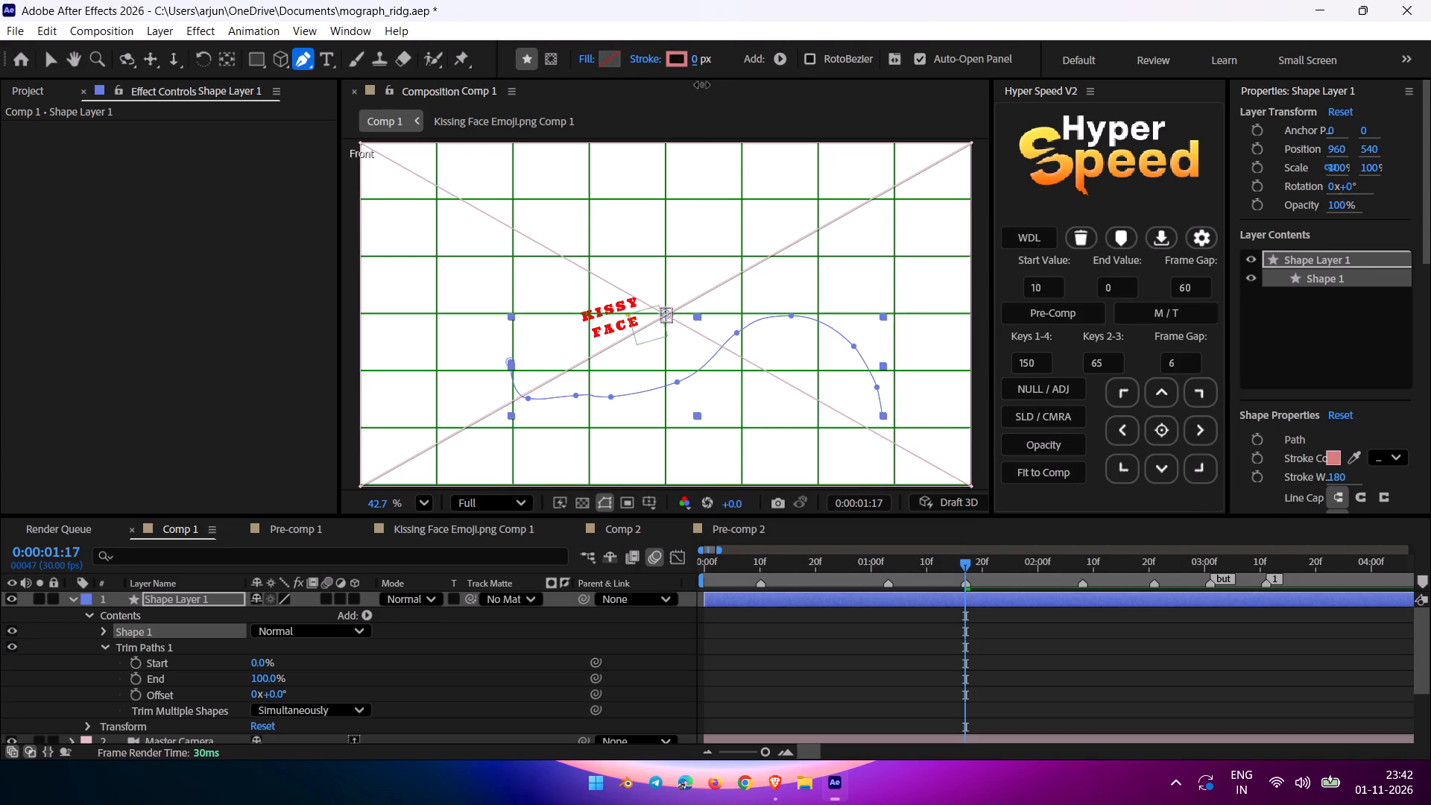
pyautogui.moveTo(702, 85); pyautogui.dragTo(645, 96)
# Set the Start value of Trim Paths 1 to 100% on Shape Layer 1.
pyautogui.press('v')
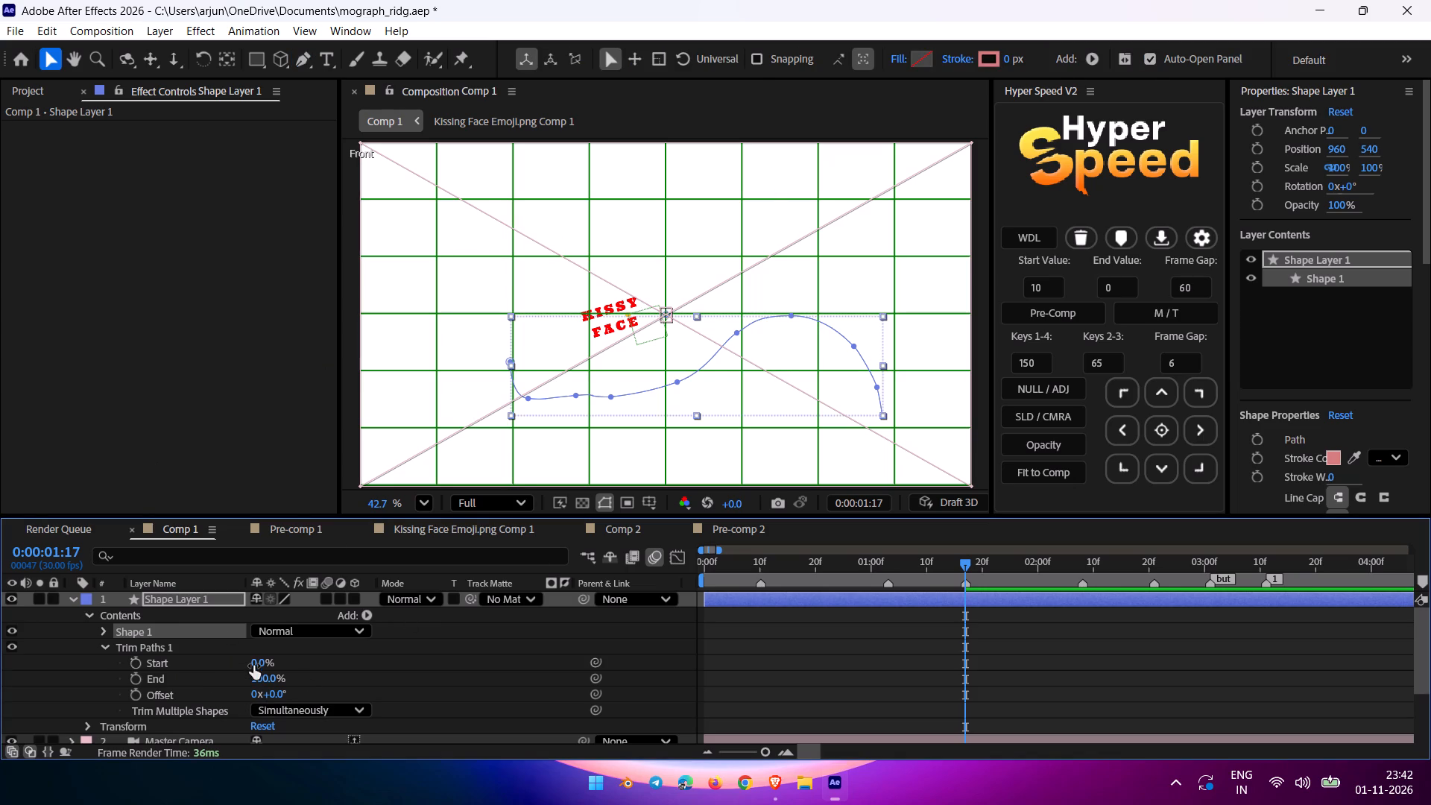
pyautogui.moveTo(253, 666); pyautogui.dragTo(184, 667)
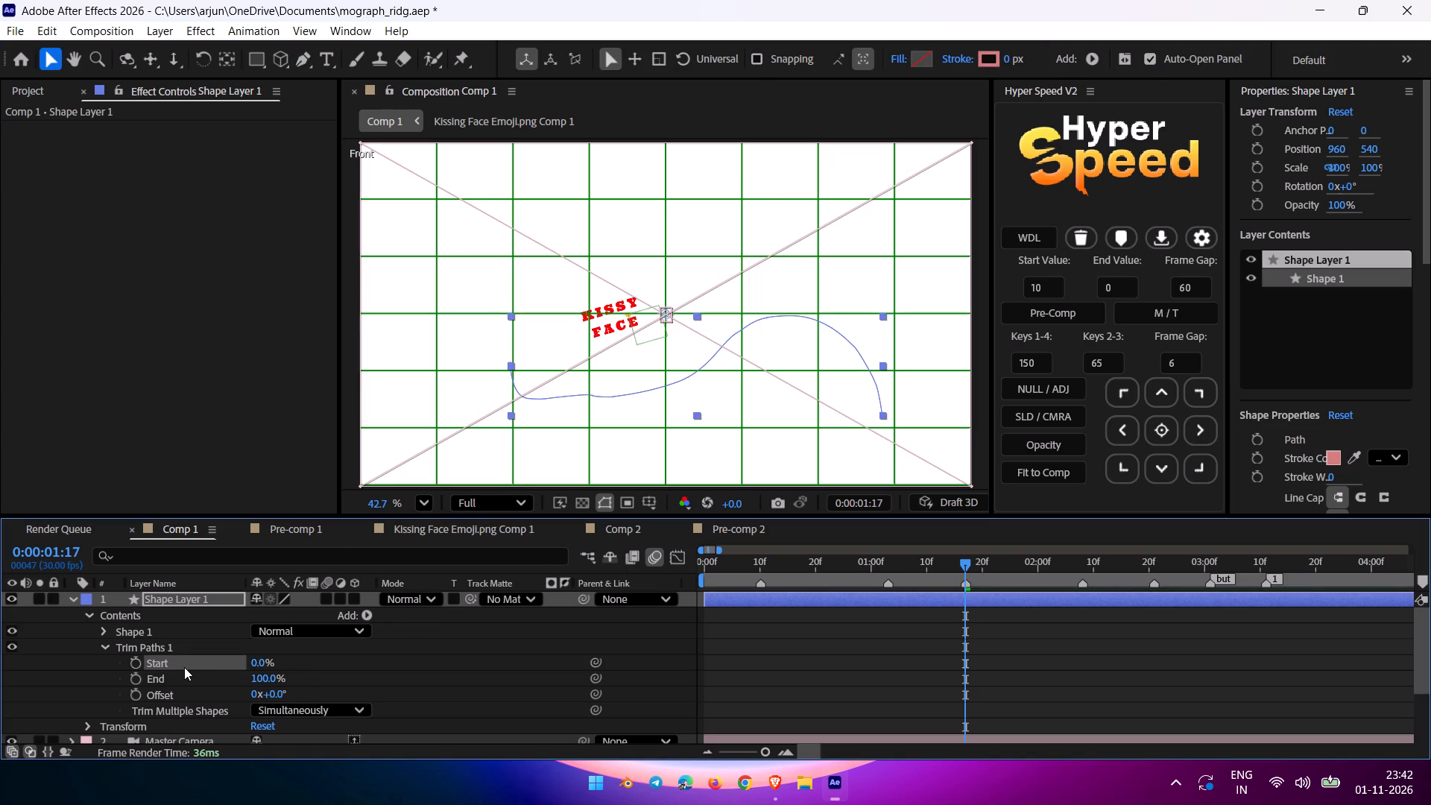
pyautogui.moveTo(256, 665); pyautogui.dragTo(281, 665)
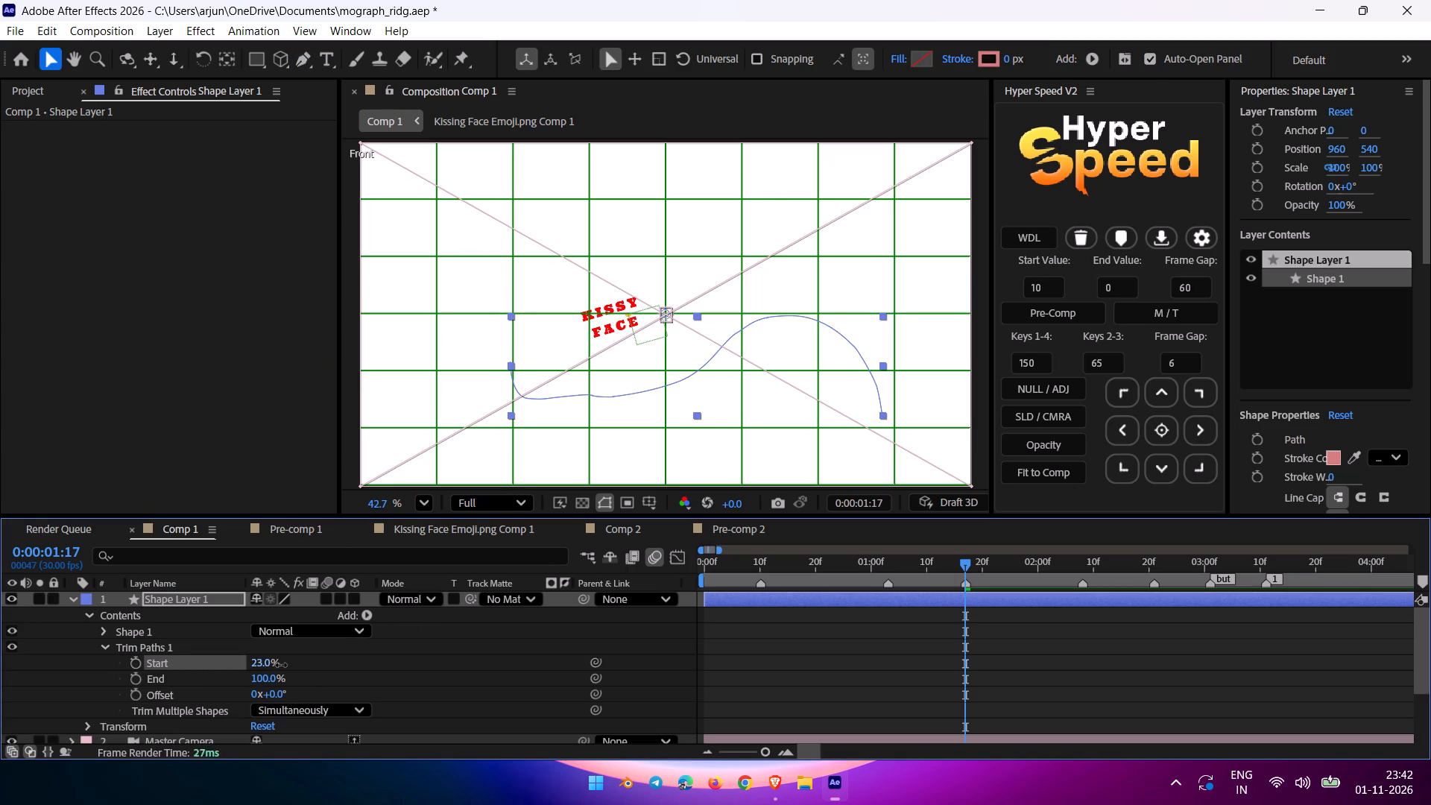
pyautogui.moveTo(281, 665); pyautogui.dragTo(256, 681)
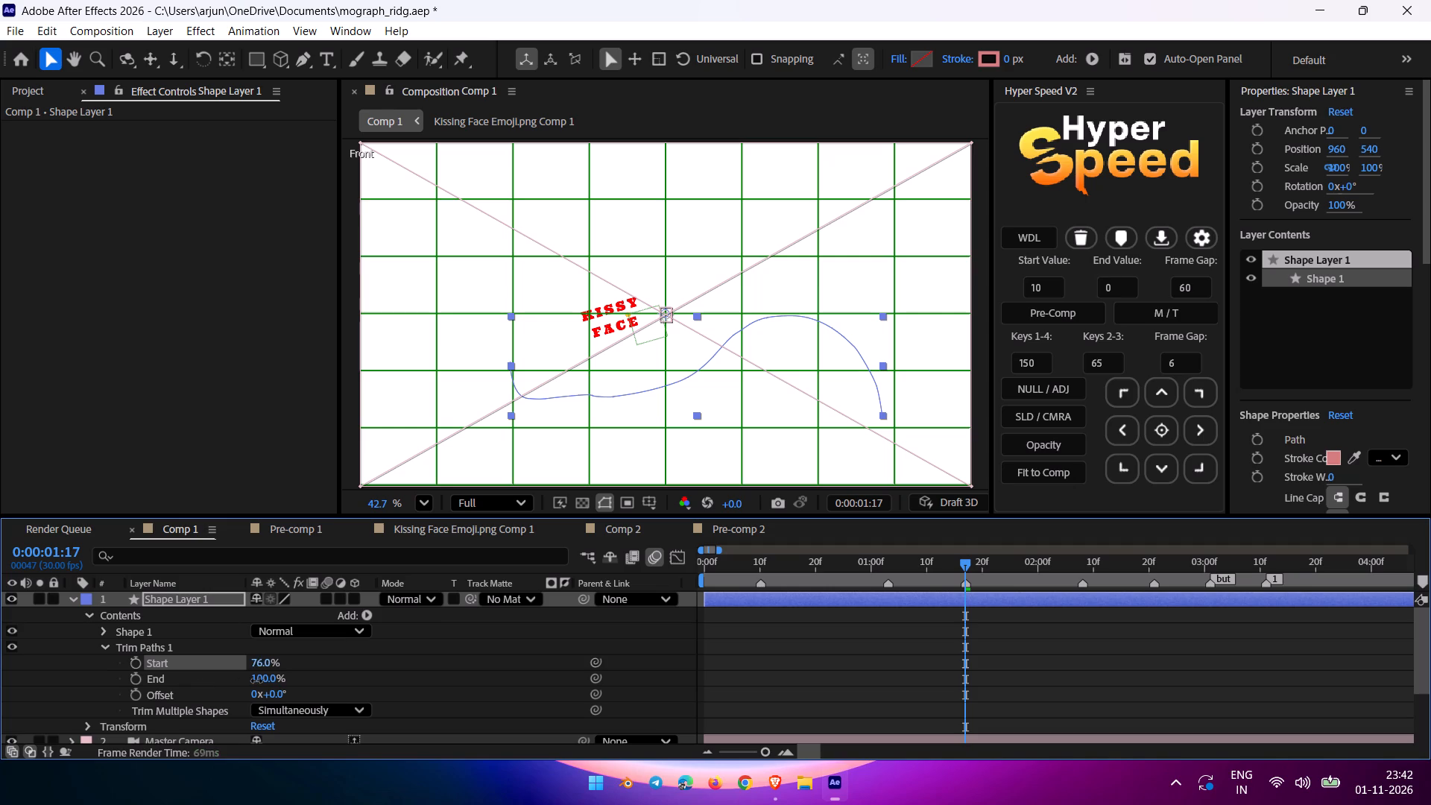
pyautogui.moveTo(256, 681); pyautogui.dragTo(291, 683)
pyautogui.click(180, 593)
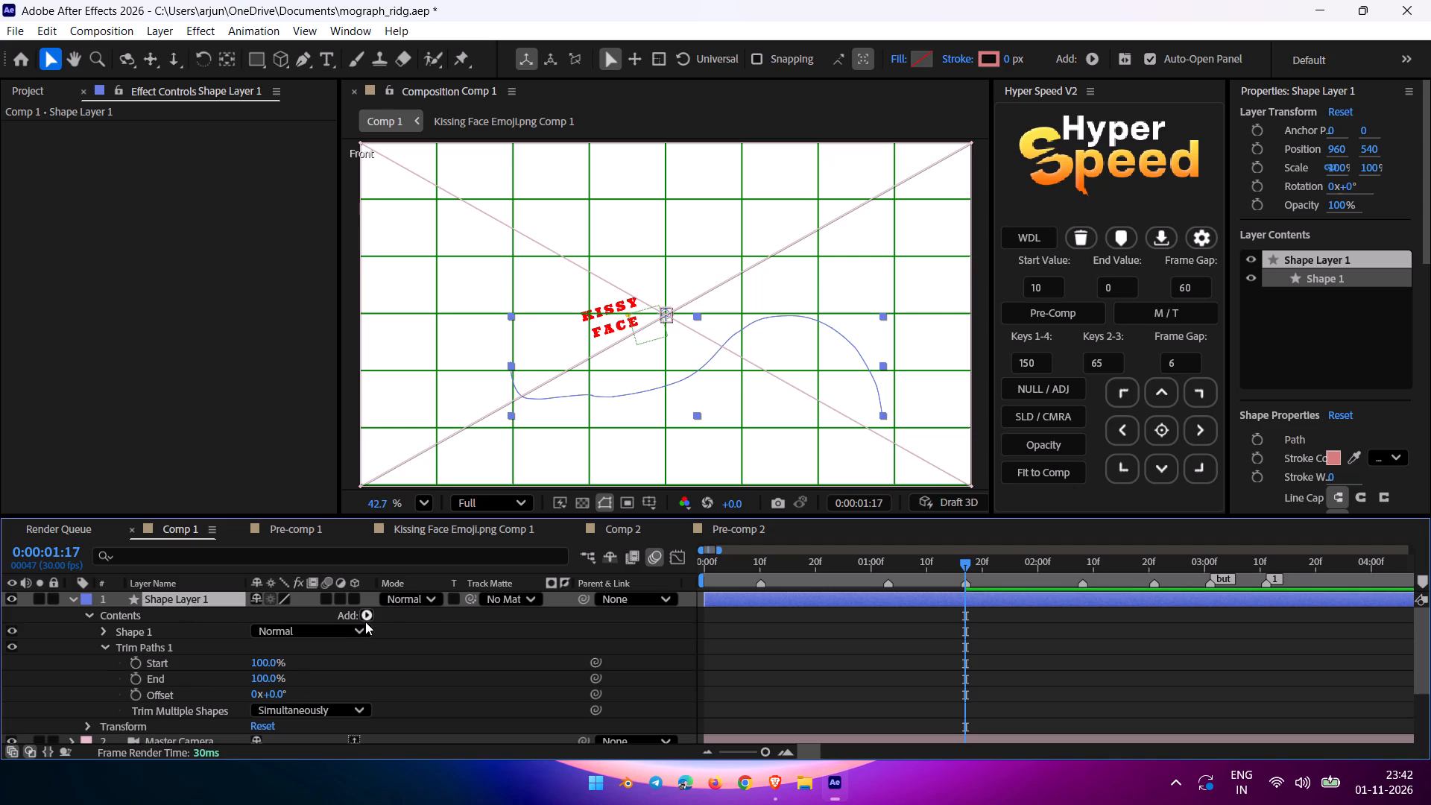
pyautogui.click(355, 630)
pyautogui.click(385, 661)
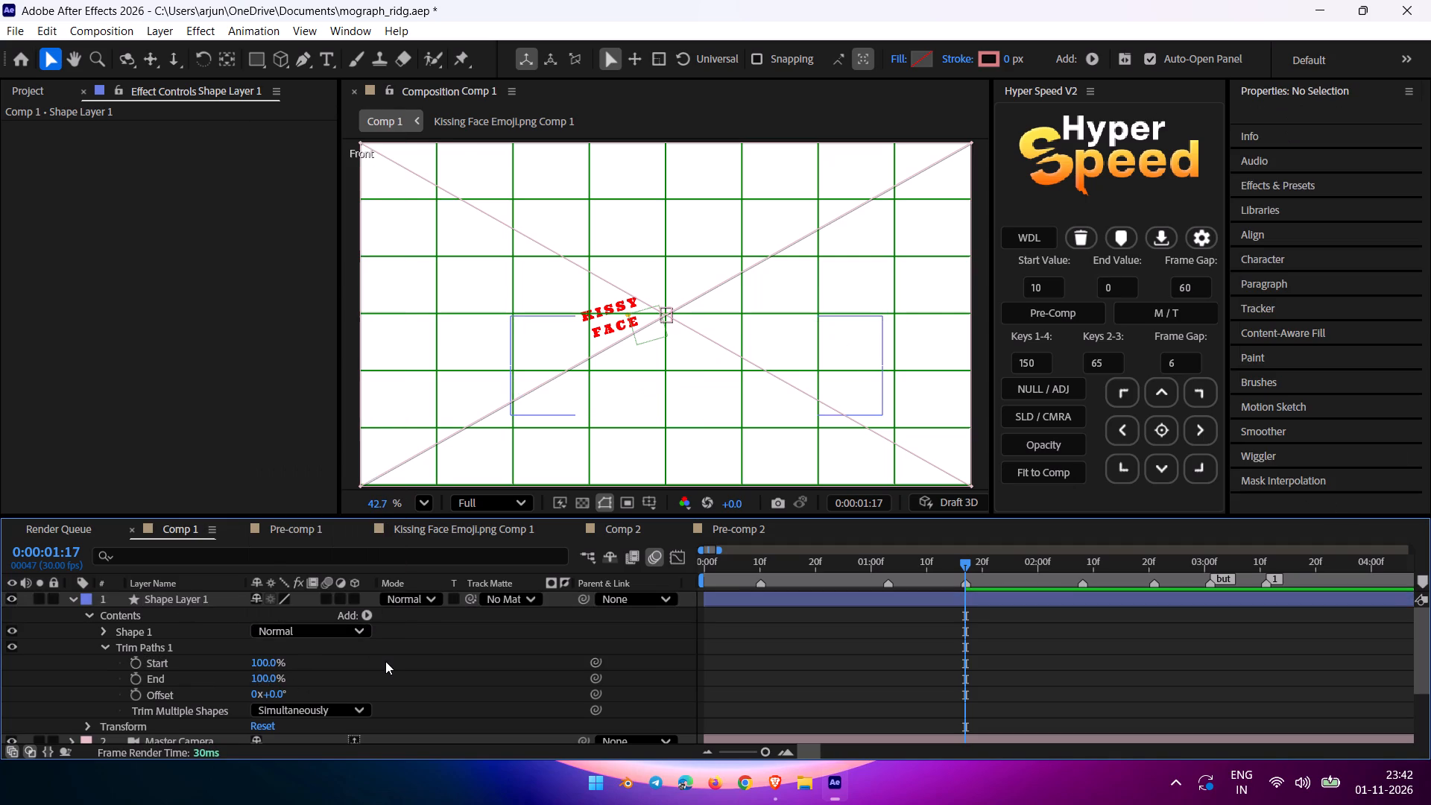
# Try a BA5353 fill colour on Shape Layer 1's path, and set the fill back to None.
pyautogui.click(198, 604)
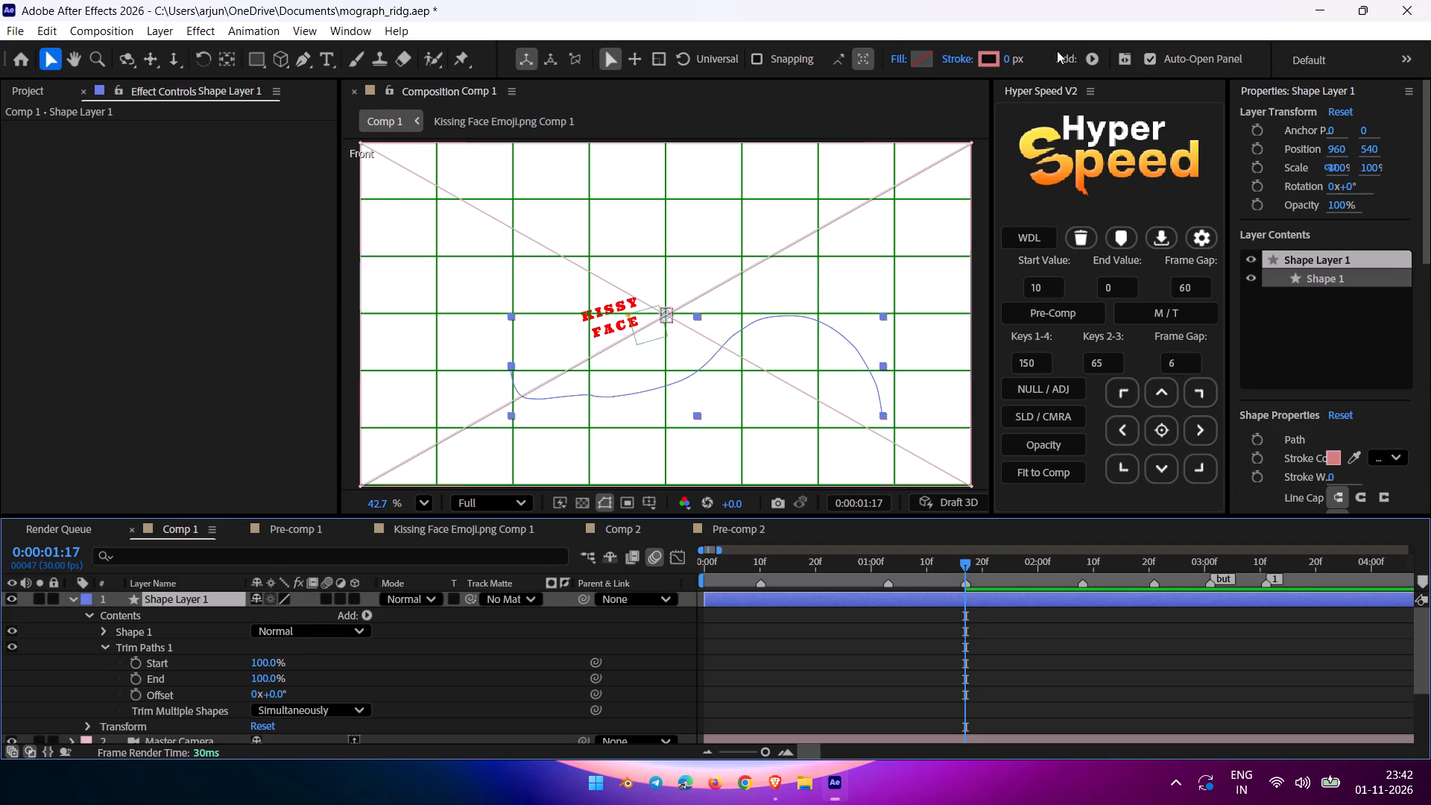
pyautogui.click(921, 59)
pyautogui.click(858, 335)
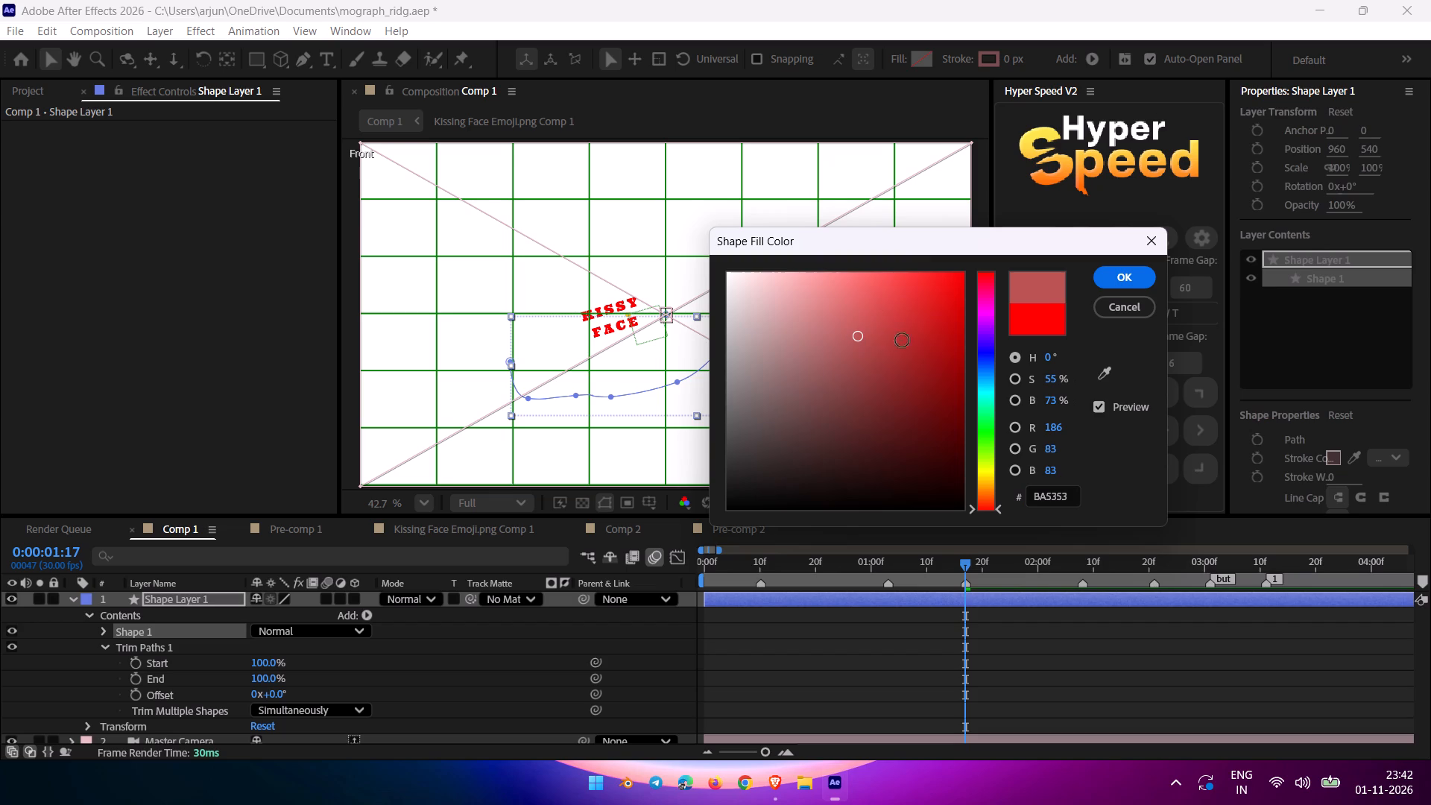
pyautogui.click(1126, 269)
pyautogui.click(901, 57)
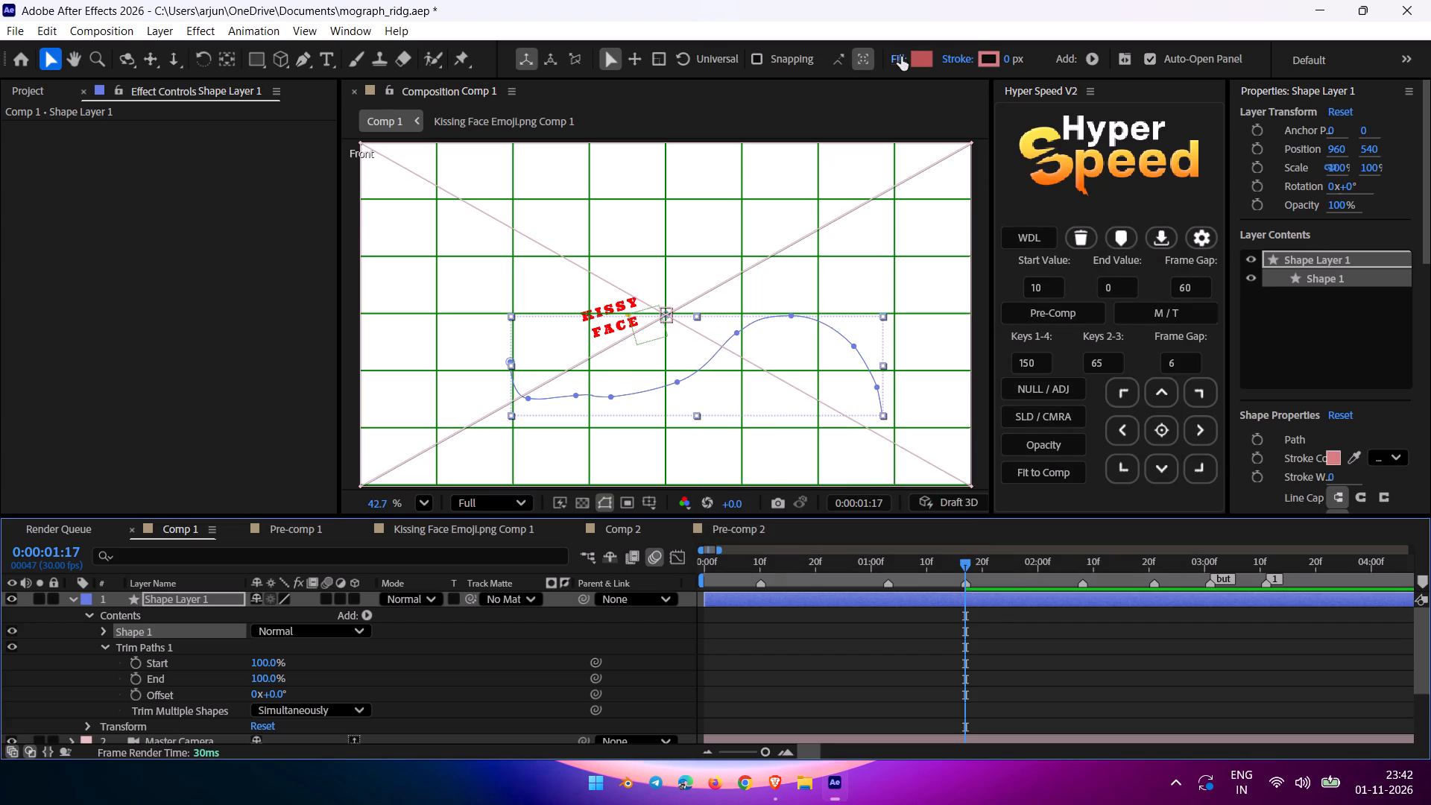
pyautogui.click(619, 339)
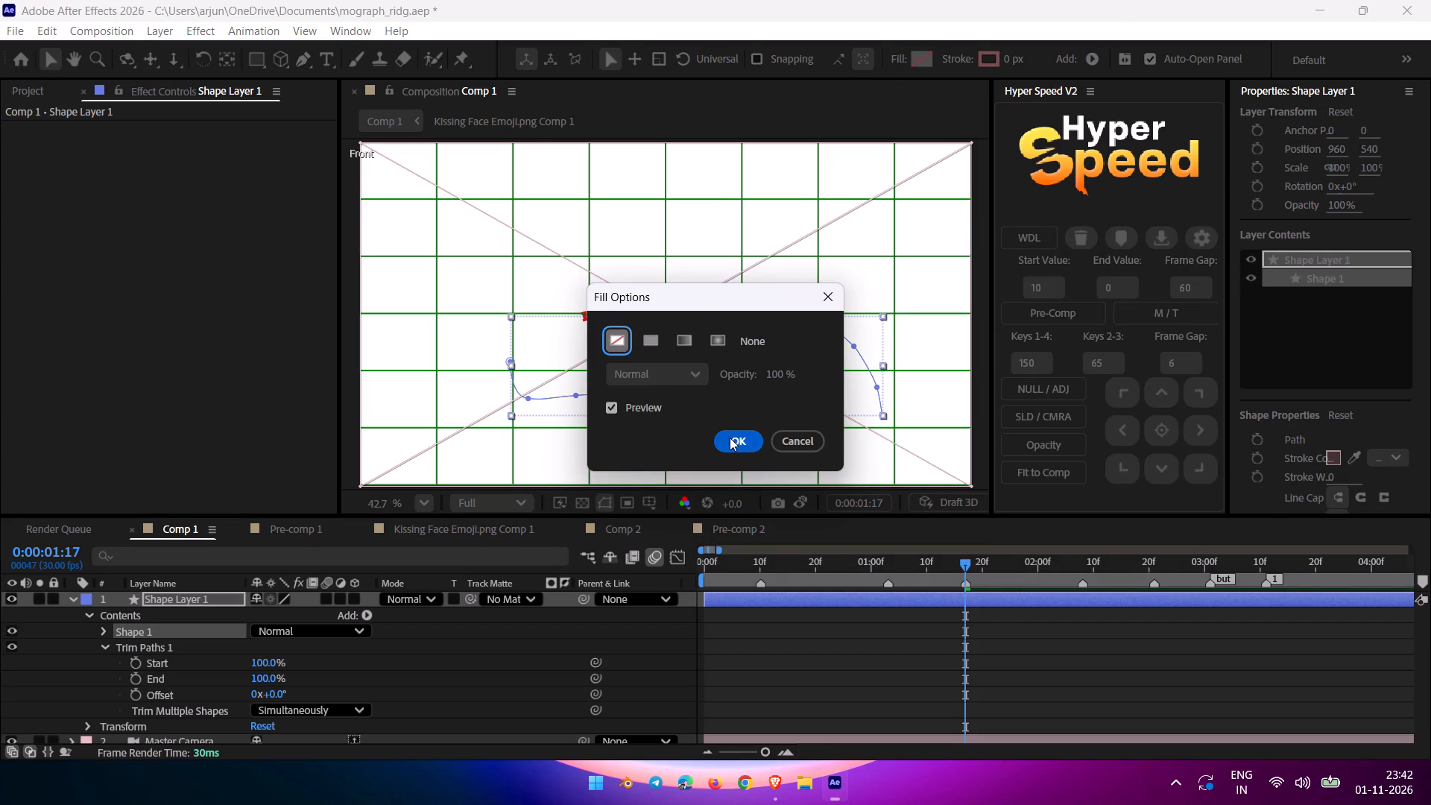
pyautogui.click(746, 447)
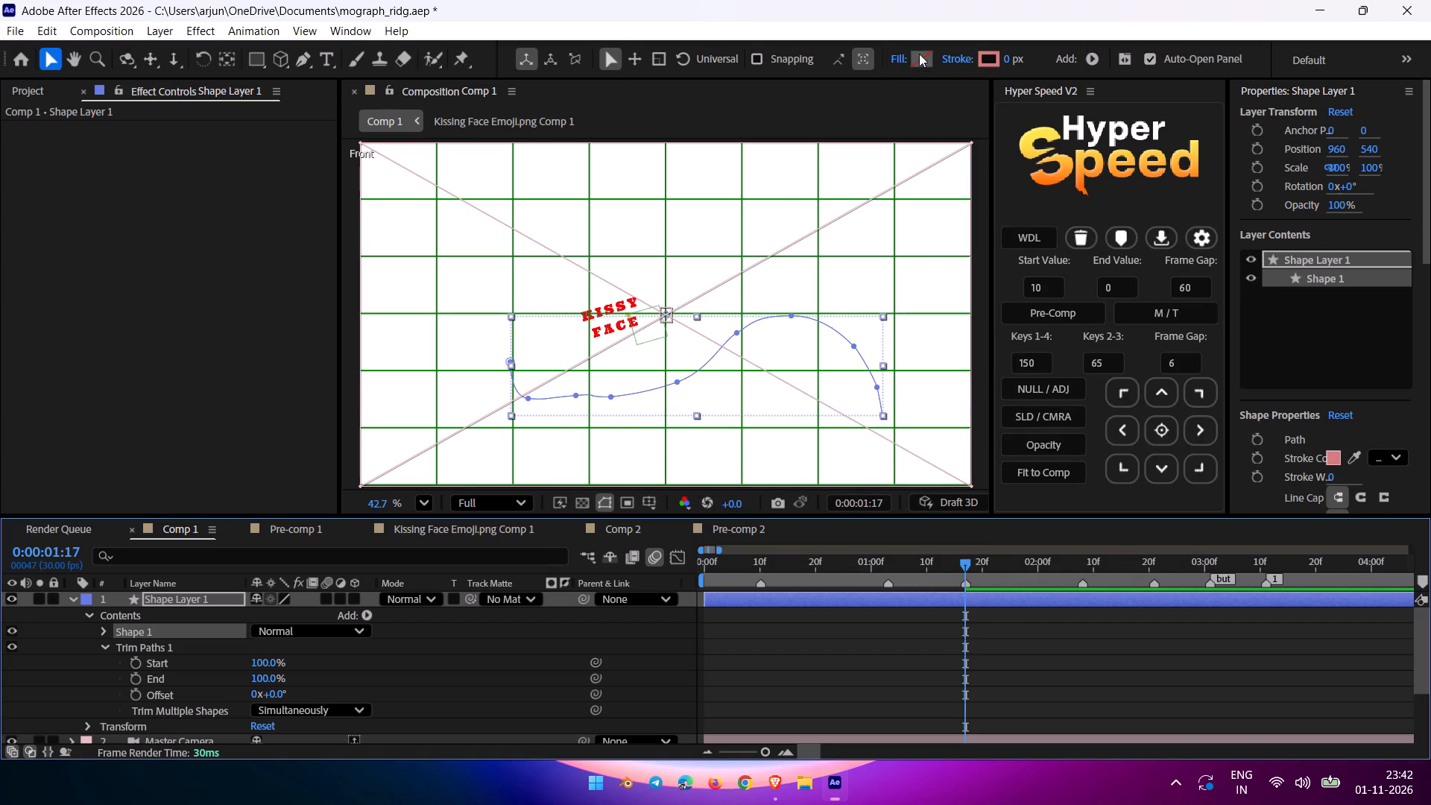
# Set the path's stroke width to 2 px.
pyautogui.click(1005, 55)
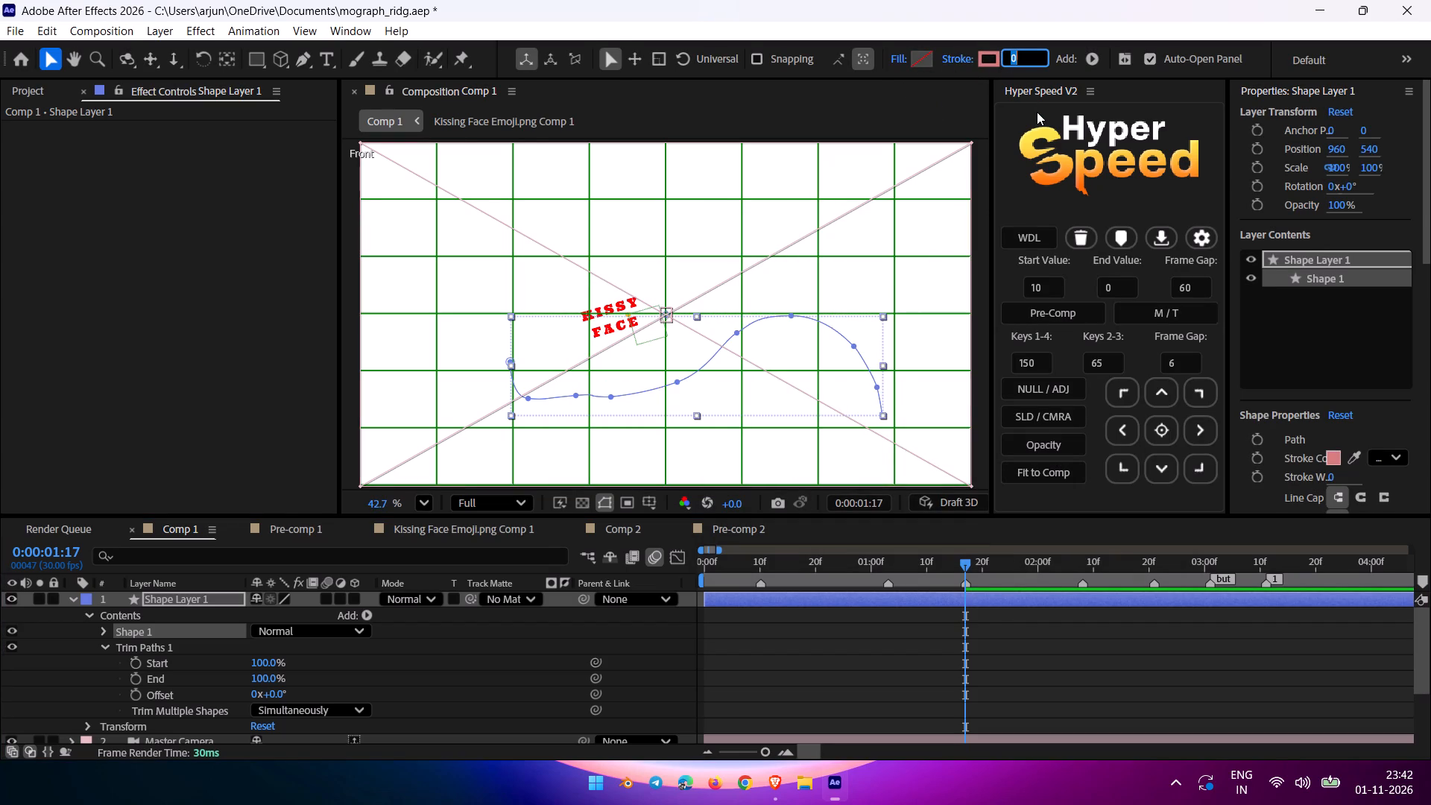
pyautogui.press('BackSpace')
pyautogui.press('2')
pyautogui.press('Return')
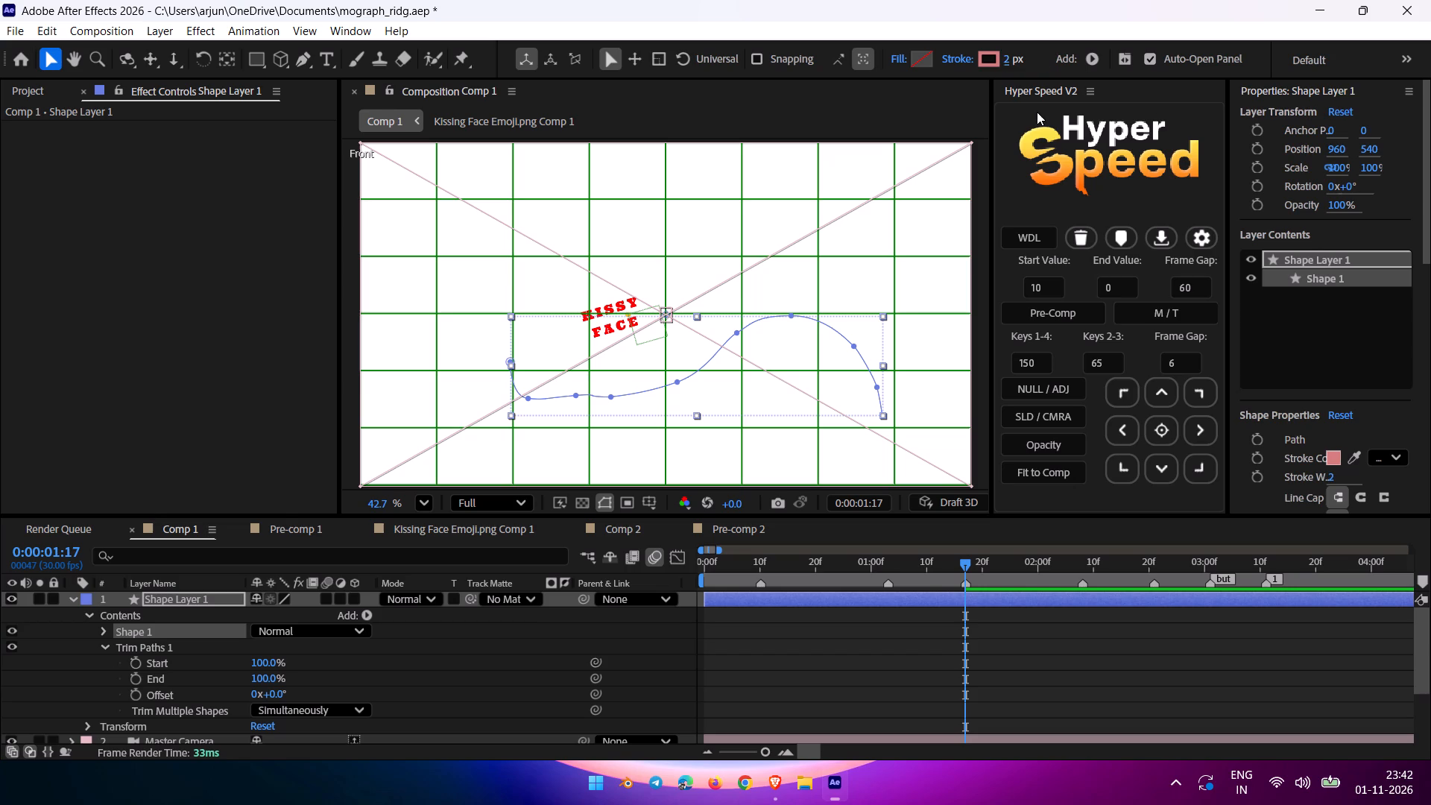
# Make Shape Layer 1 a 3D layer.
pyautogui.click(353, 600)
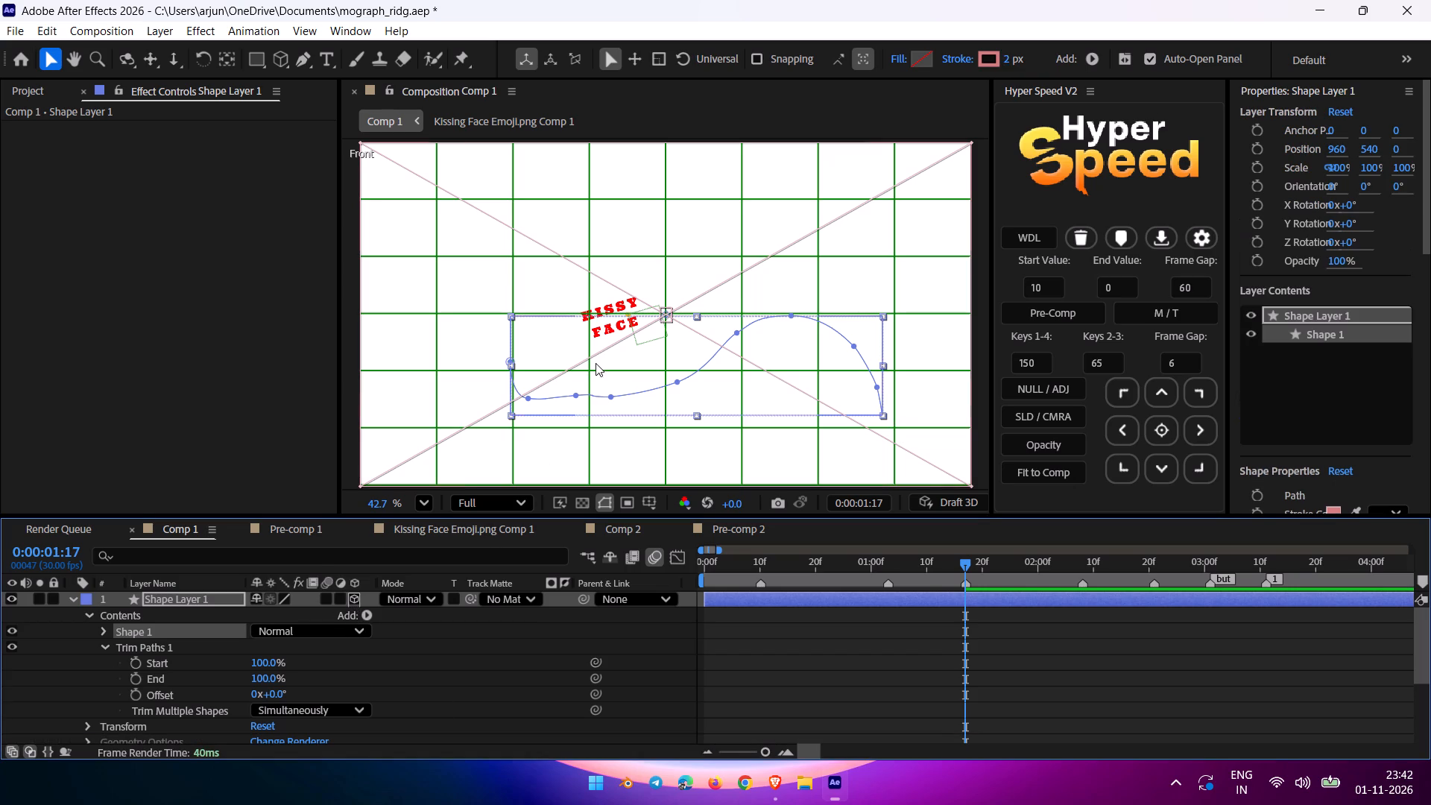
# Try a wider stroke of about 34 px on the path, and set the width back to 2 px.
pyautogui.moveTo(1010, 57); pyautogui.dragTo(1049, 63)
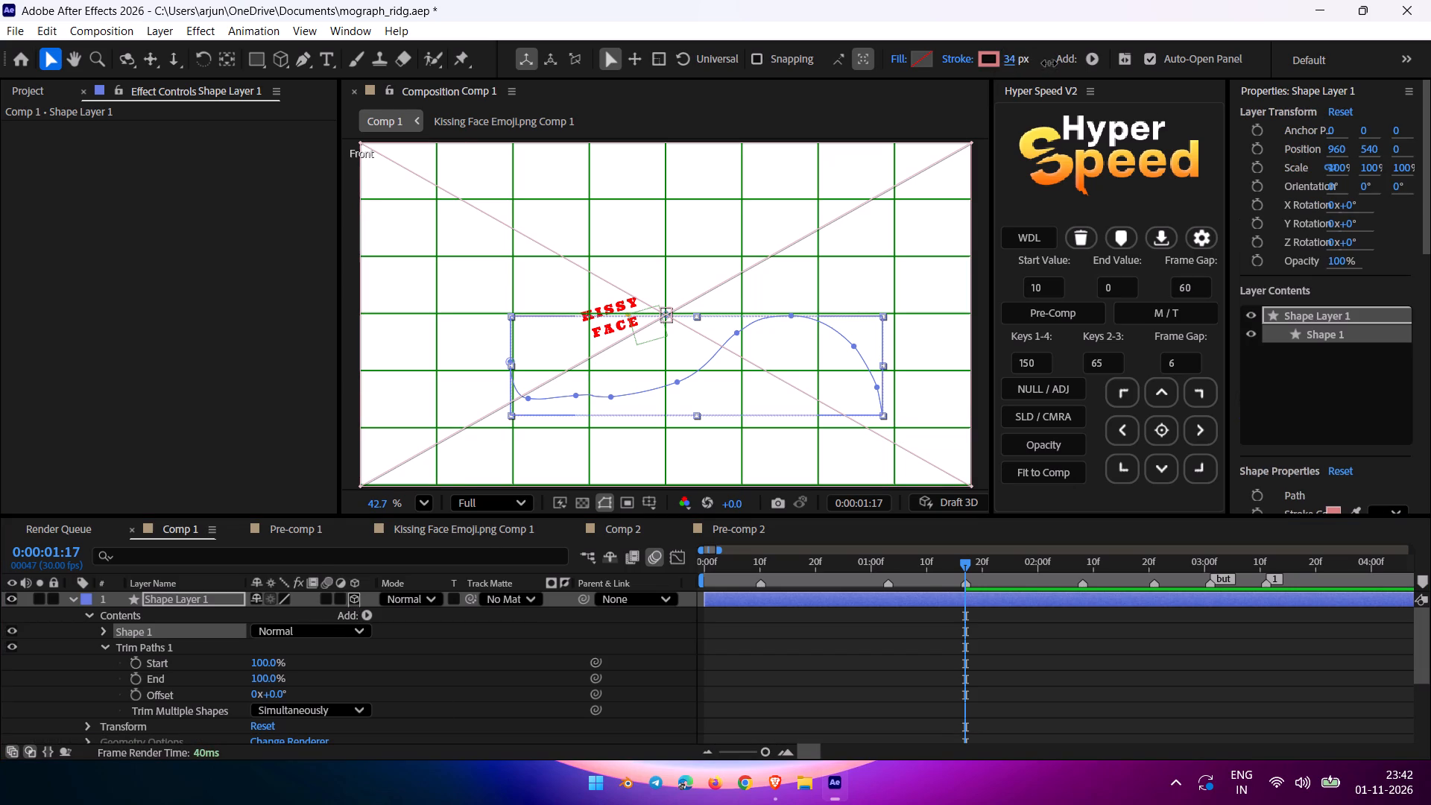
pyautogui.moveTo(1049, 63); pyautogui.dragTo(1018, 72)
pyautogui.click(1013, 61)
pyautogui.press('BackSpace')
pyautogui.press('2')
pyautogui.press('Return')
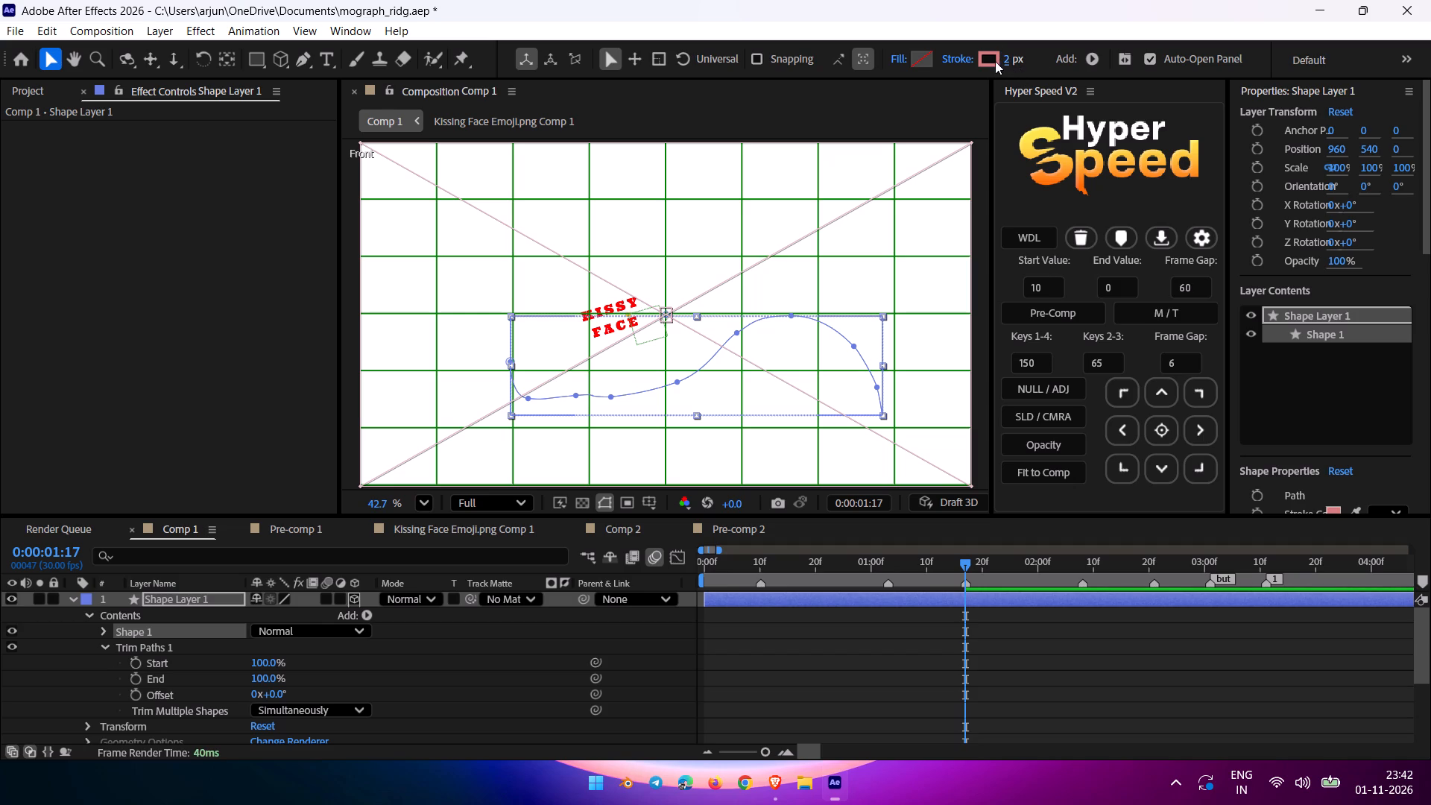
# Change the path's stroke colour to pure red, FF0000.
pyautogui.click(995, 61)
pyautogui.moveTo(941, 295); pyautogui.dragTo(1011, 243)
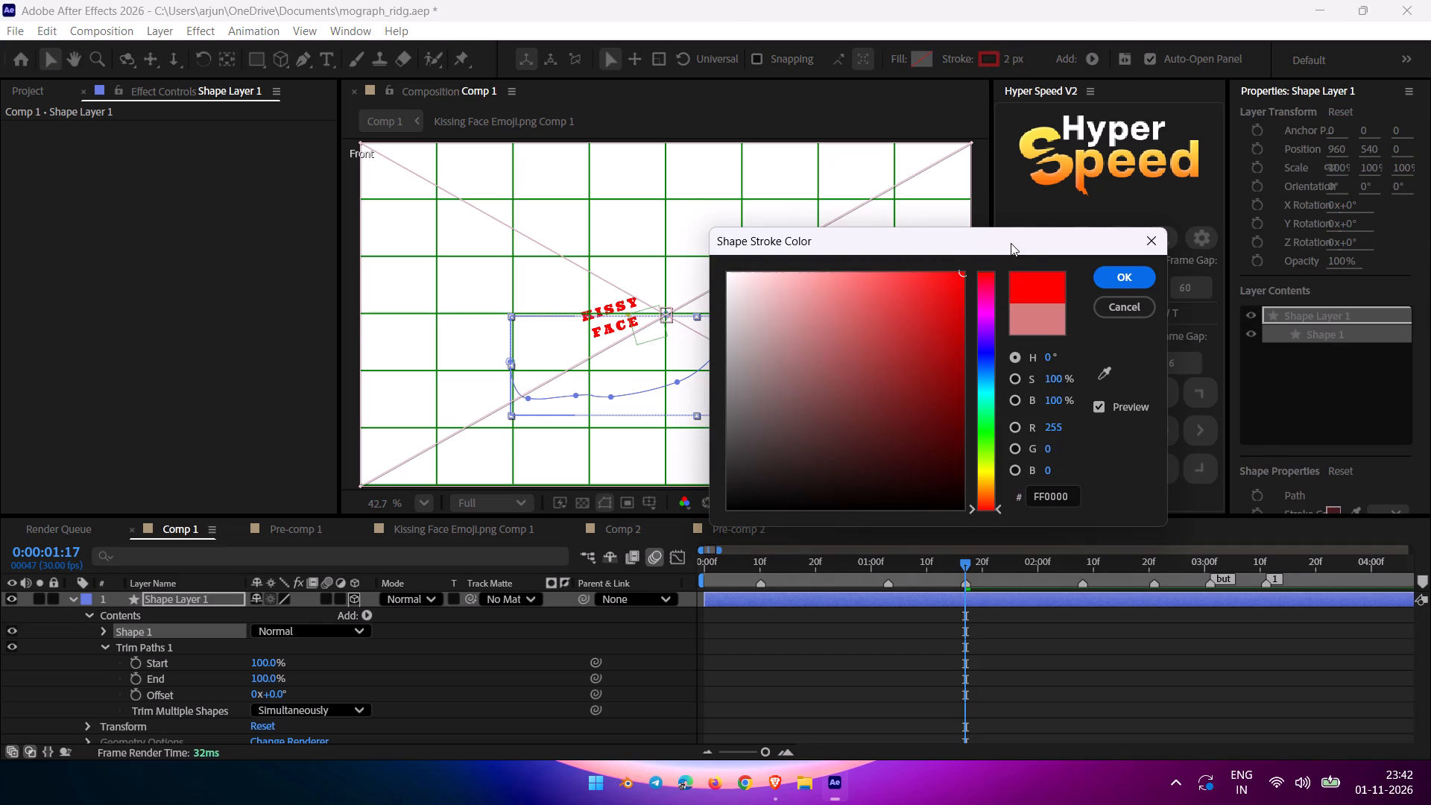
pyautogui.click(1115, 277)
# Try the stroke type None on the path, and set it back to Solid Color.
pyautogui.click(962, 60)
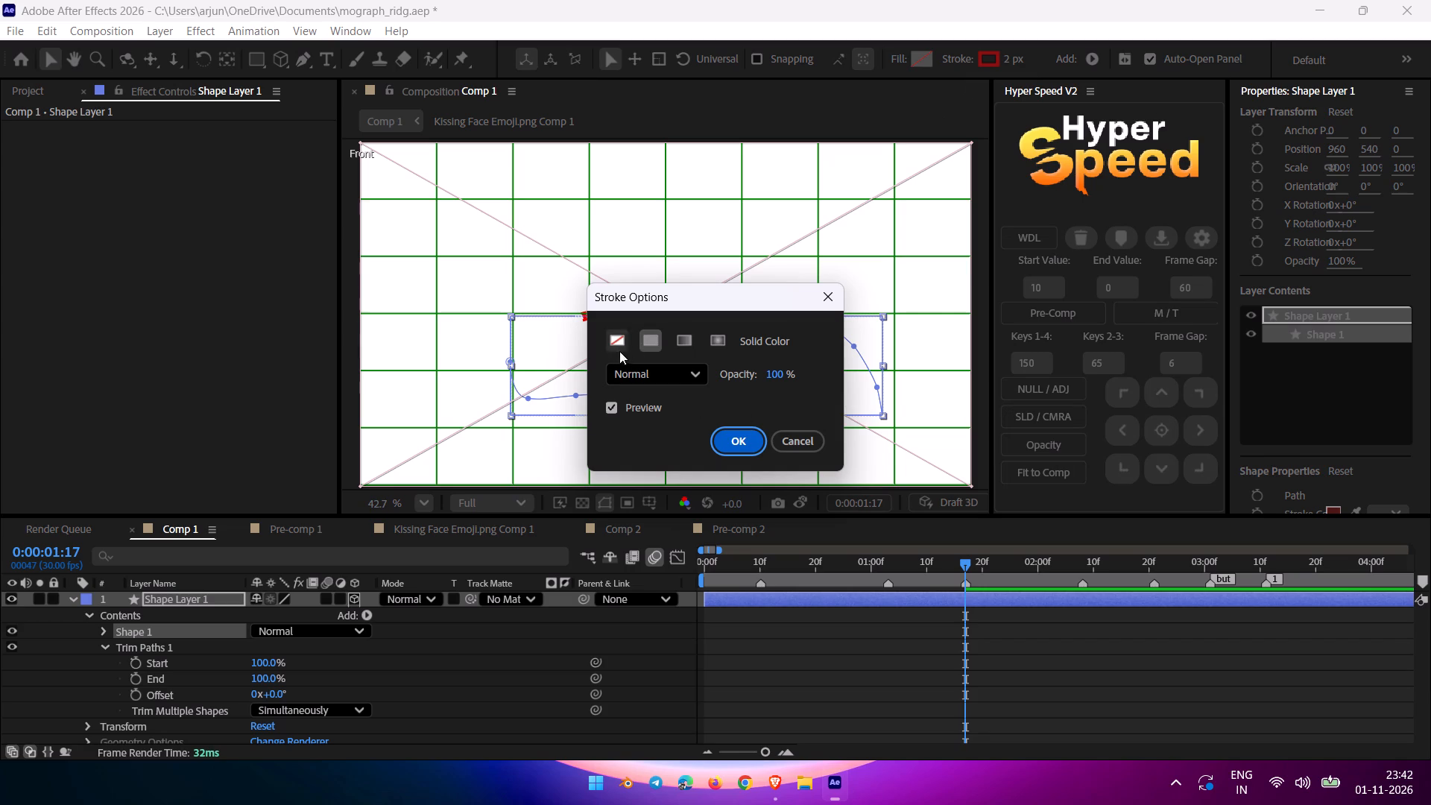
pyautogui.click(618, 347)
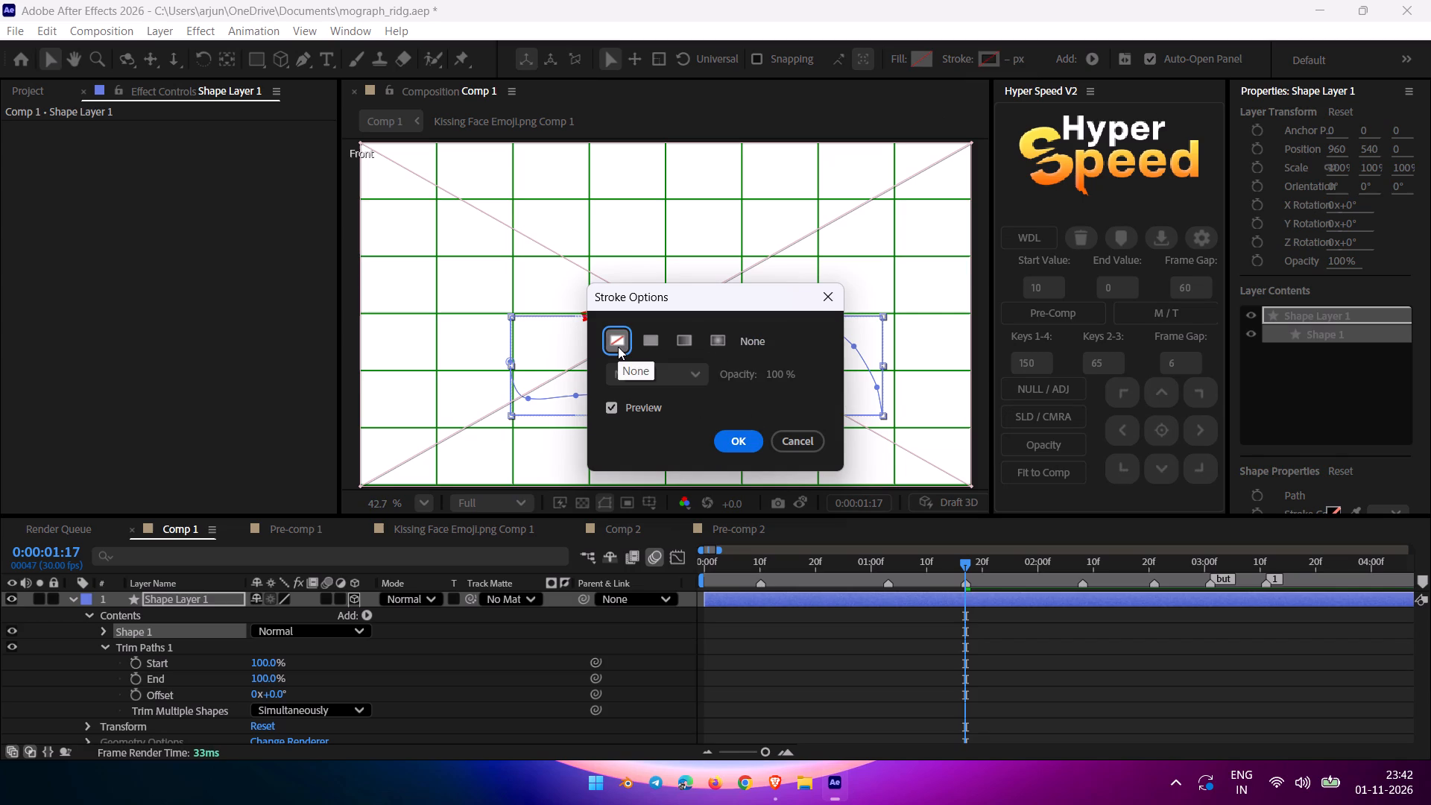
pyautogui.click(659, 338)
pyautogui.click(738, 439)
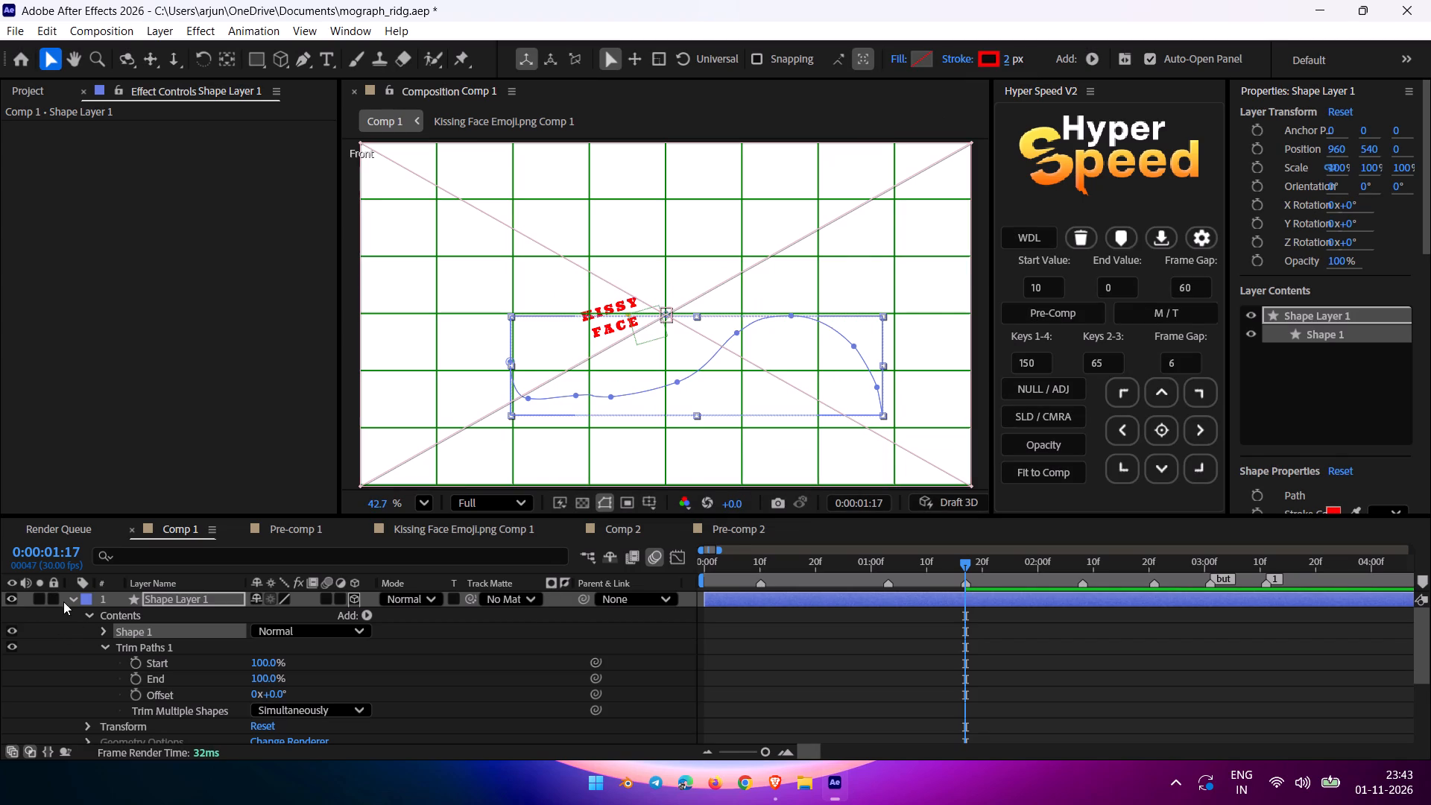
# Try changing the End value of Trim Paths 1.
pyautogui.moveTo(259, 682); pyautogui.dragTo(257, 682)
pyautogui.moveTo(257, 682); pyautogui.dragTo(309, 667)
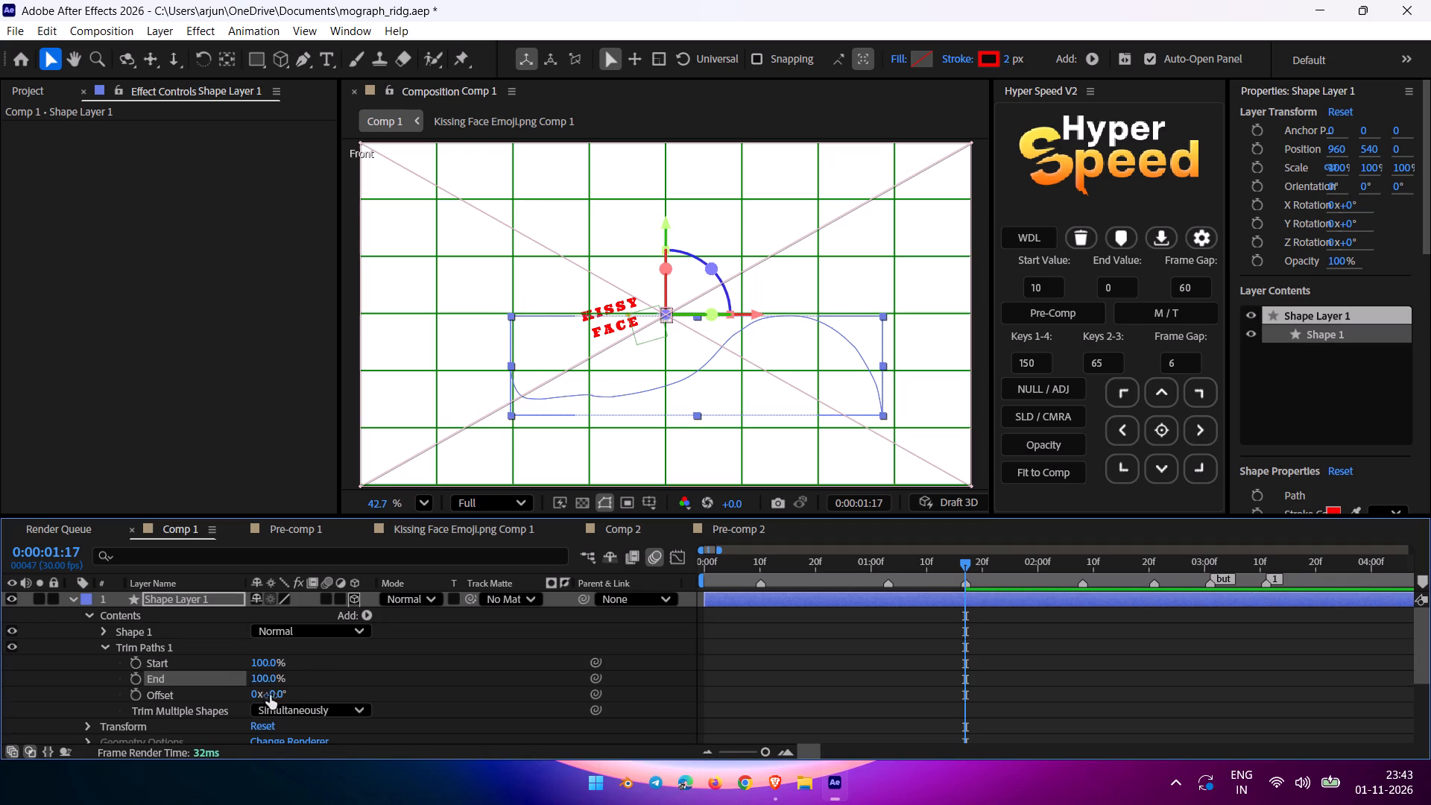
# Collapse Shape Layer 1's properties and copy the layer.
pyautogui.click(74, 602)
pyautogui.click(173, 599)
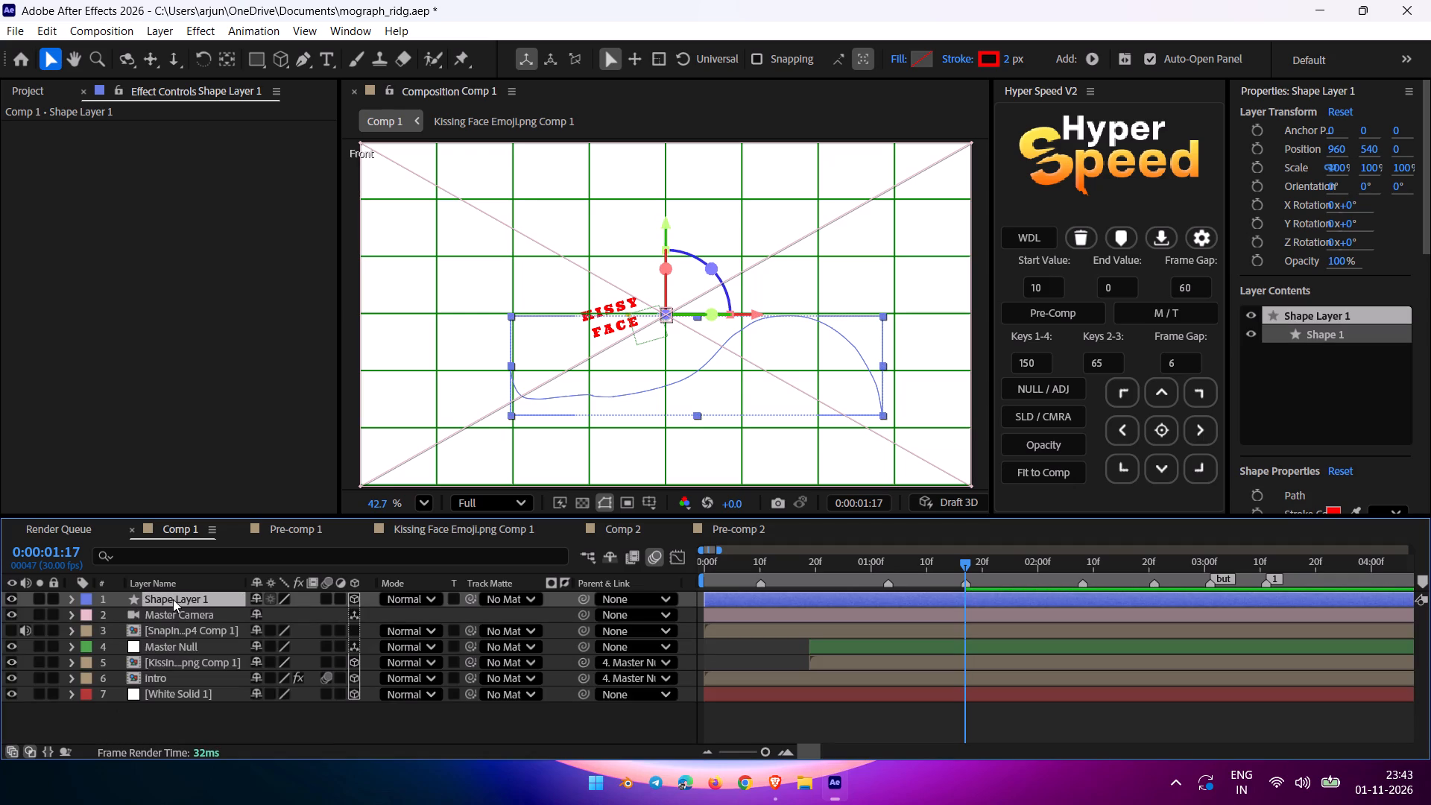
pyautogui.hotkey('ctrl', 'c')
# Create a new 1920×1080 composition at 30 fps with a duration of 0:04:30:00 and a black background.
pyautogui.click(86, 21)
pyautogui.click(93, 36)
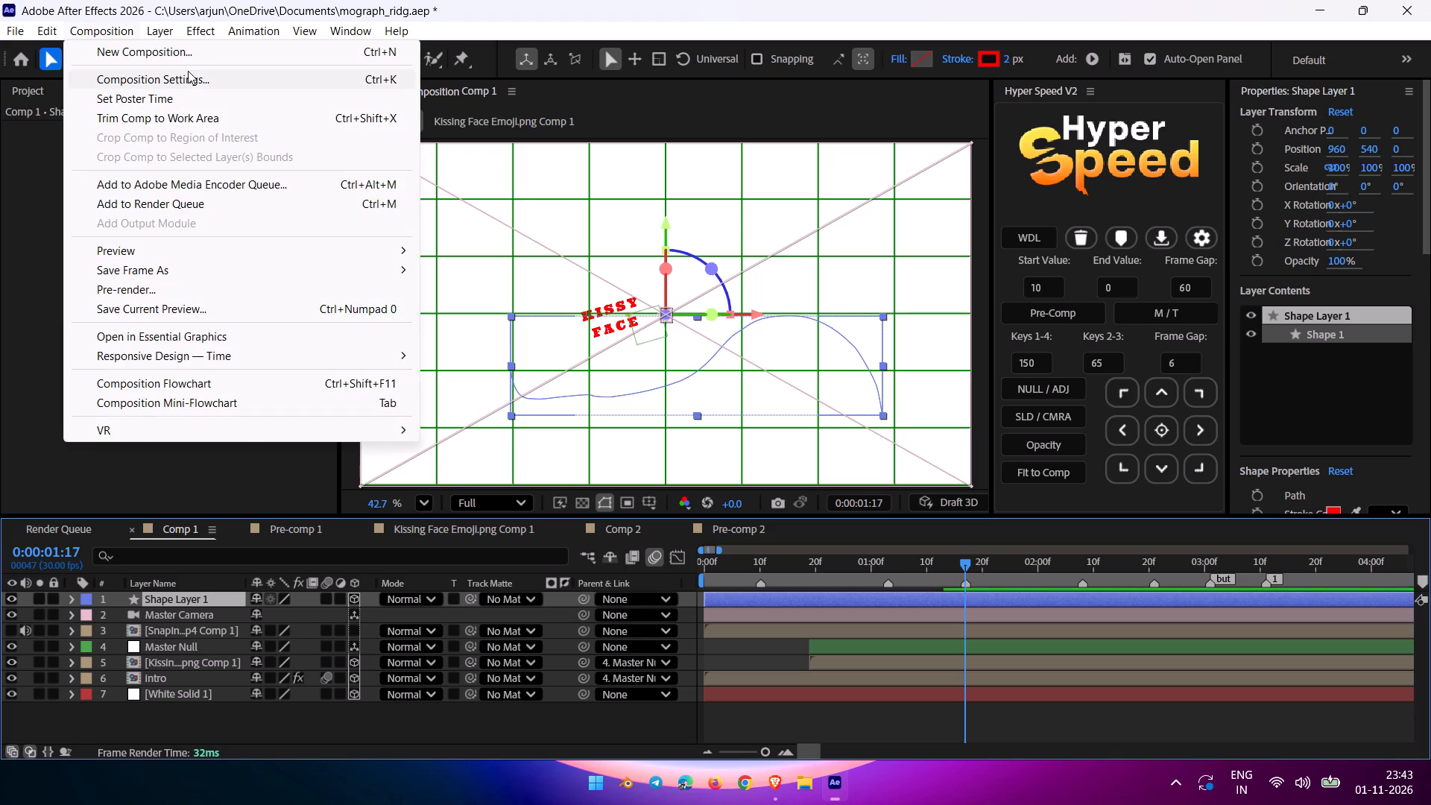
pyautogui.click(148, 51)
pyautogui.click(888, 617)
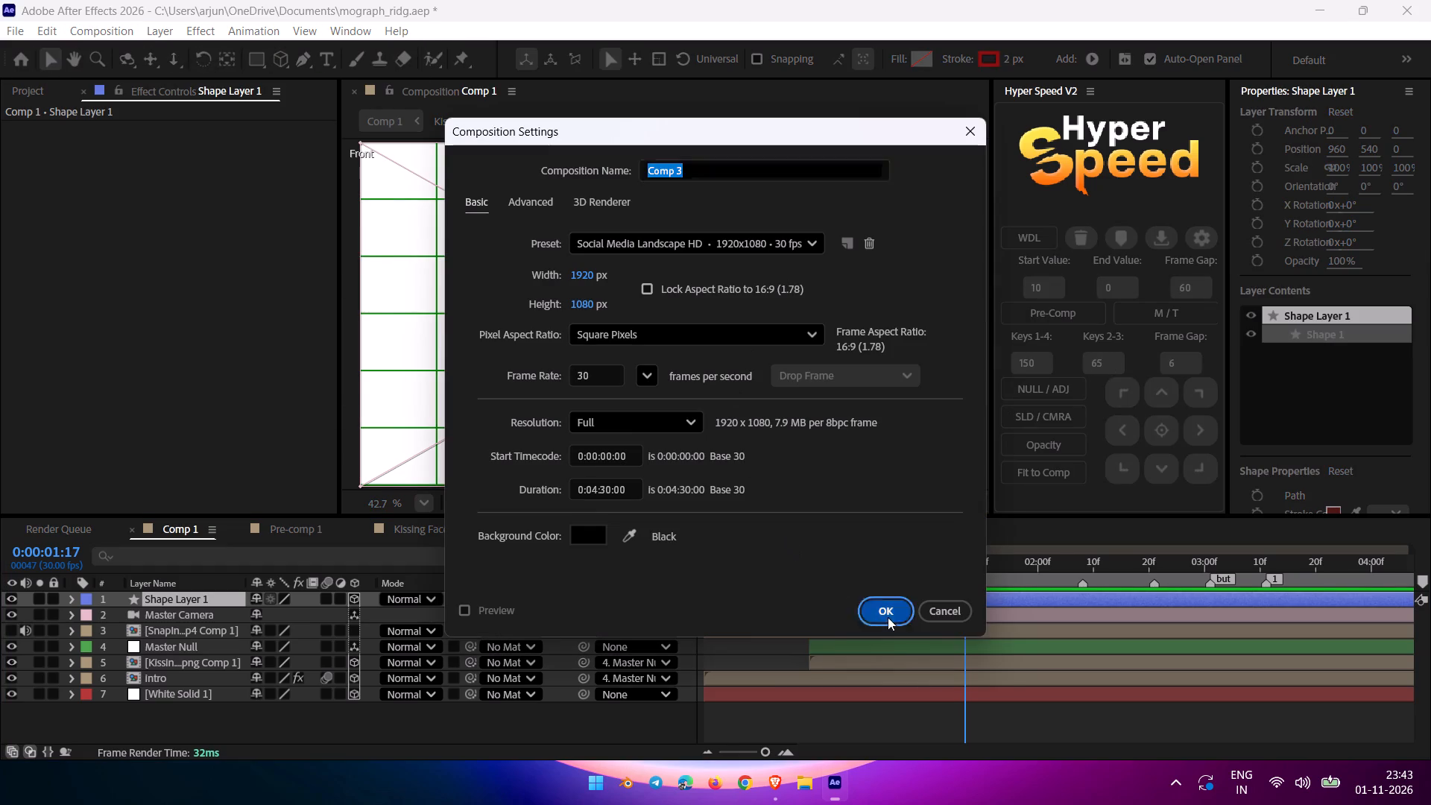
# Paste the copied Shape Layer 1 into the new Comp 3.
pyautogui.hotkey('ctrl', 'v')
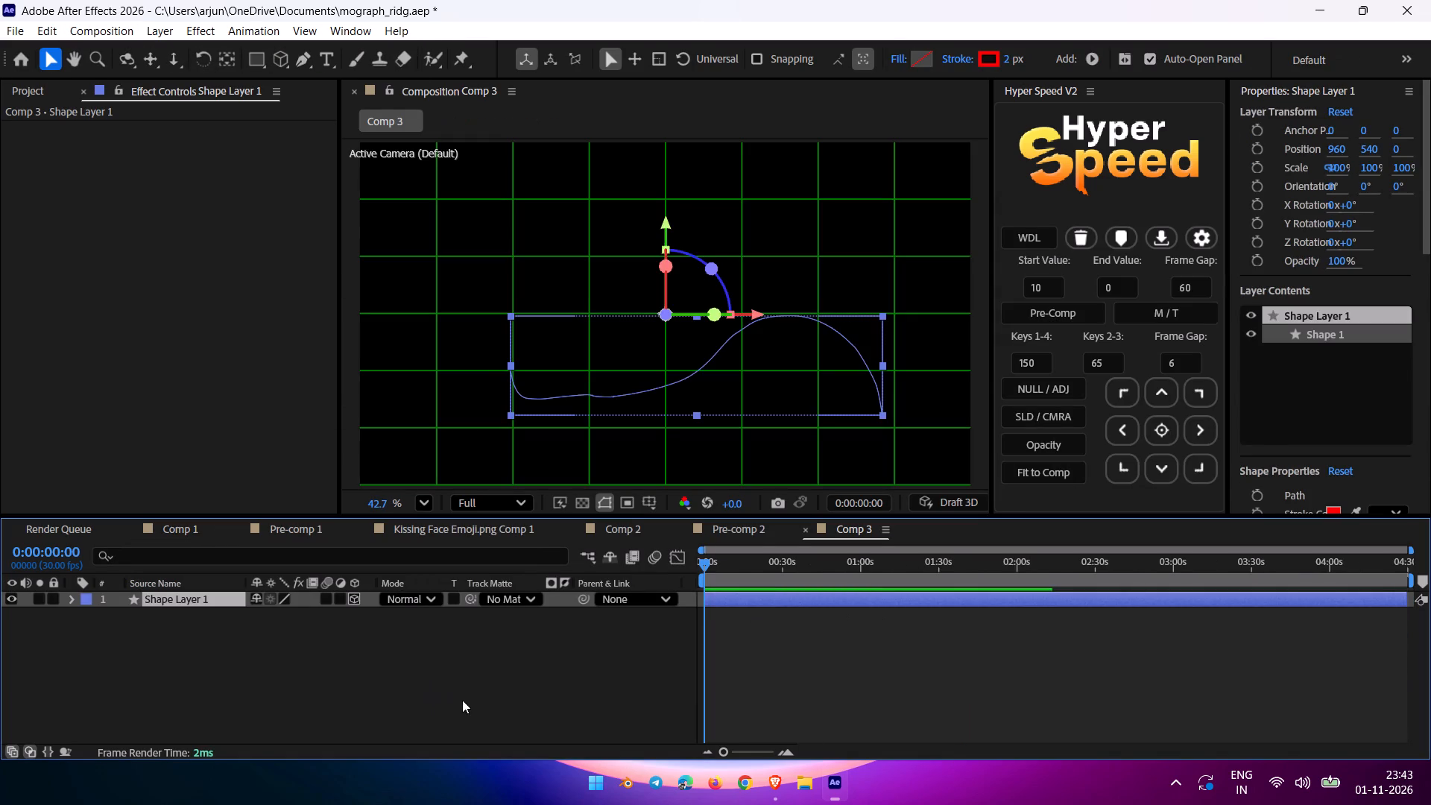
pyautogui.click(462, 700)
pyautogui.click(134, 651)
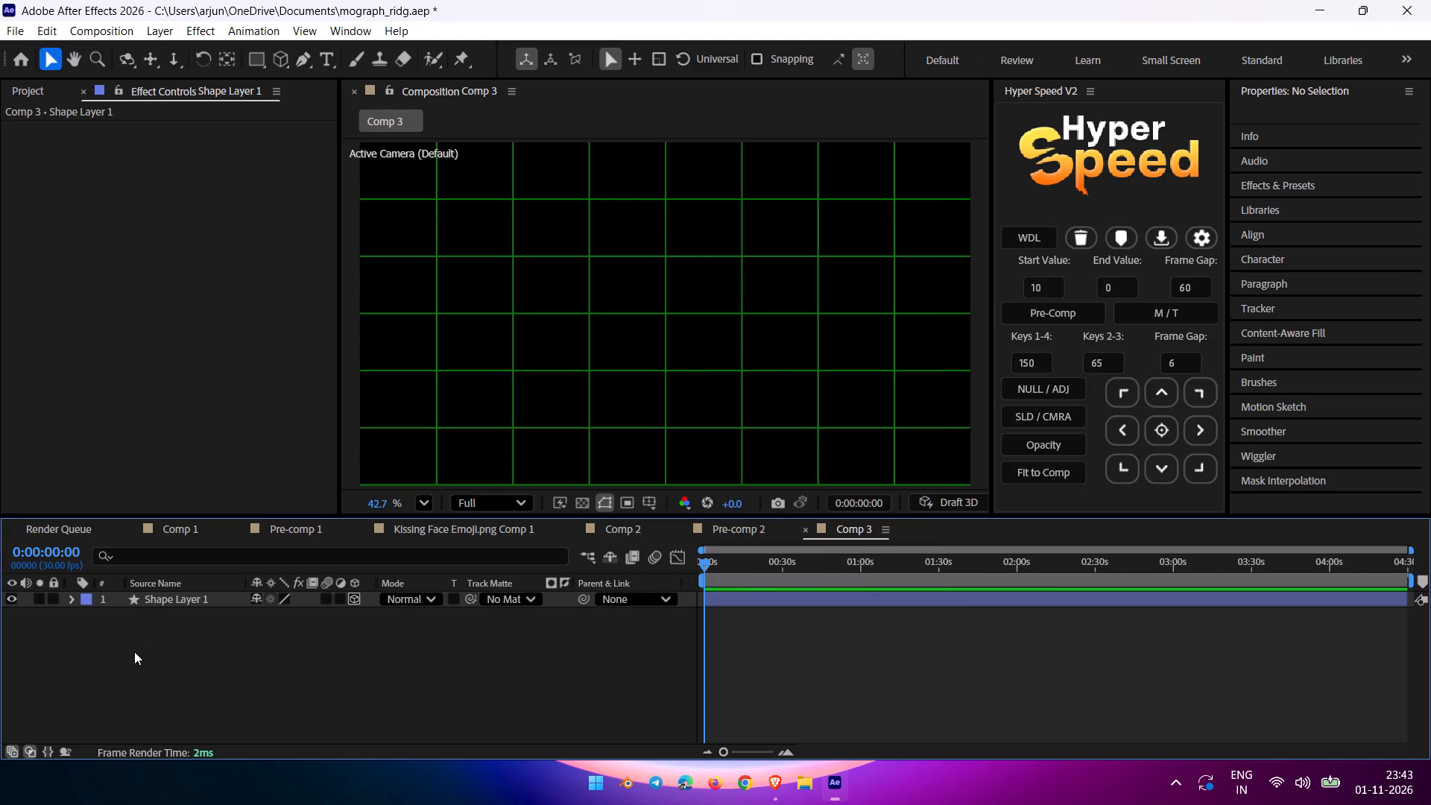
# Add a white solid to Comp 3 and place it beneath Shape Layer 1 as the background.
pyautogui.hotkey('ctrl', 'y')
pyautogui.click(835, 559)
pyautogui.moveTo(161, 590); pyautogui.dragTo(188, 653)
pyautogui.moveTo(168, 599); pyautogui.dragTo(198, 678)
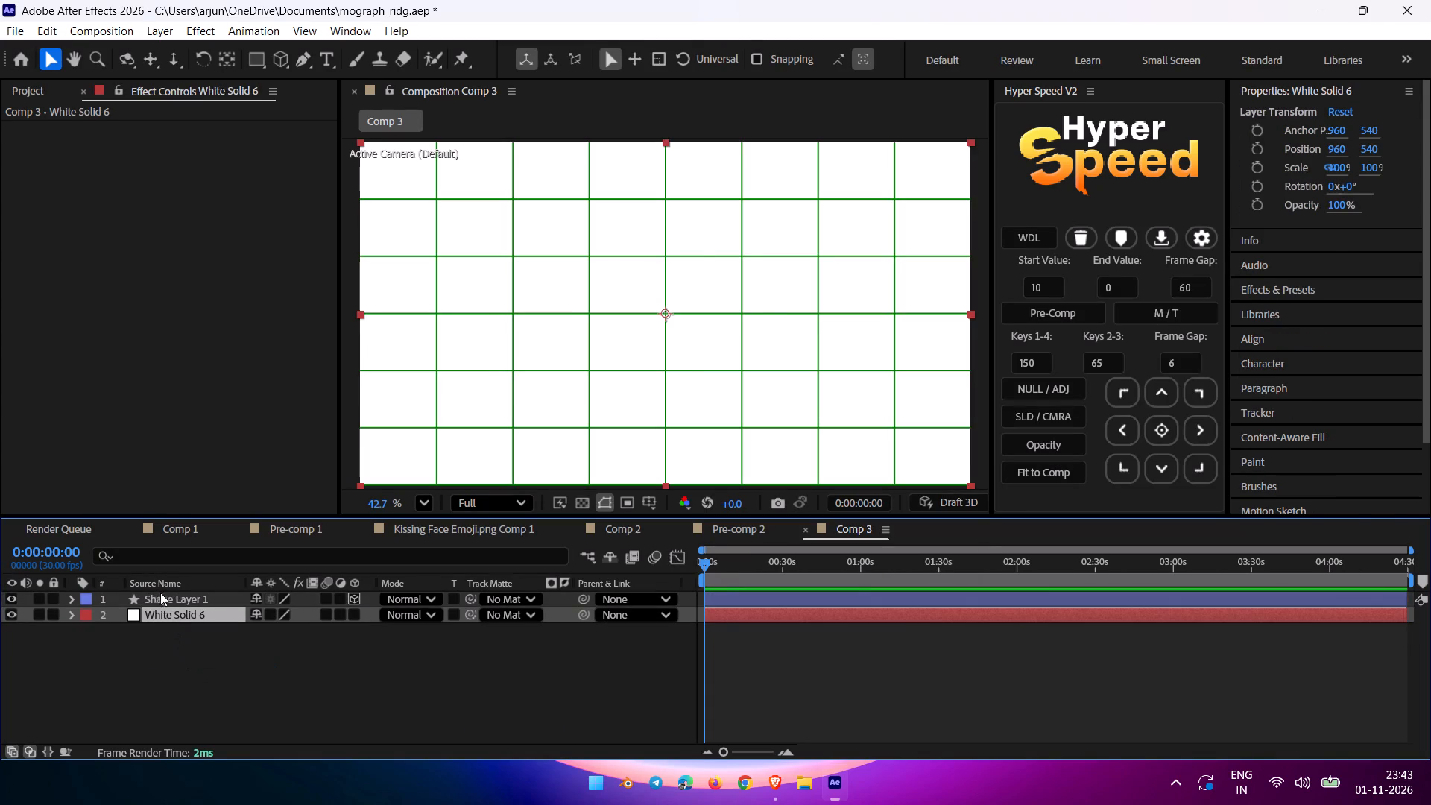
pyautogui.click(169, 602)
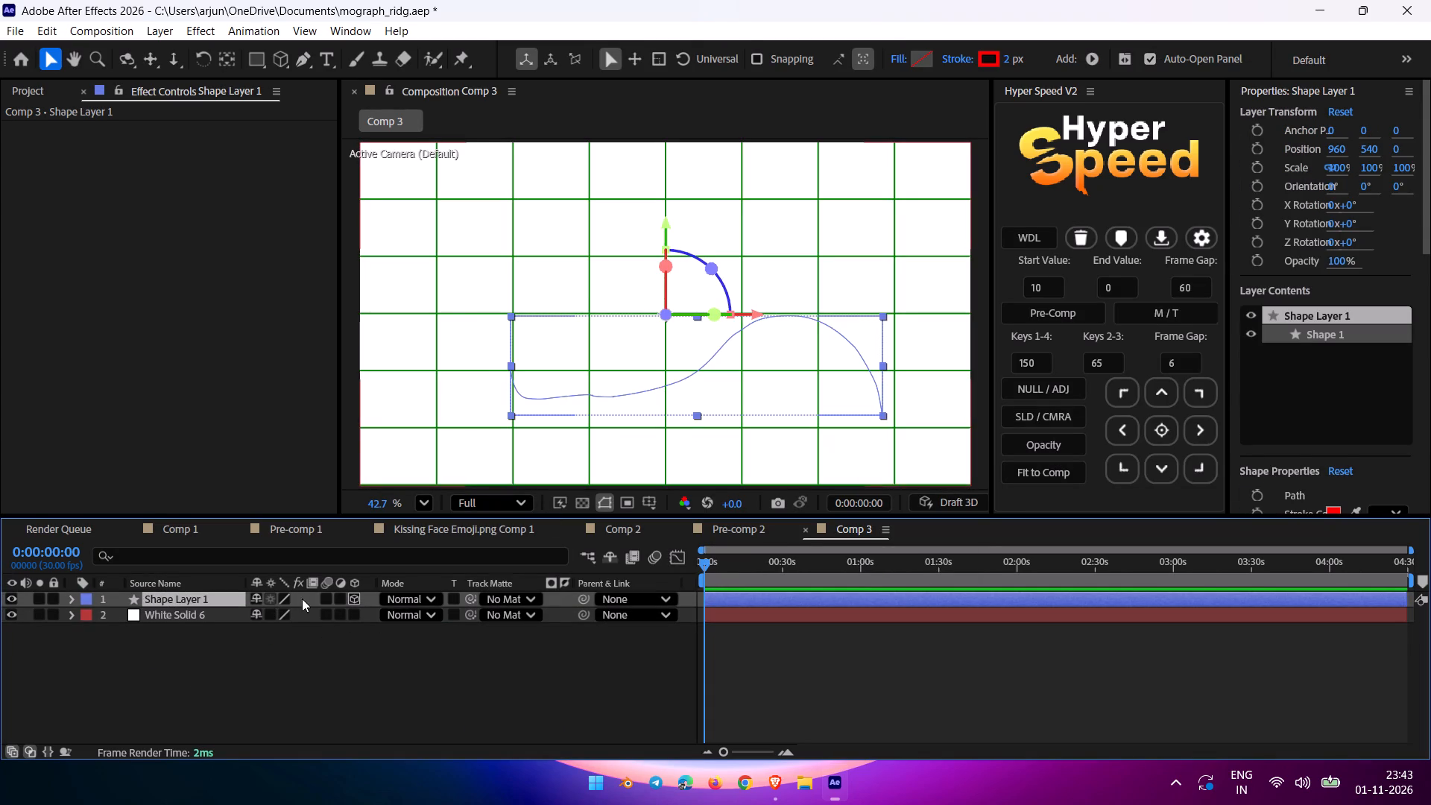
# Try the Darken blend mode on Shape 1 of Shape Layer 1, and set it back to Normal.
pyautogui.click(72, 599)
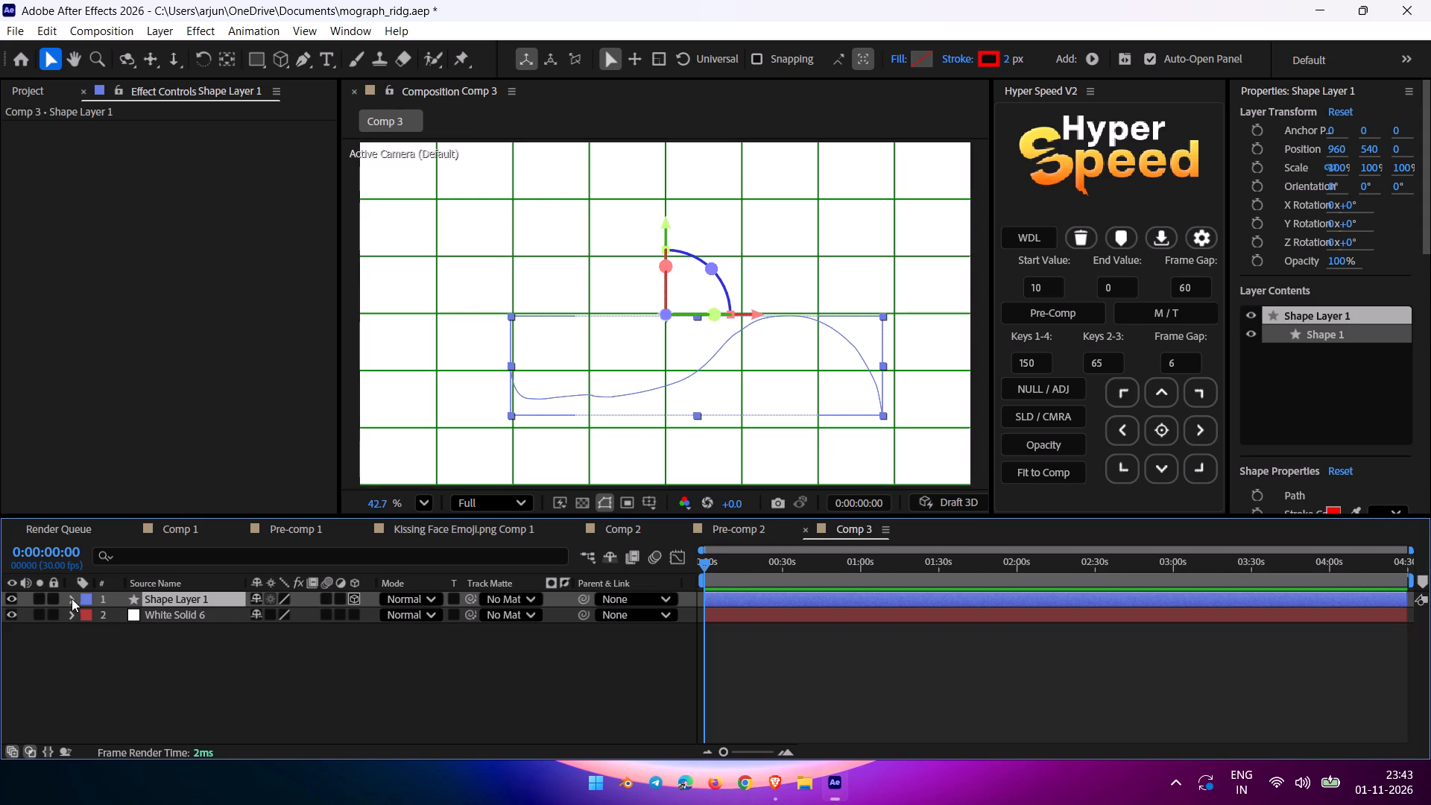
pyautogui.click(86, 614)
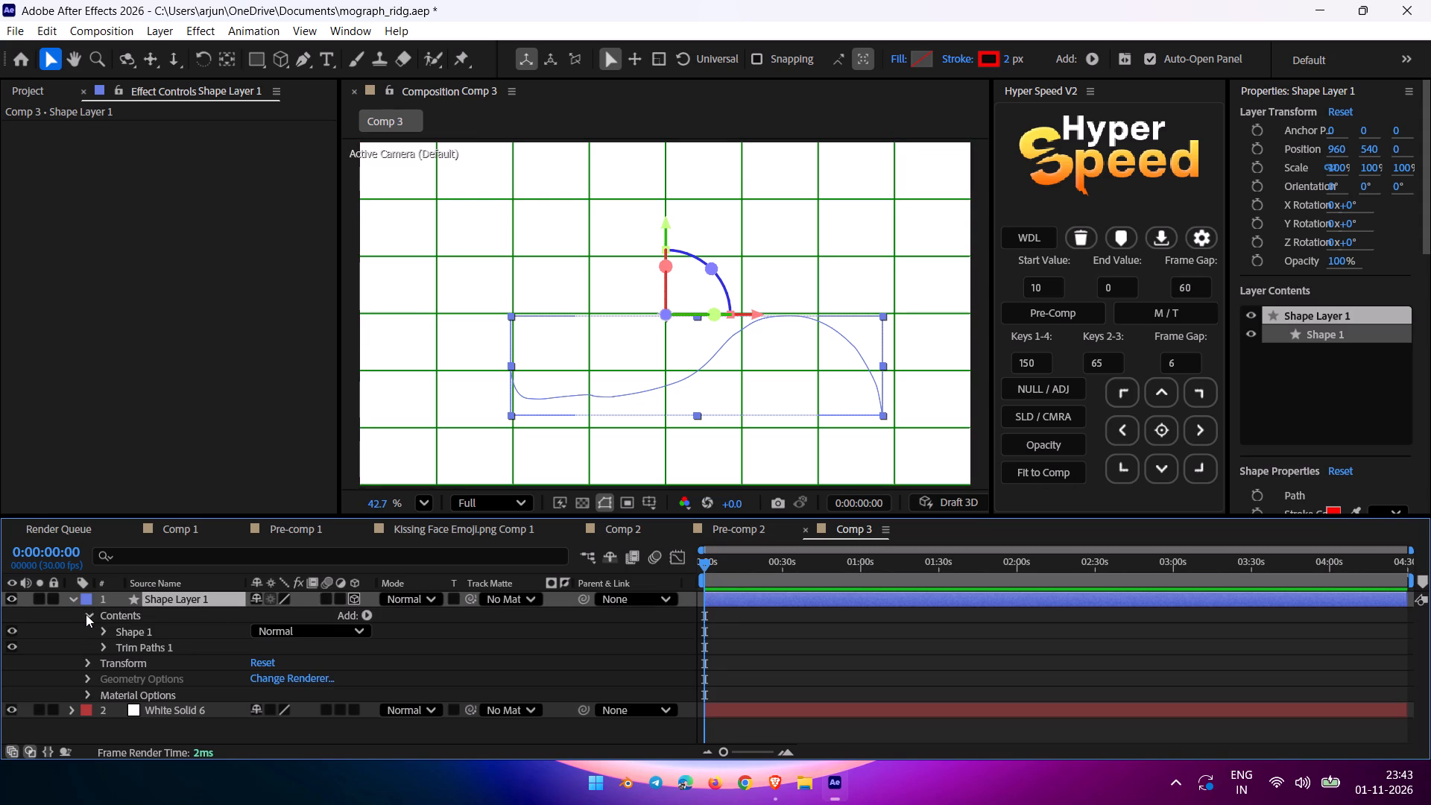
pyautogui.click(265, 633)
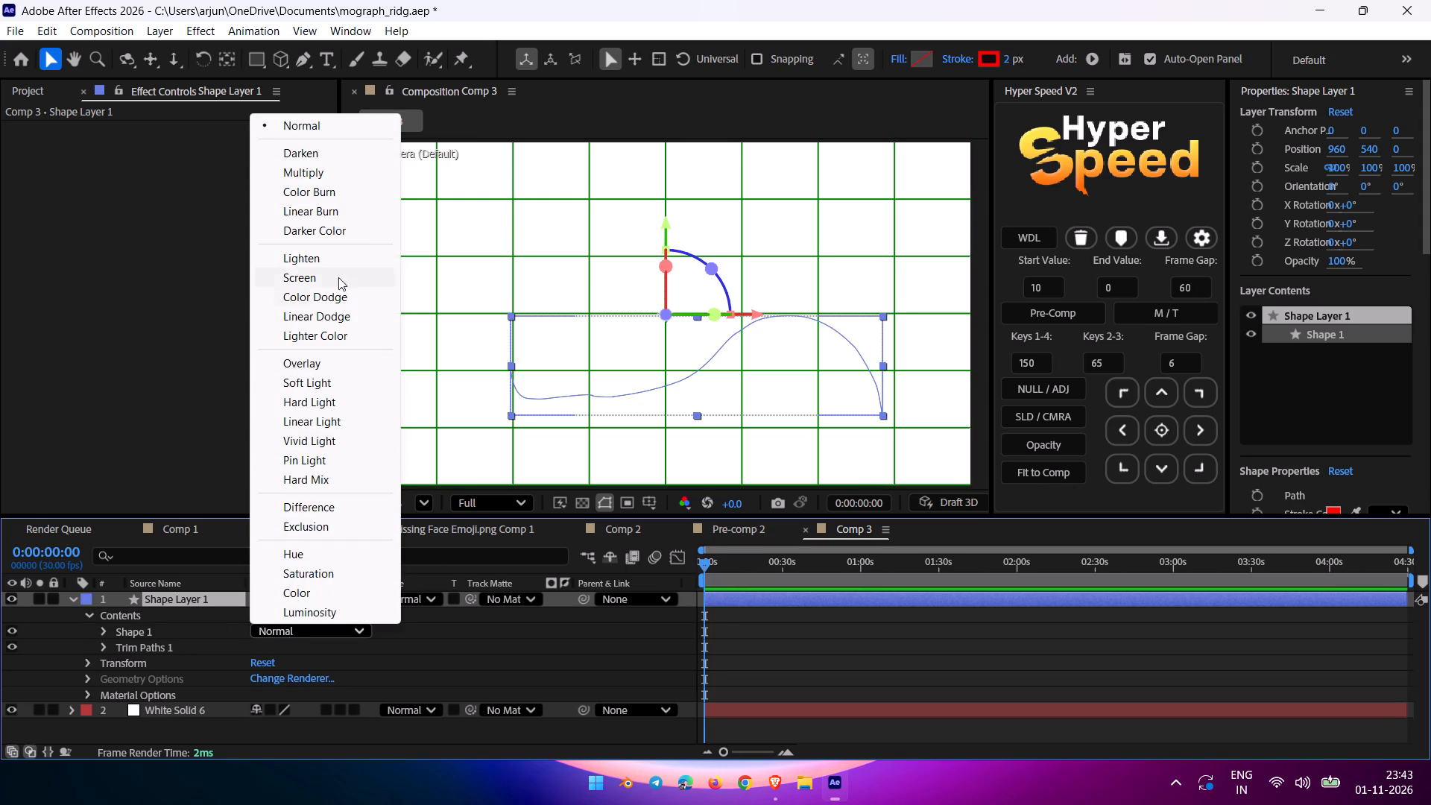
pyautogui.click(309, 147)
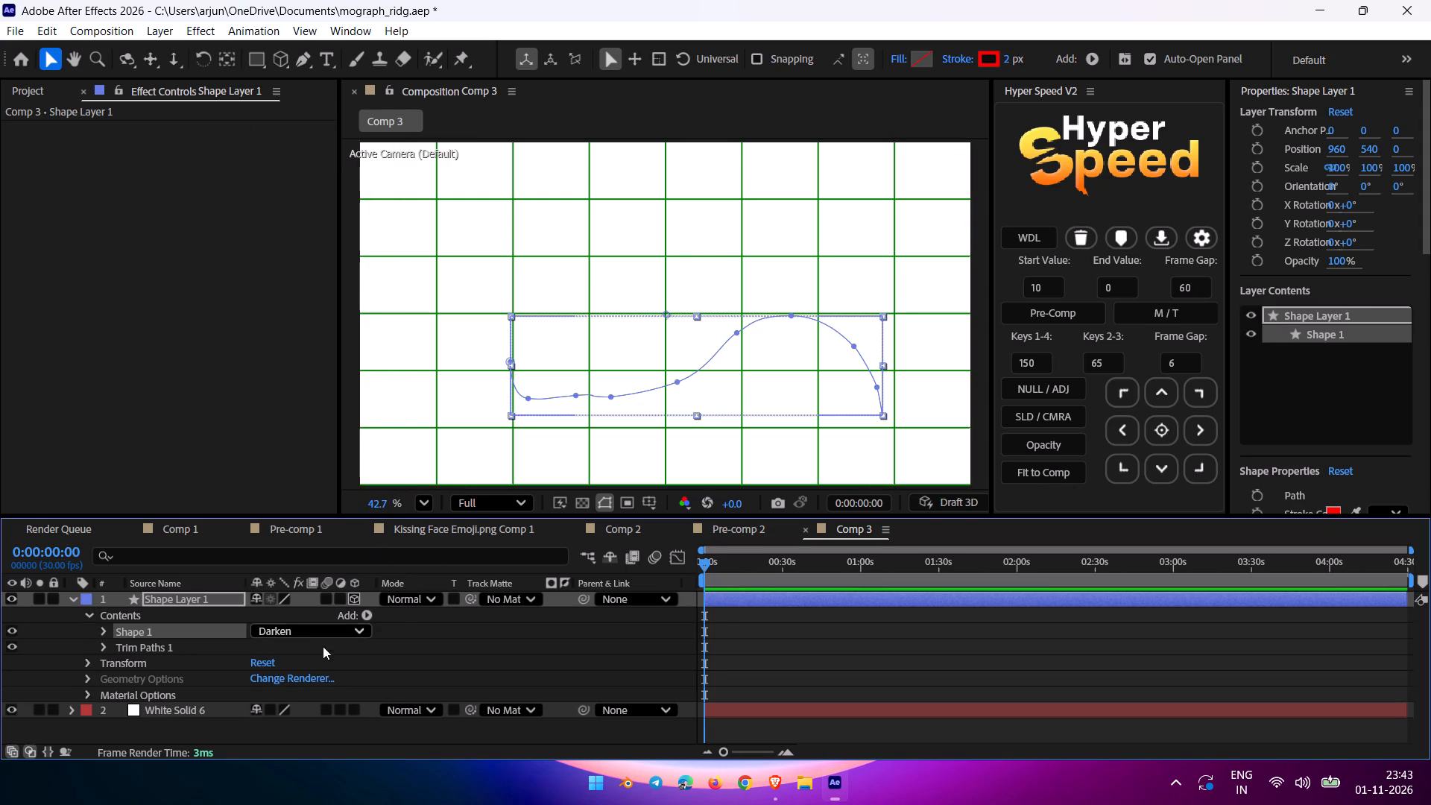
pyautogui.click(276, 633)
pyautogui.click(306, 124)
# Set the Start of Trim Paths 1 to 52% and the curved path's stroke width to 31 px.
pyautogui.click(101, 649)
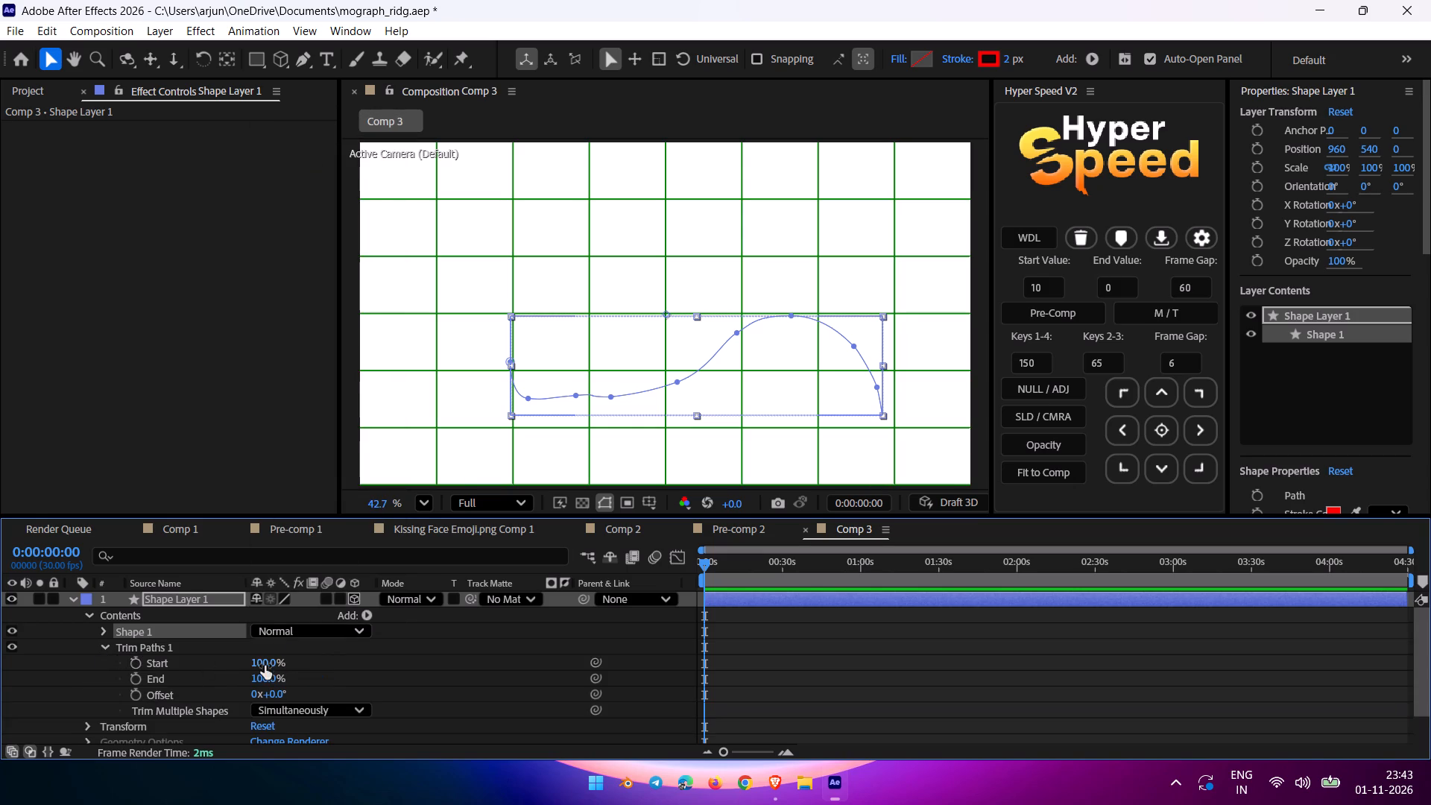
pyautogui.moveTo(255, 663); pyautogui.dragTo(180, 678)
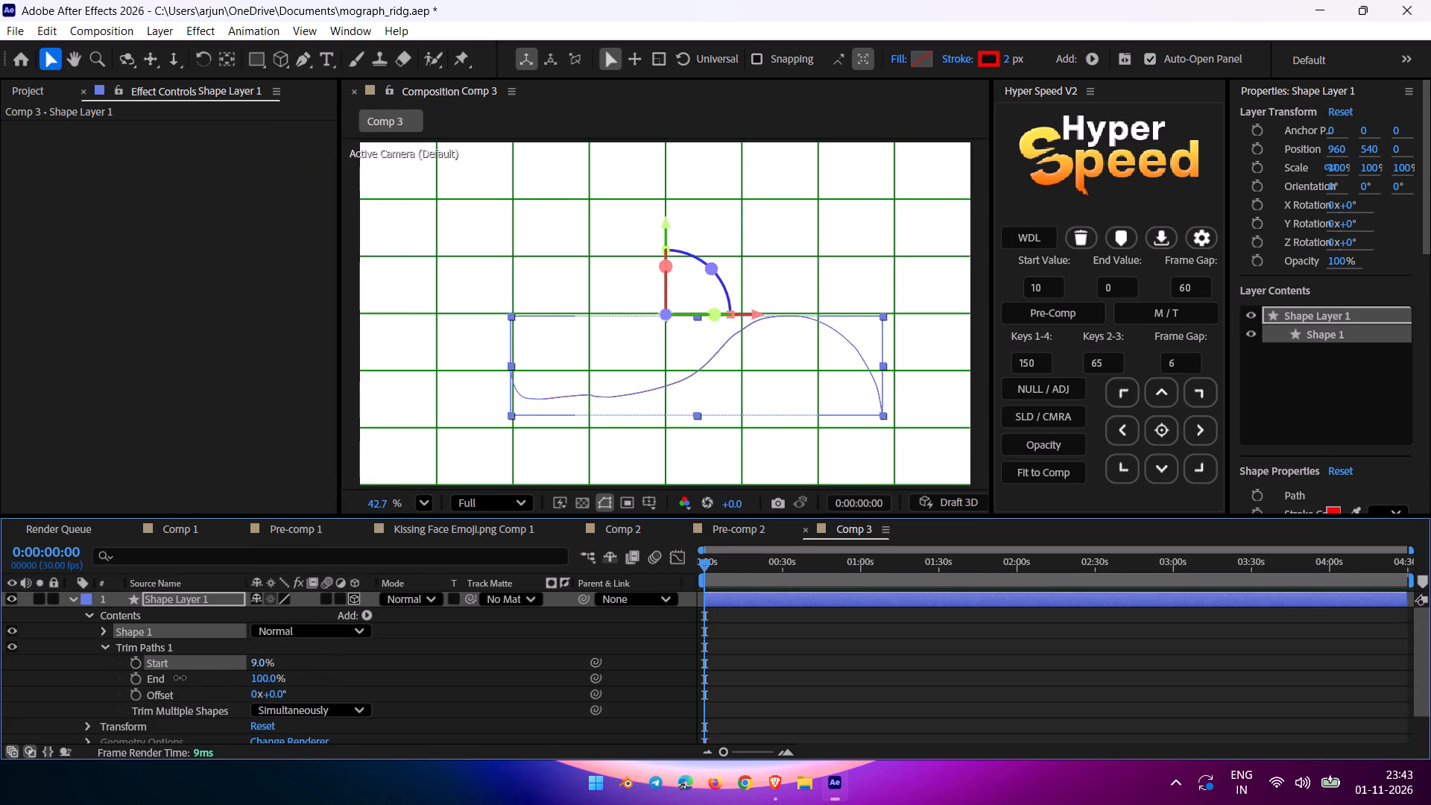
pyautogui.moveTo(180, 678); pyautogui.dragTo(195, 672)
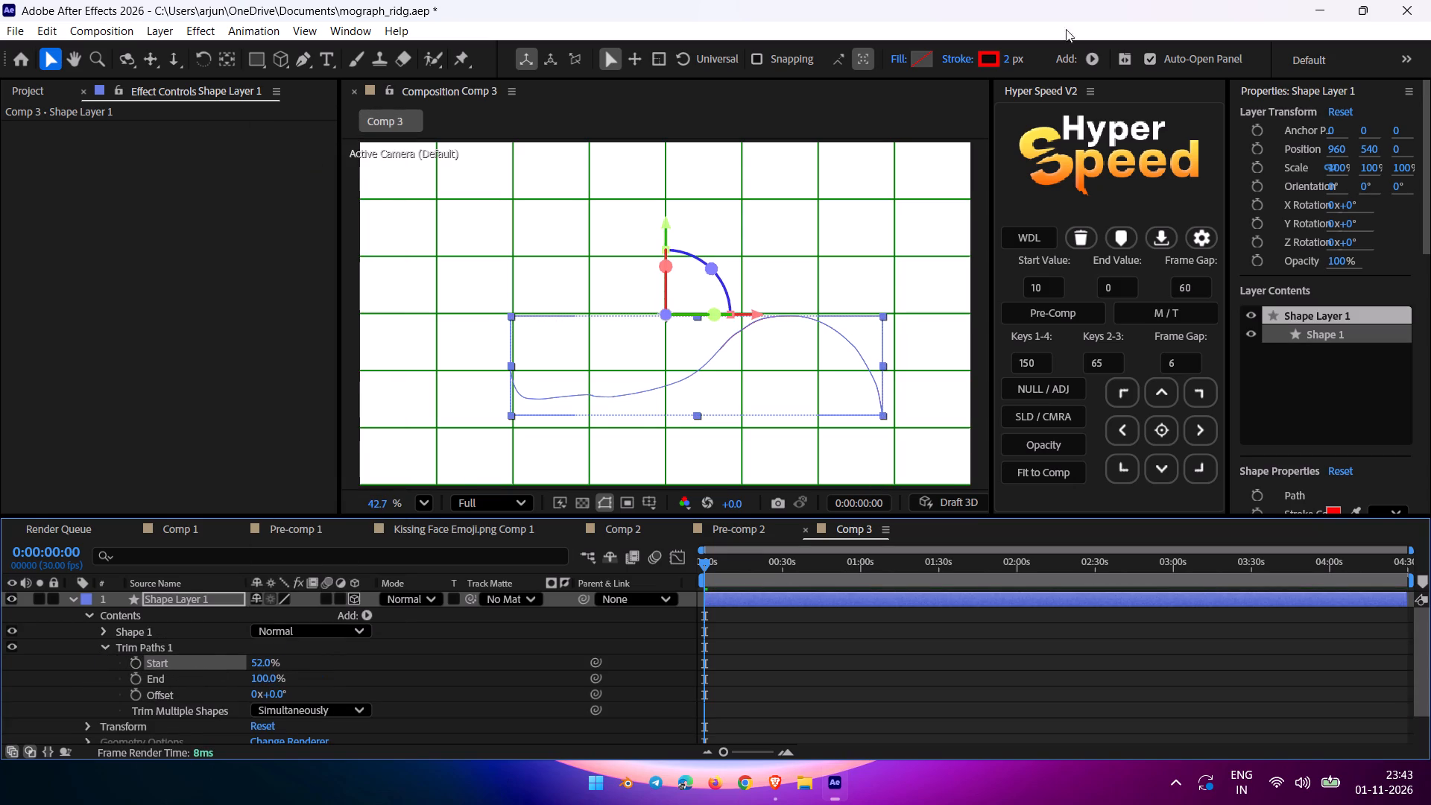
pyautogui.moveTo(1010, 65); pyautogui.dragTo(1035, 60)
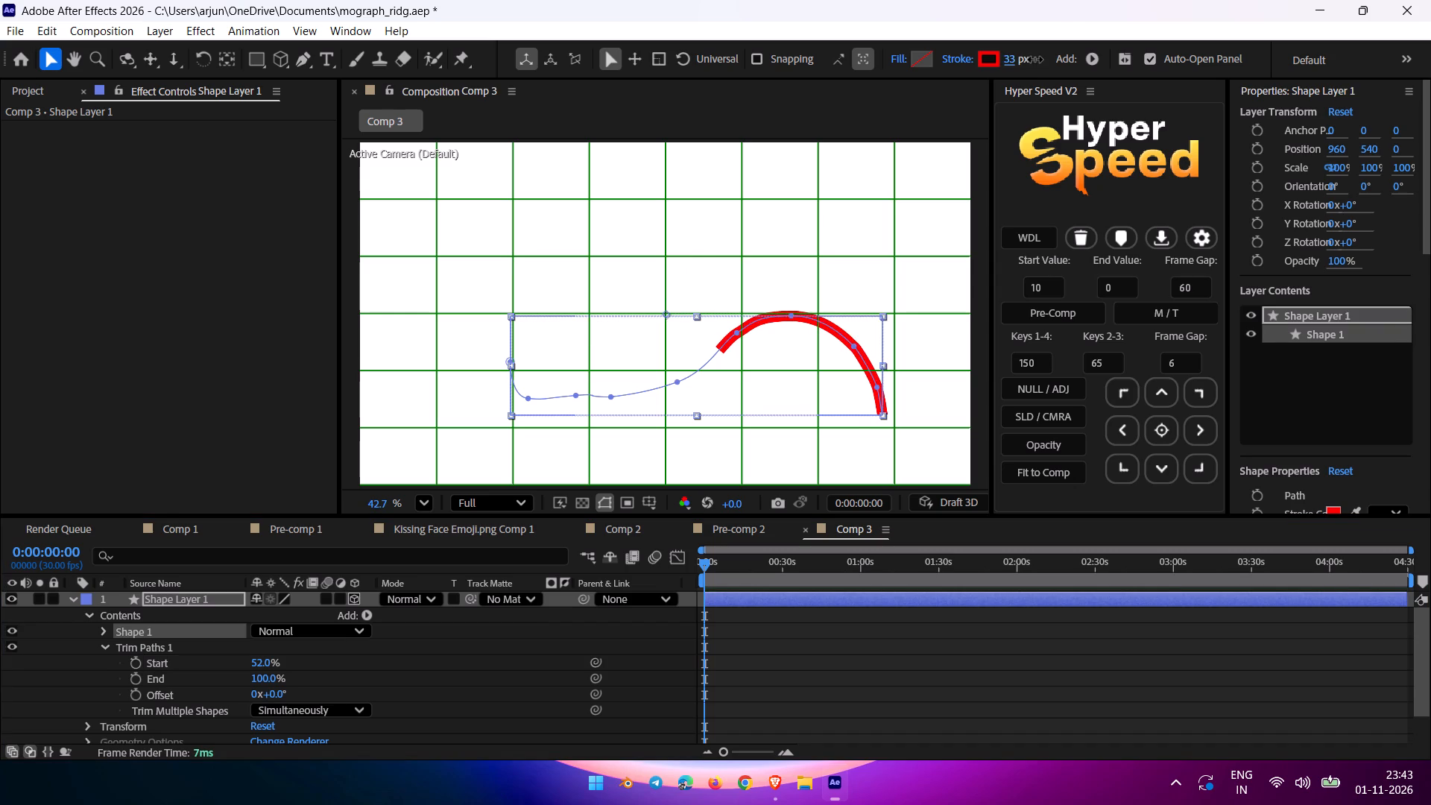
pyautogui.moveTo(1035, 60); pyautogui.dragTo(1033, 60)
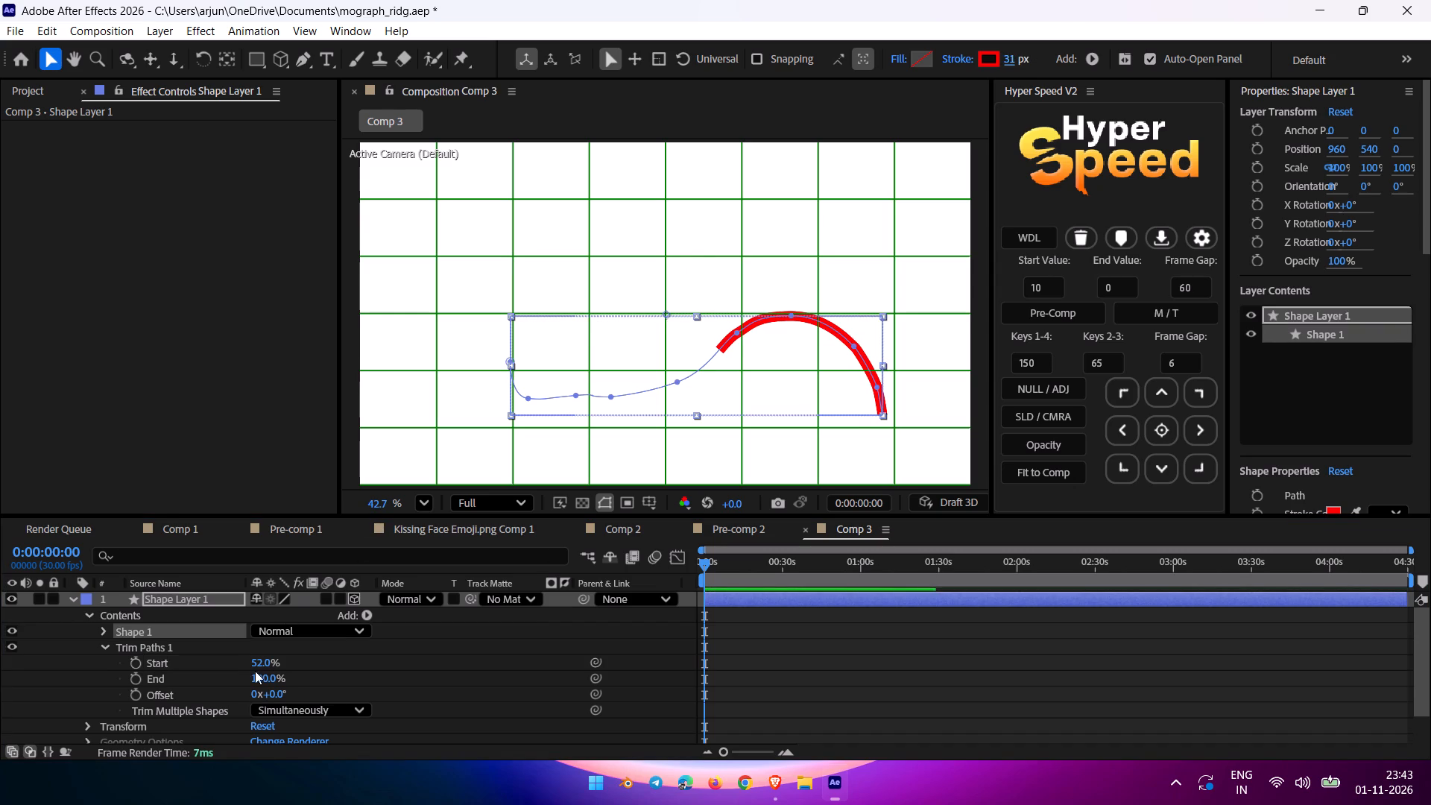
# Set Trim Paths 1 to Start 0% and End 5%, and collapse the layer's properties.
pyautogui.moveTo(256, 666); pyautogui.dragTo(149, 682)
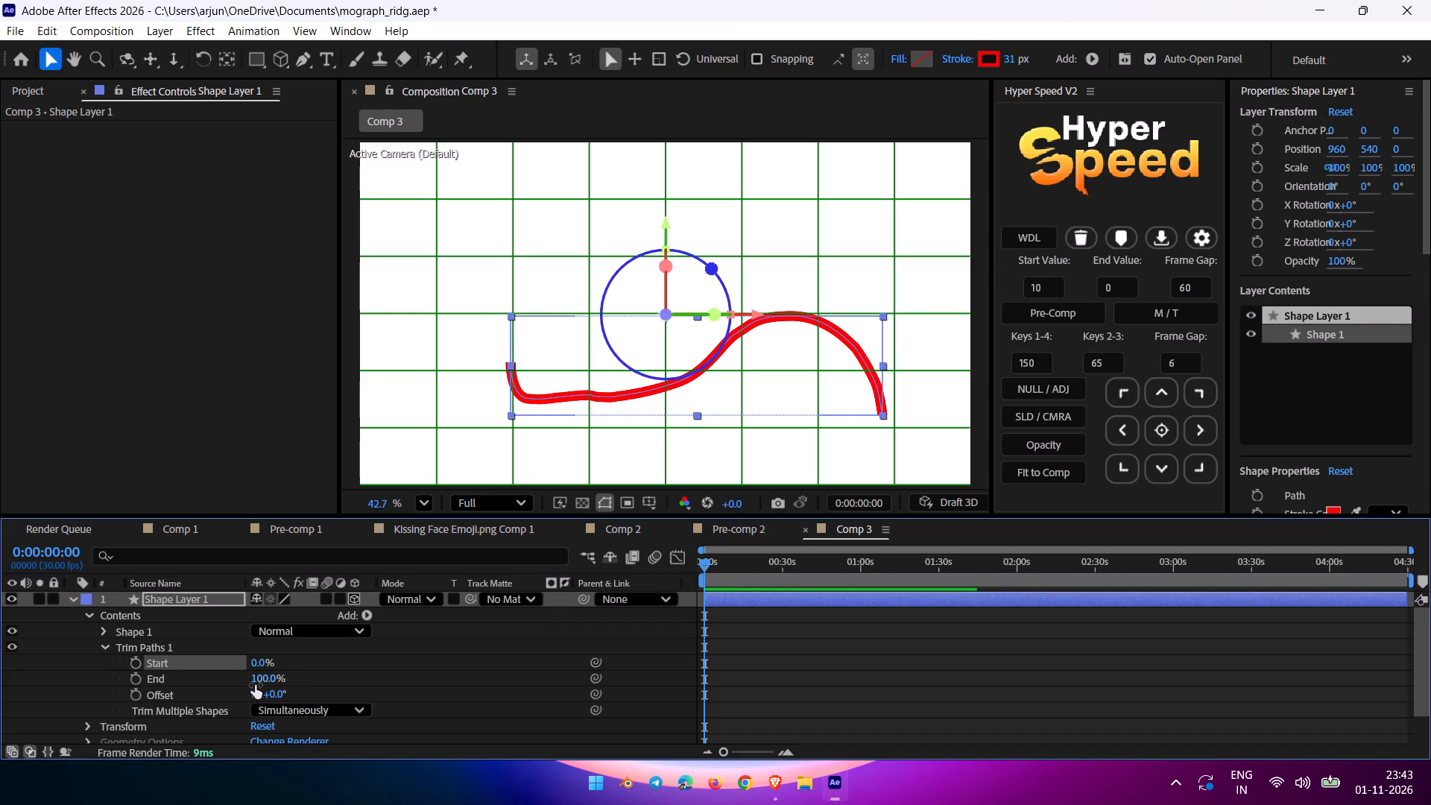
pyautogui.moveTo(258, 684); pyautogui.dragTo(183, 696)
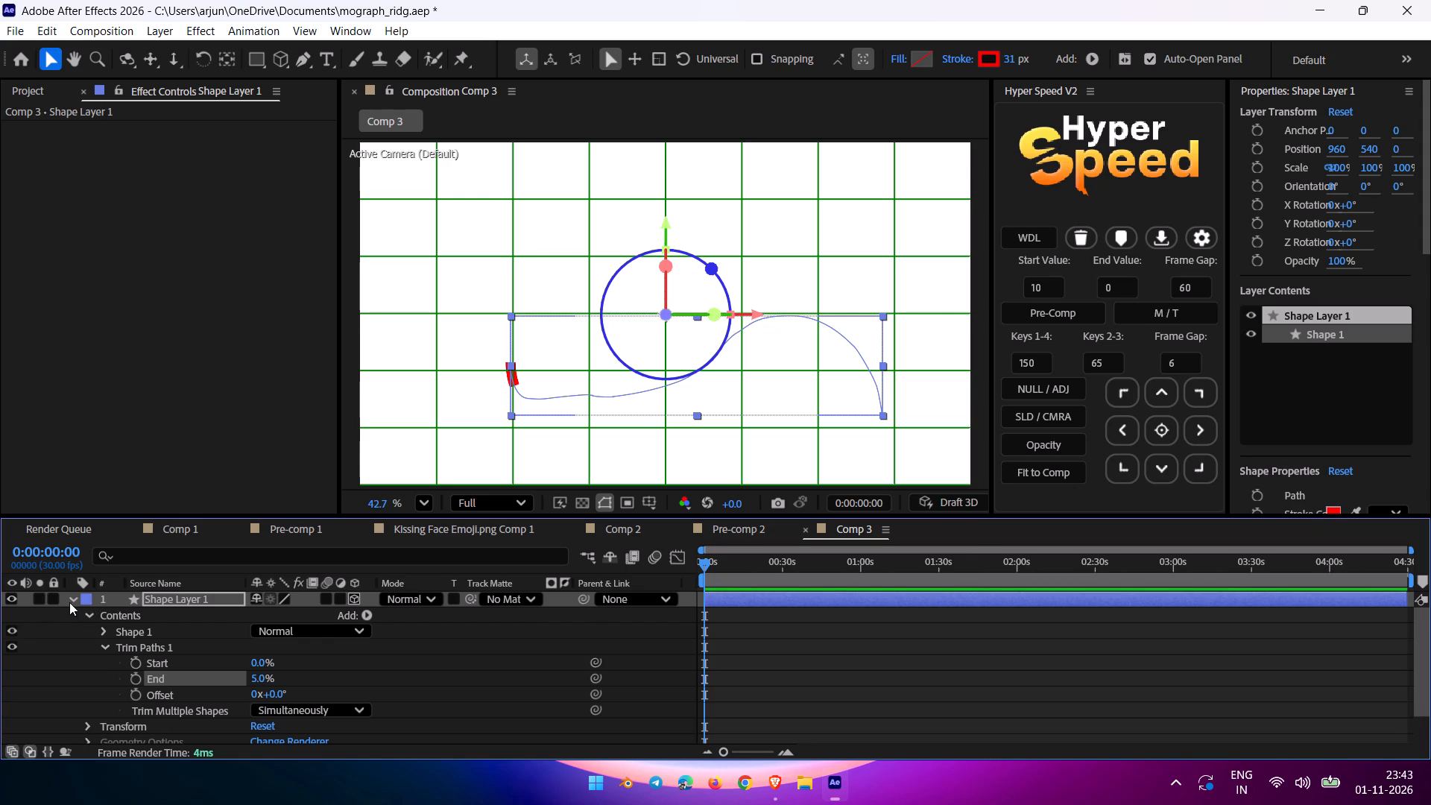
pyautogui.click(69, 602)
# In Comp 1, set Shape Layer 1's stroke width to 31 px and the Start of Trim Paths 1 to 0%.
pyautogui.click(180, 527)
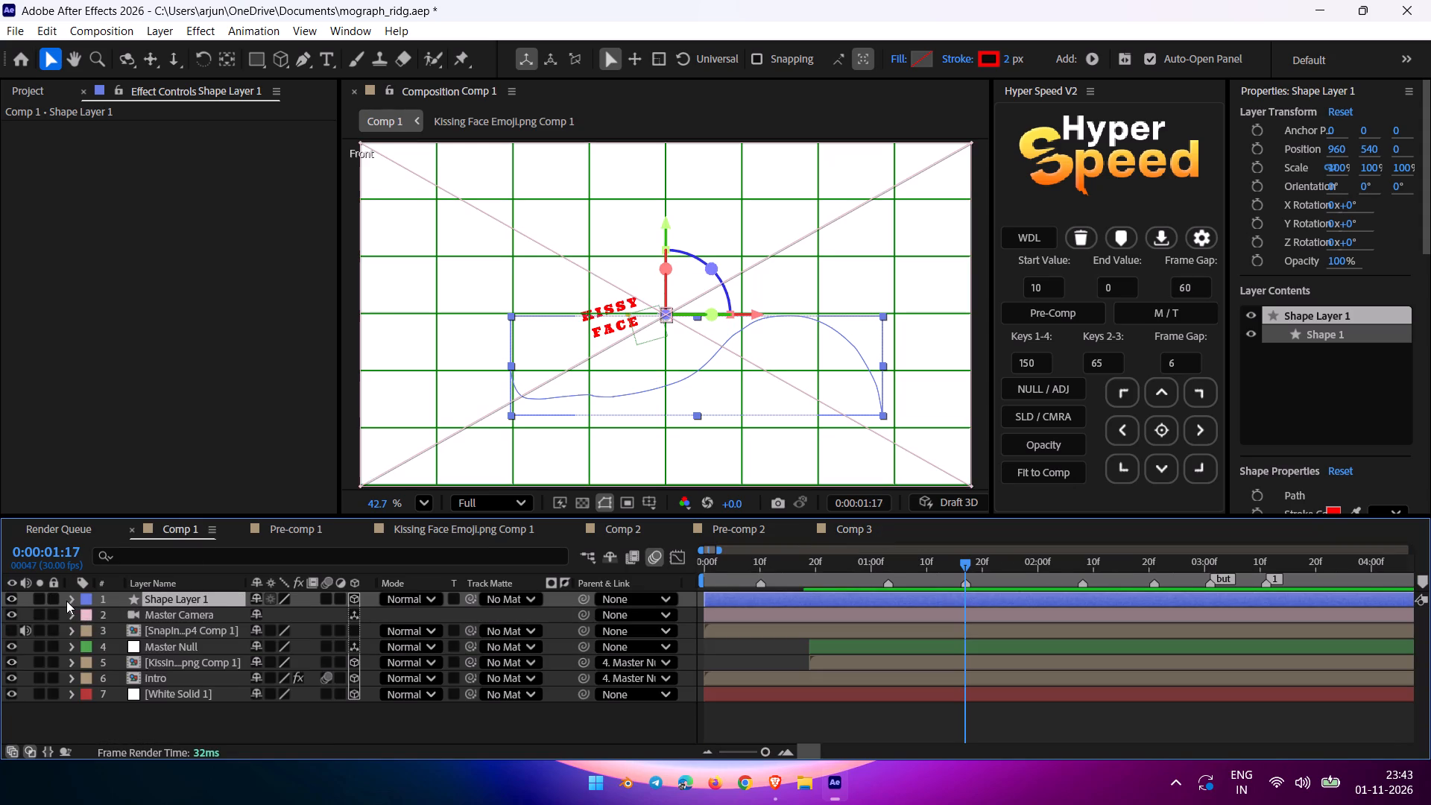
pyautogui.click(66, 601)
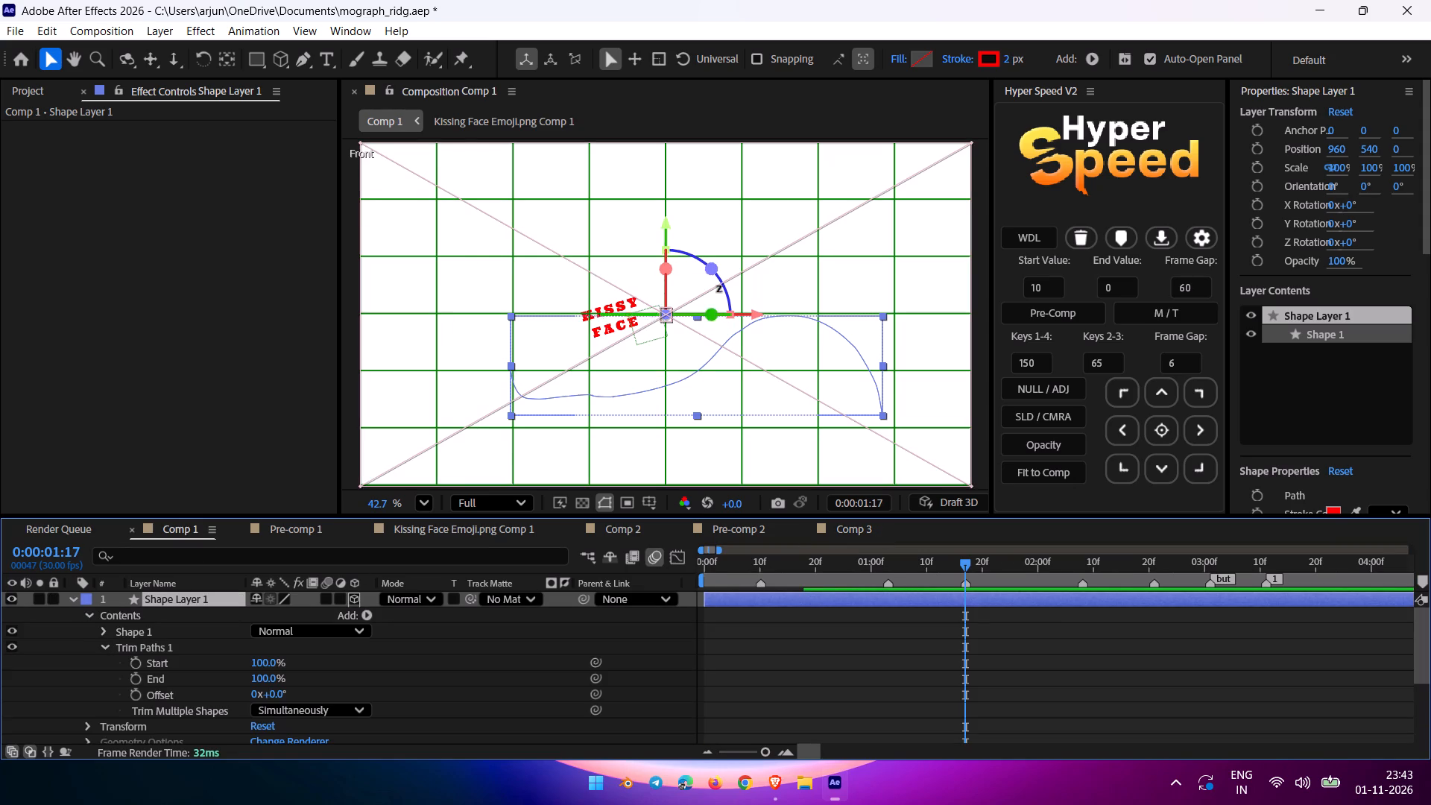
pyautogui.moveTo(1008, 58); pyautogui.dragTo(1034, 54)
pyautogui.moveTo(256, 664); pyautogui.dragTo(133, 686)
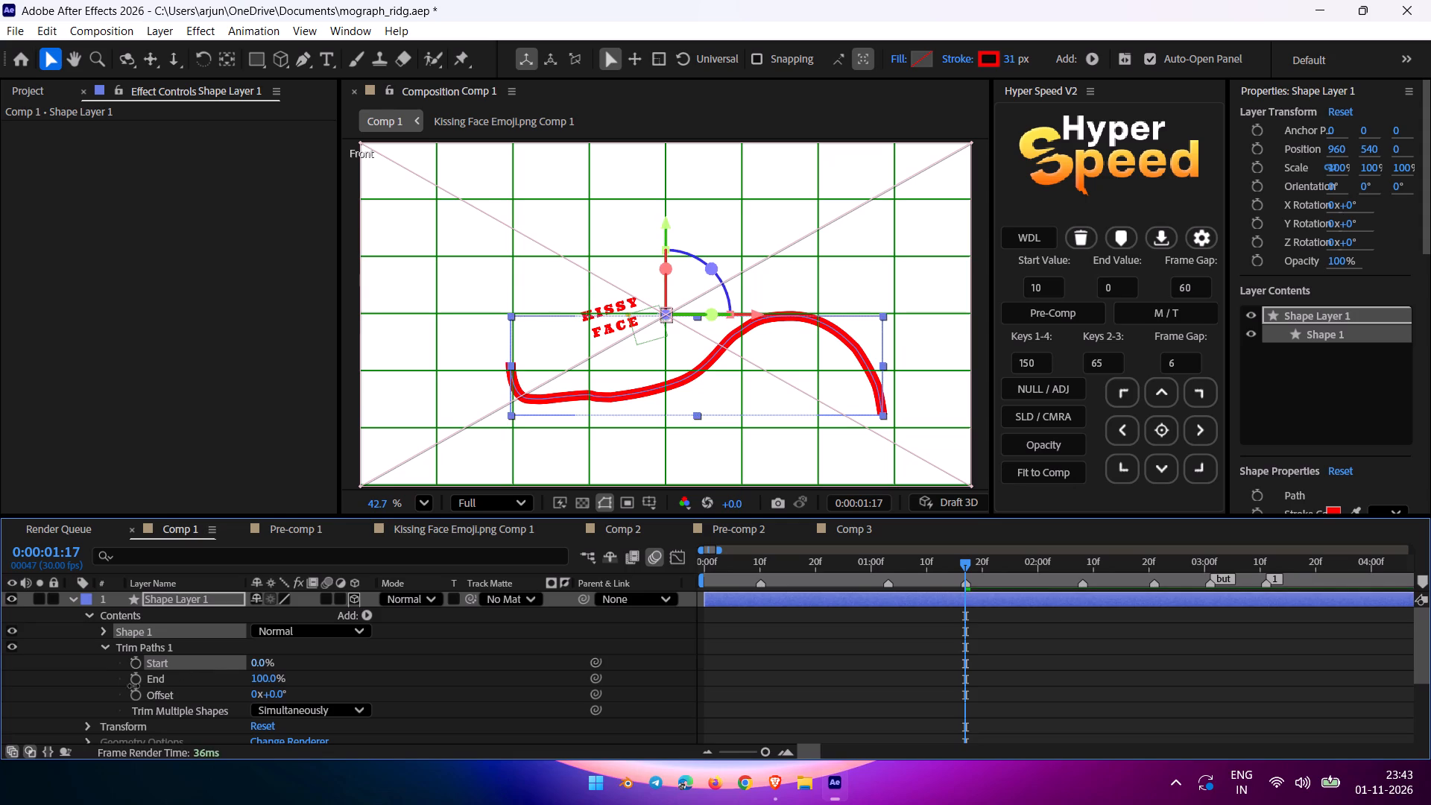
pyautogui.moveTo(133, 686); pyautogui.dragTo(93, 694)
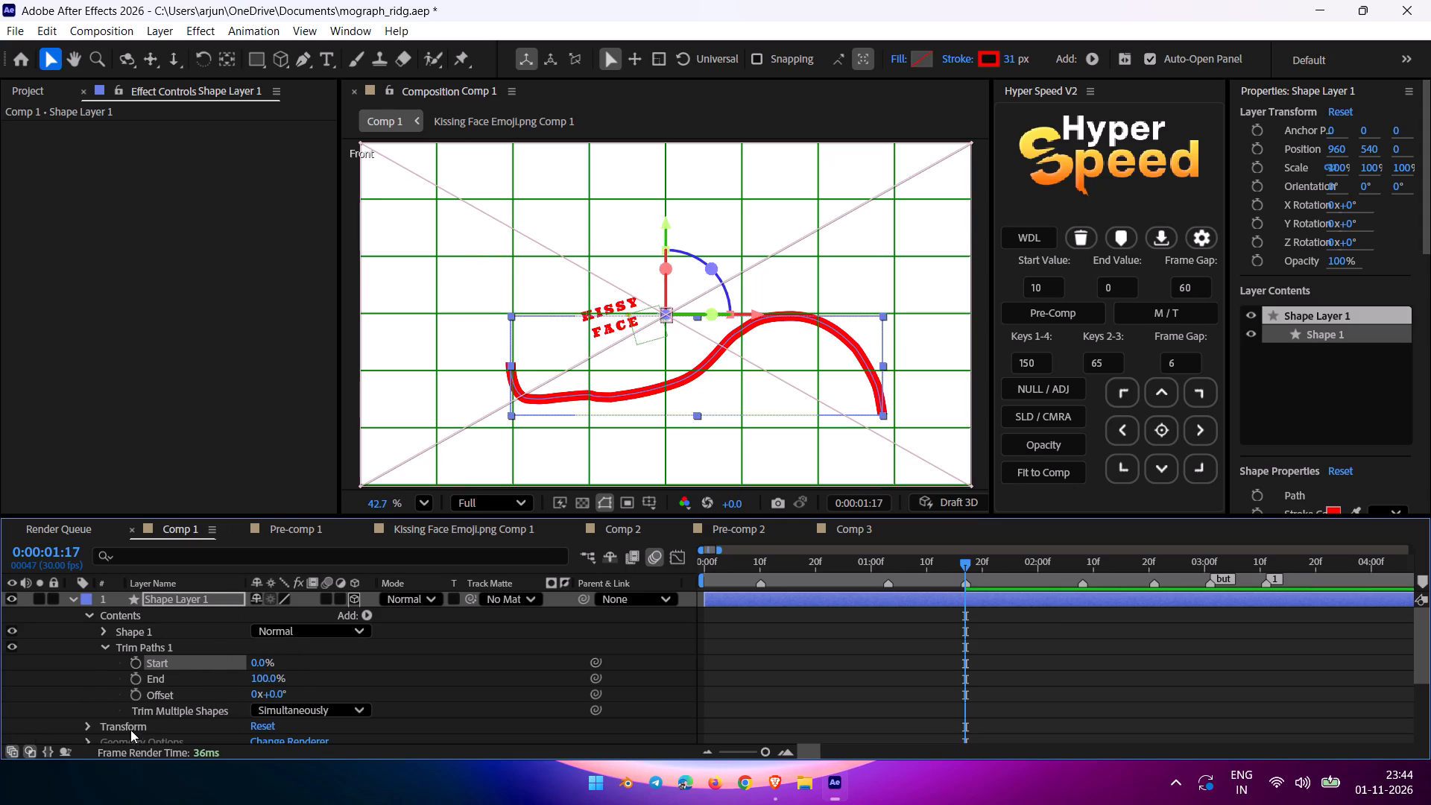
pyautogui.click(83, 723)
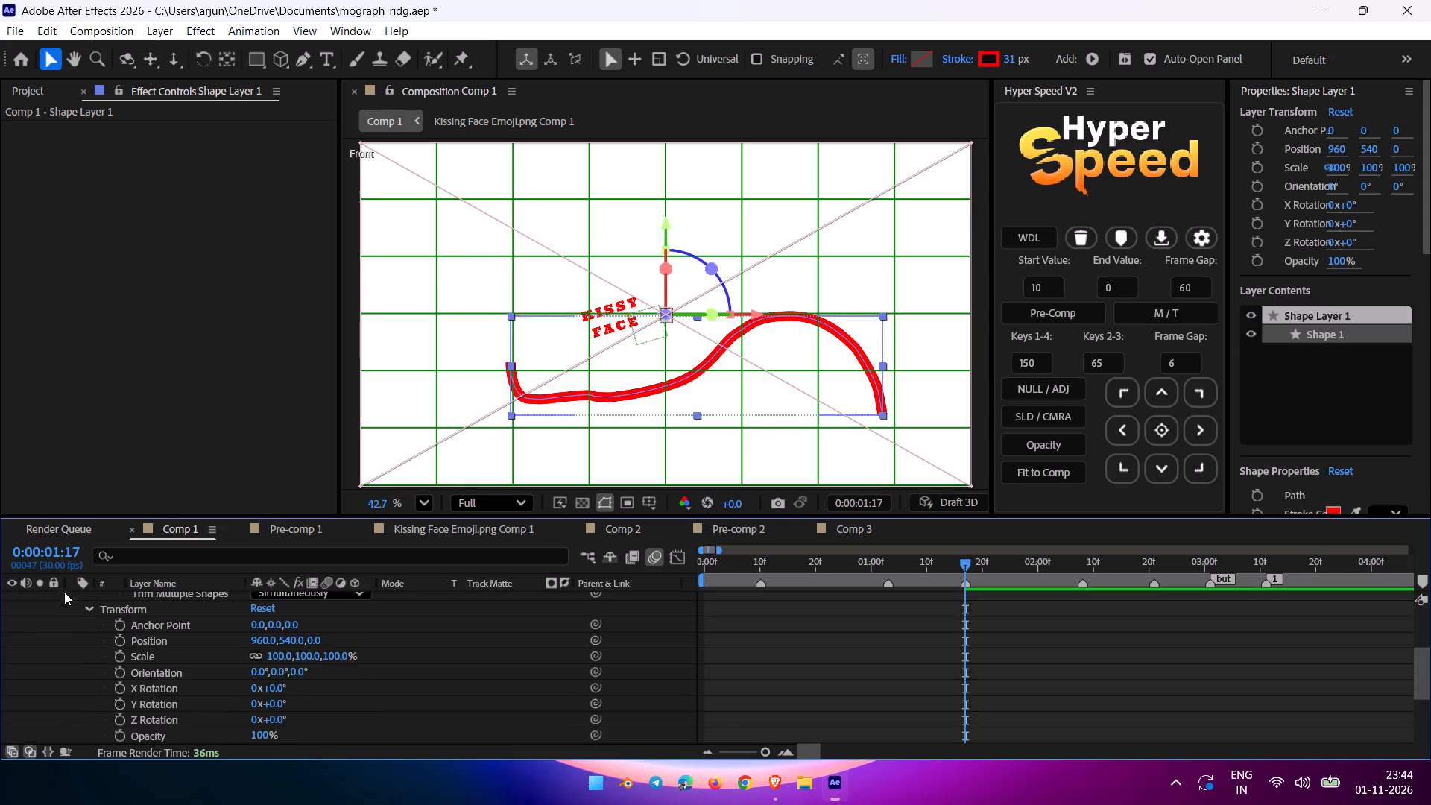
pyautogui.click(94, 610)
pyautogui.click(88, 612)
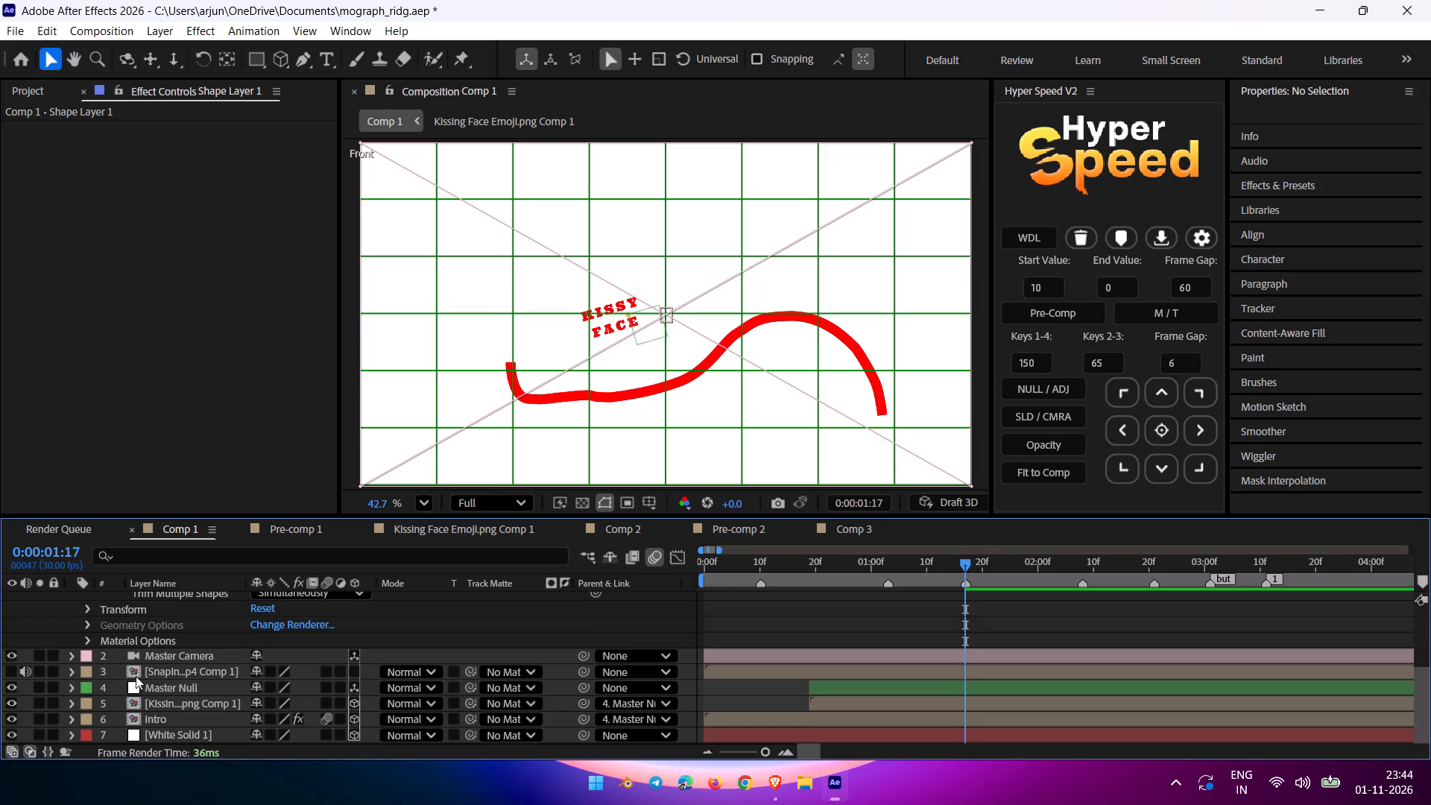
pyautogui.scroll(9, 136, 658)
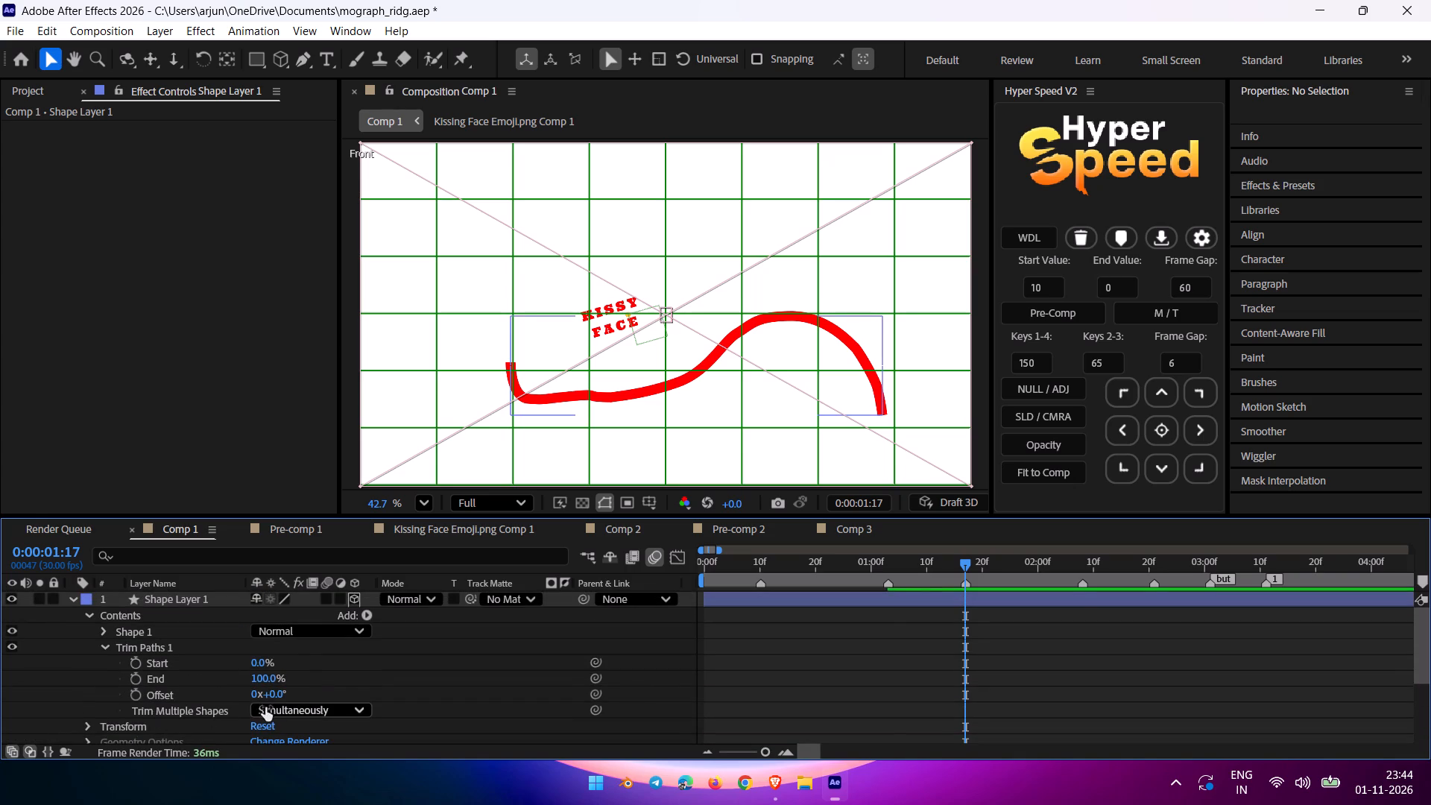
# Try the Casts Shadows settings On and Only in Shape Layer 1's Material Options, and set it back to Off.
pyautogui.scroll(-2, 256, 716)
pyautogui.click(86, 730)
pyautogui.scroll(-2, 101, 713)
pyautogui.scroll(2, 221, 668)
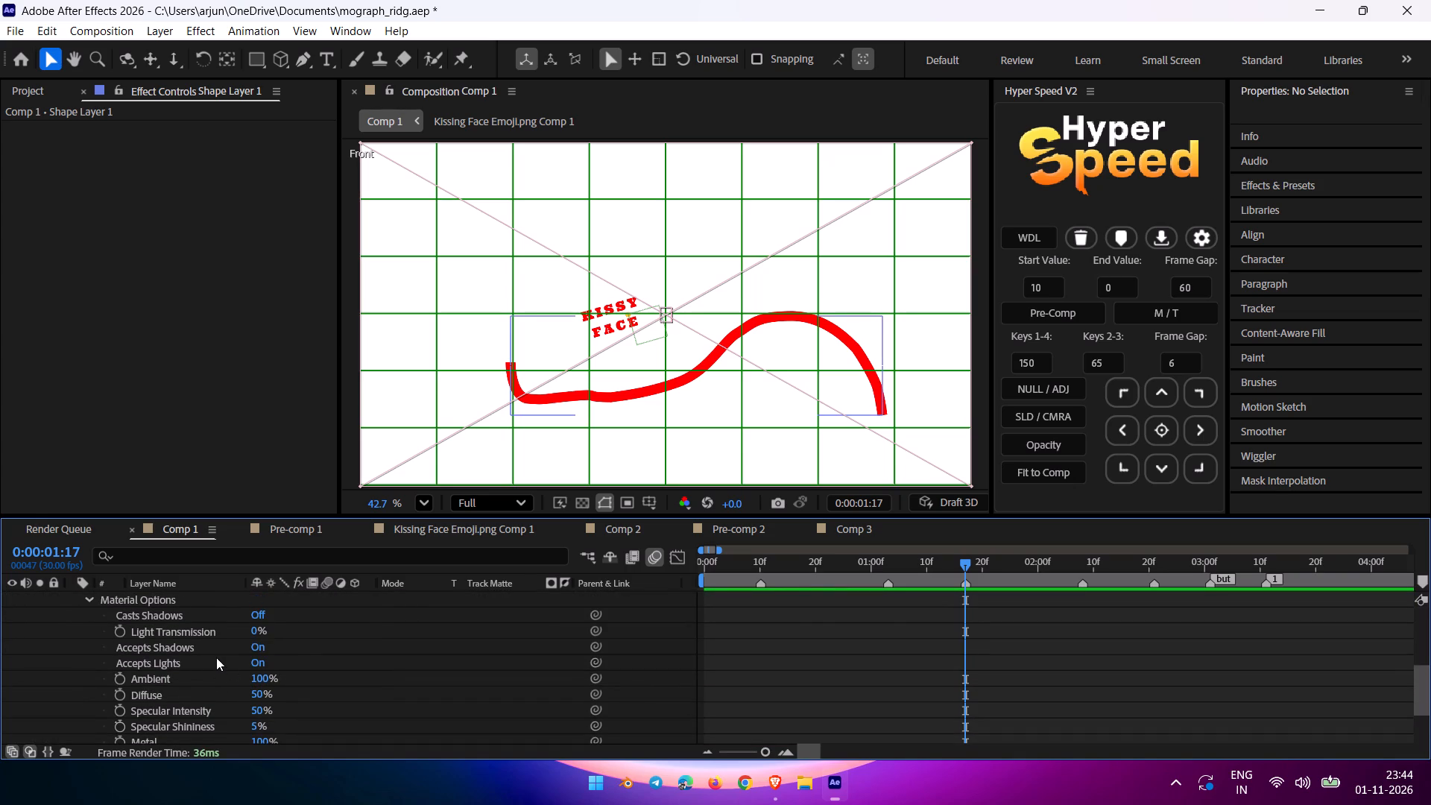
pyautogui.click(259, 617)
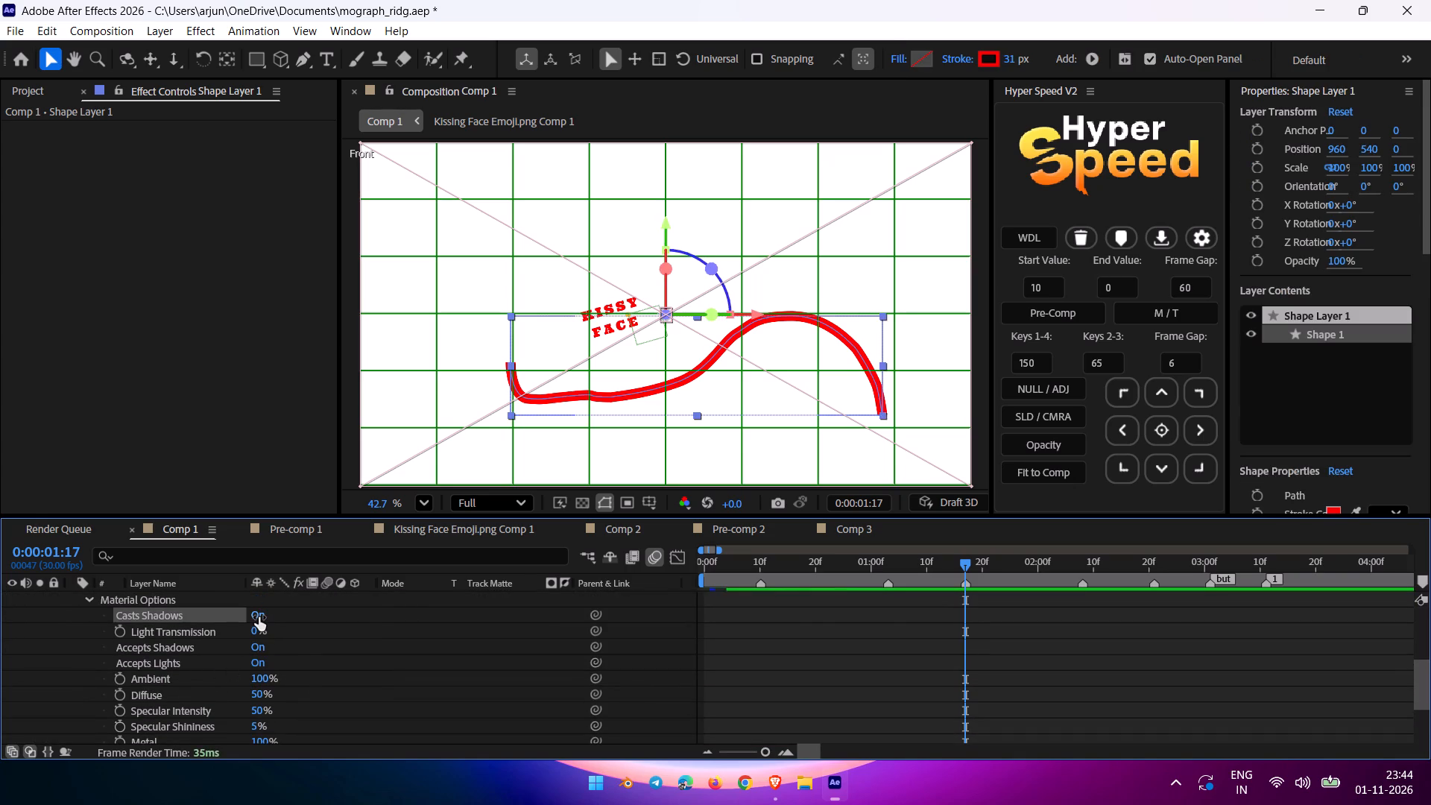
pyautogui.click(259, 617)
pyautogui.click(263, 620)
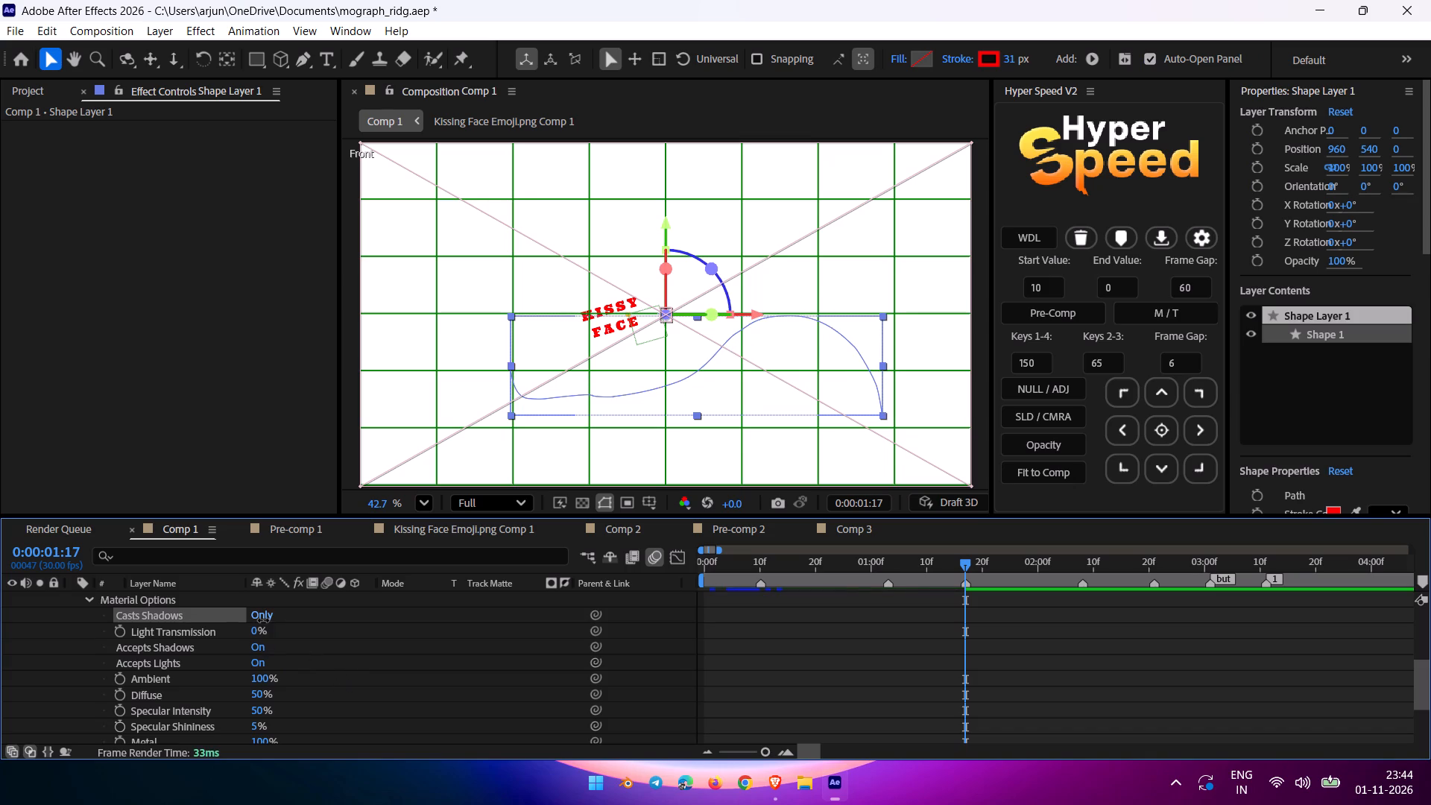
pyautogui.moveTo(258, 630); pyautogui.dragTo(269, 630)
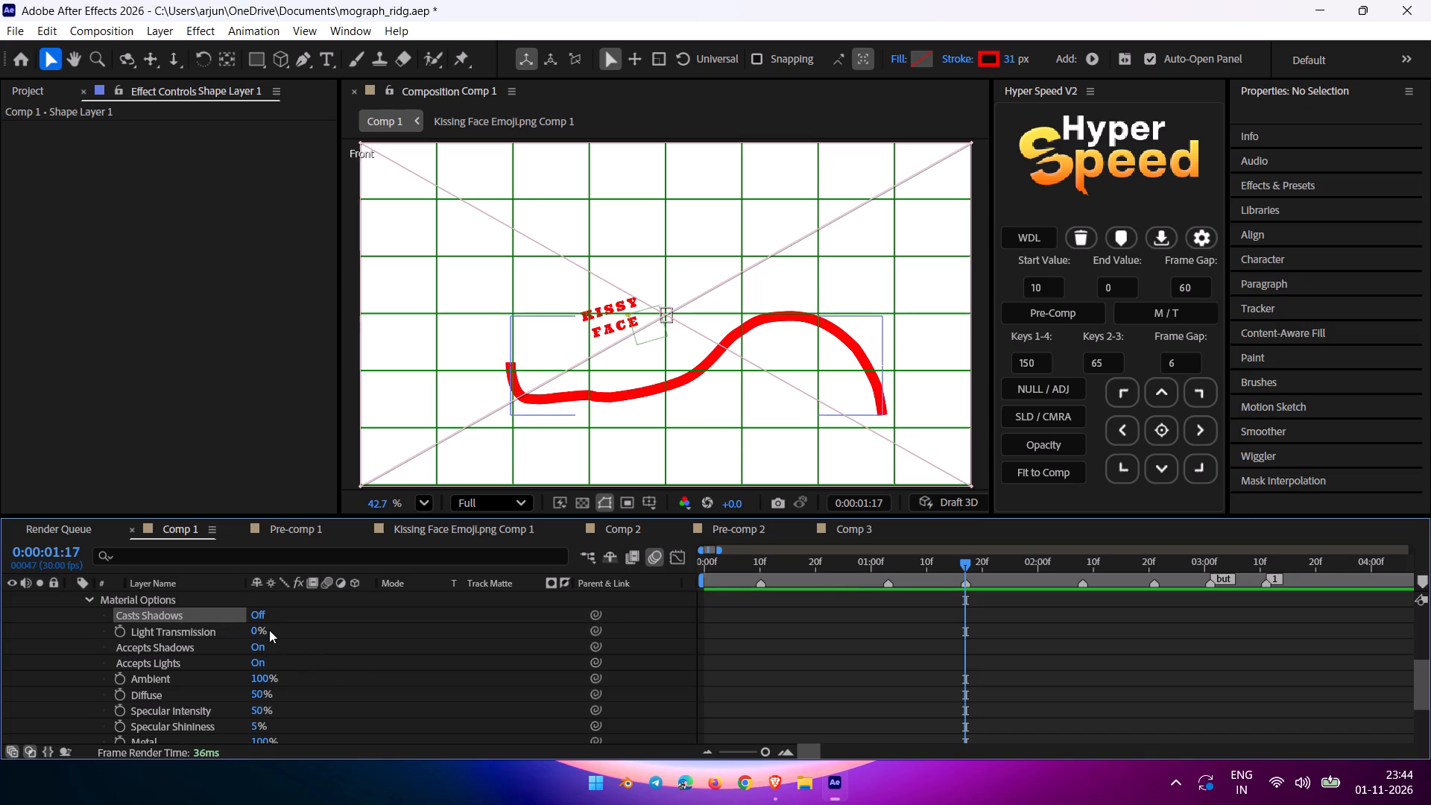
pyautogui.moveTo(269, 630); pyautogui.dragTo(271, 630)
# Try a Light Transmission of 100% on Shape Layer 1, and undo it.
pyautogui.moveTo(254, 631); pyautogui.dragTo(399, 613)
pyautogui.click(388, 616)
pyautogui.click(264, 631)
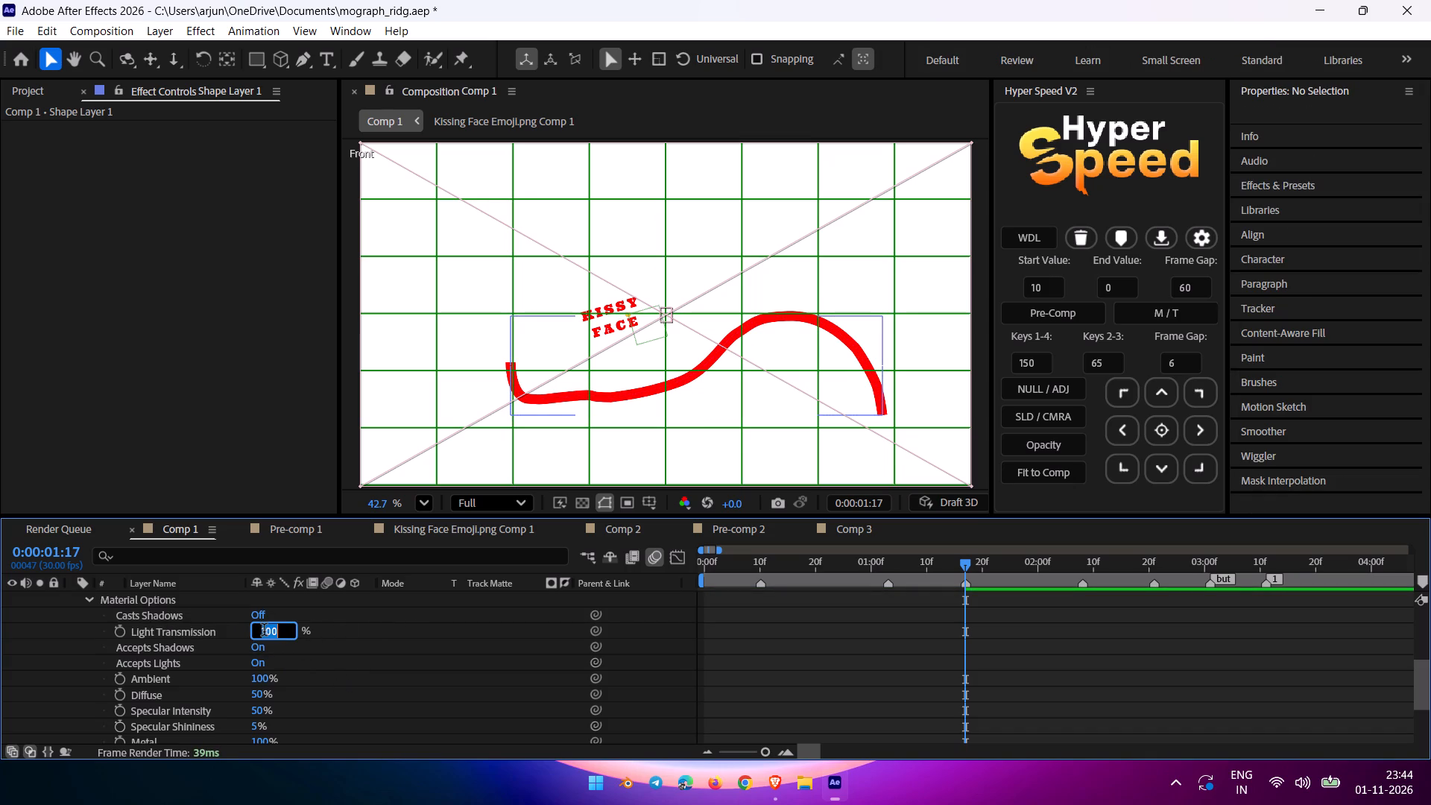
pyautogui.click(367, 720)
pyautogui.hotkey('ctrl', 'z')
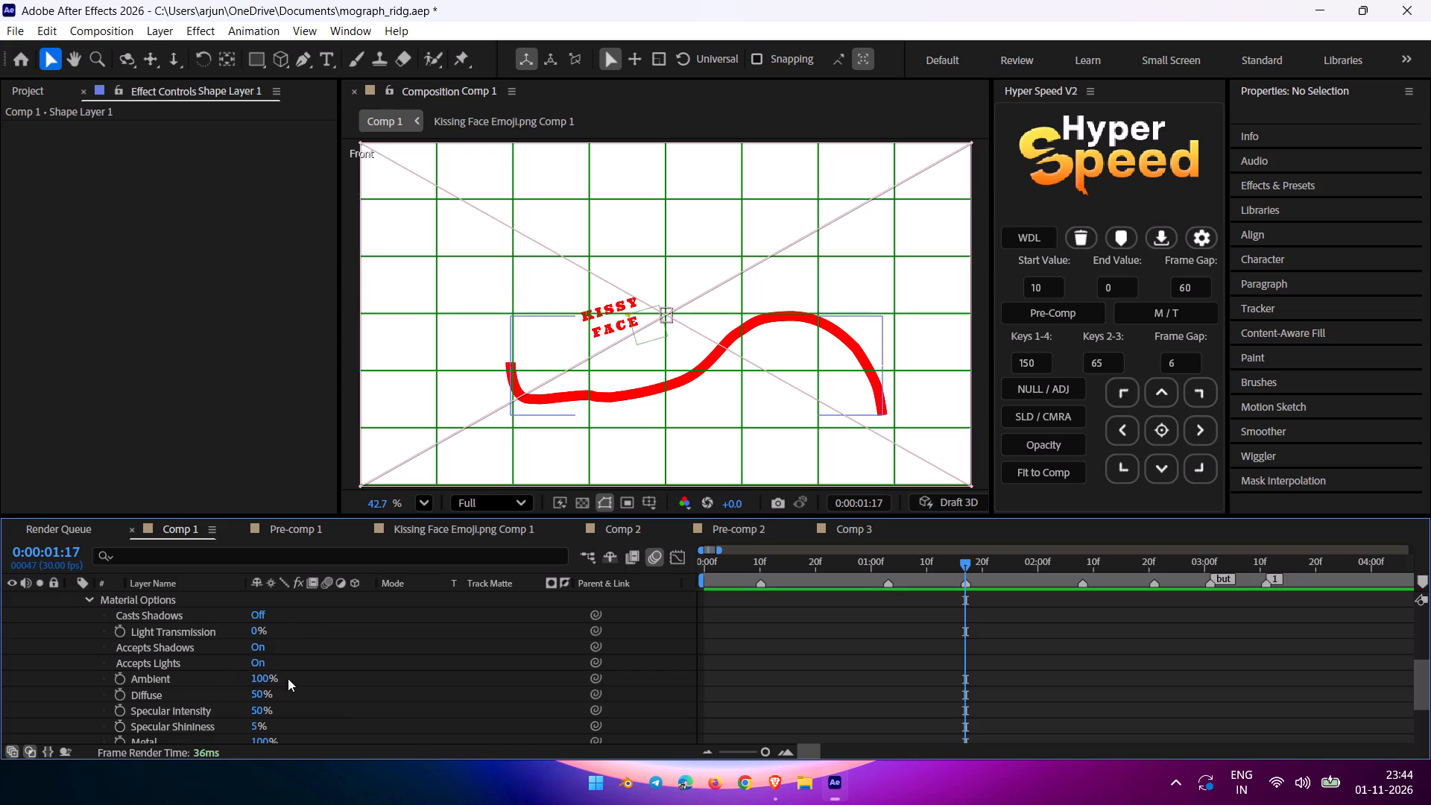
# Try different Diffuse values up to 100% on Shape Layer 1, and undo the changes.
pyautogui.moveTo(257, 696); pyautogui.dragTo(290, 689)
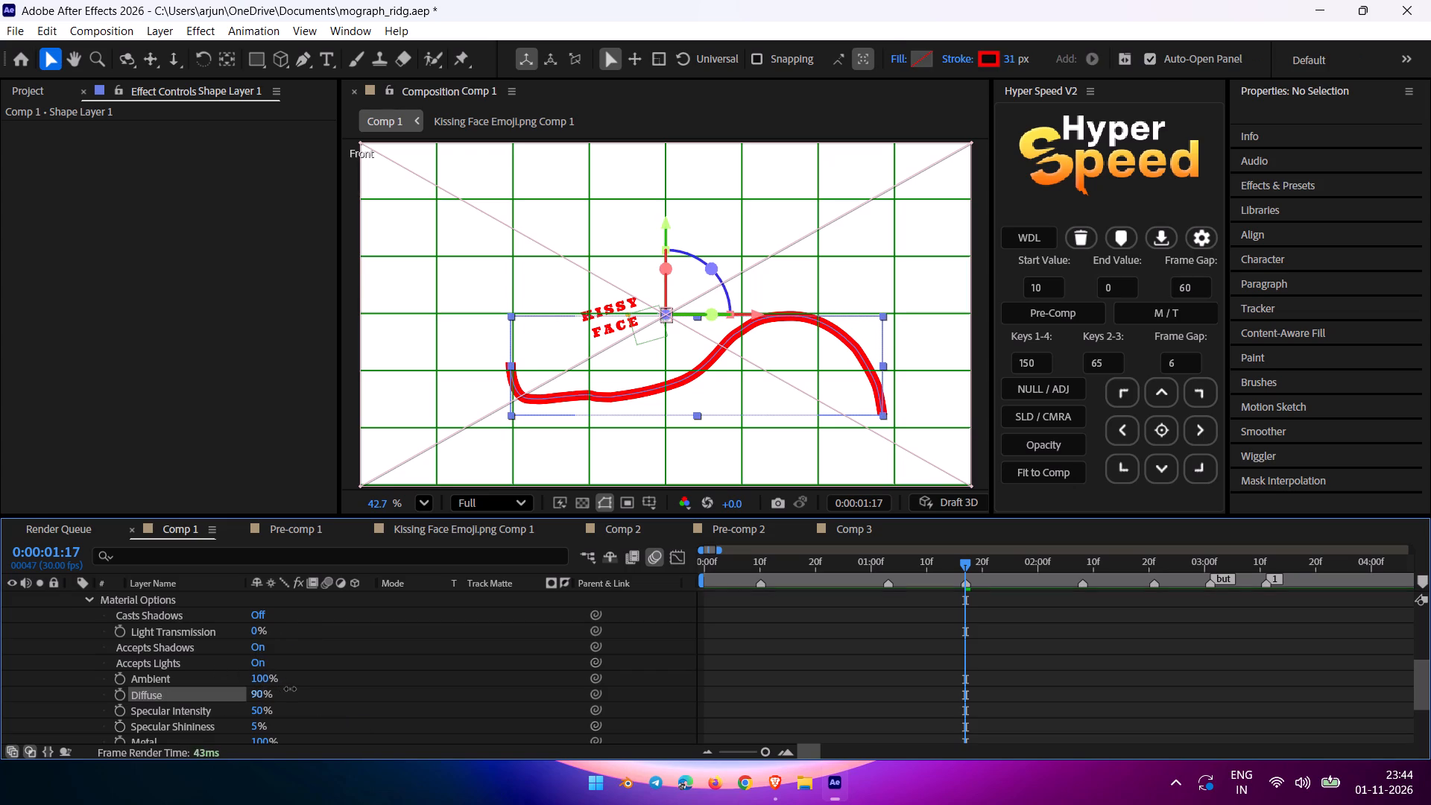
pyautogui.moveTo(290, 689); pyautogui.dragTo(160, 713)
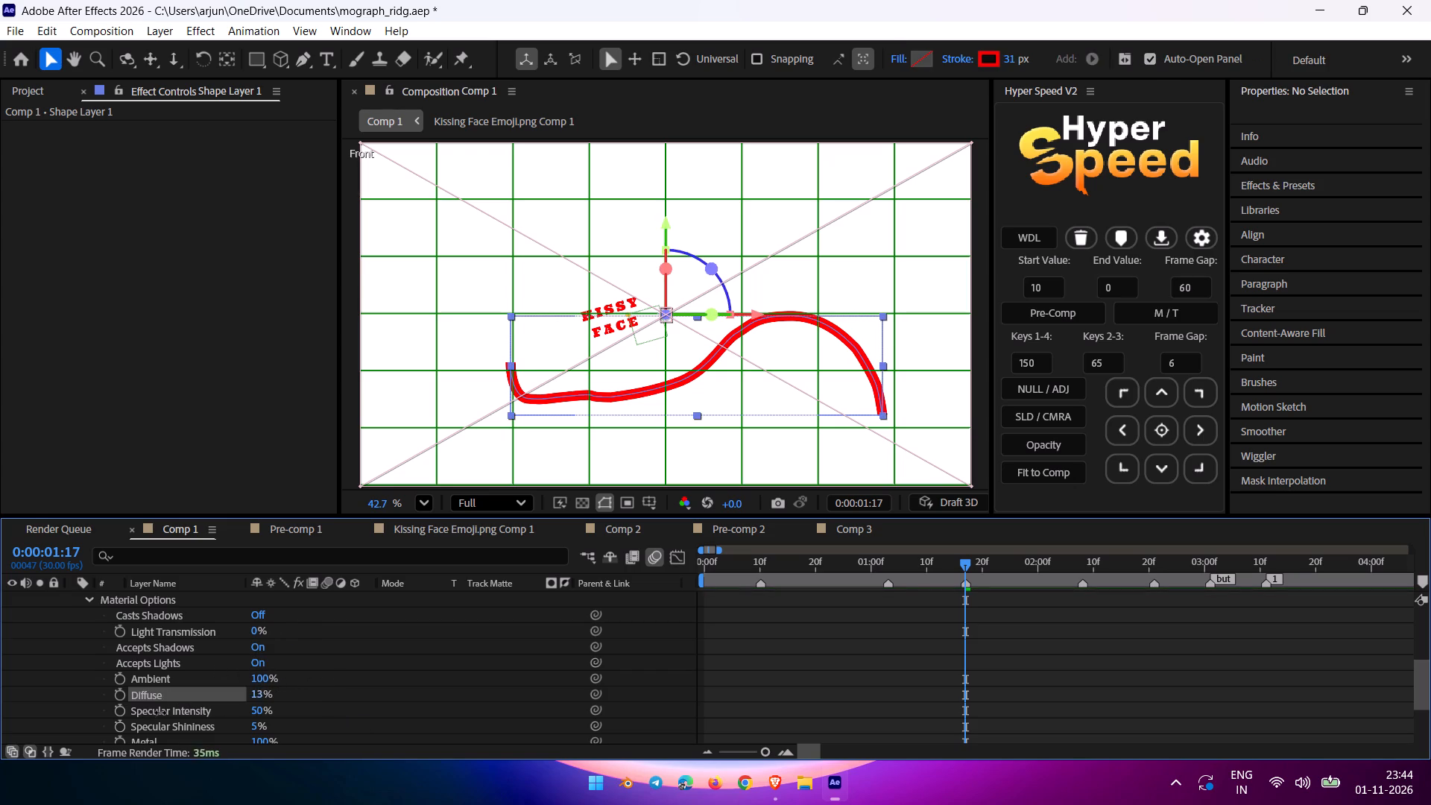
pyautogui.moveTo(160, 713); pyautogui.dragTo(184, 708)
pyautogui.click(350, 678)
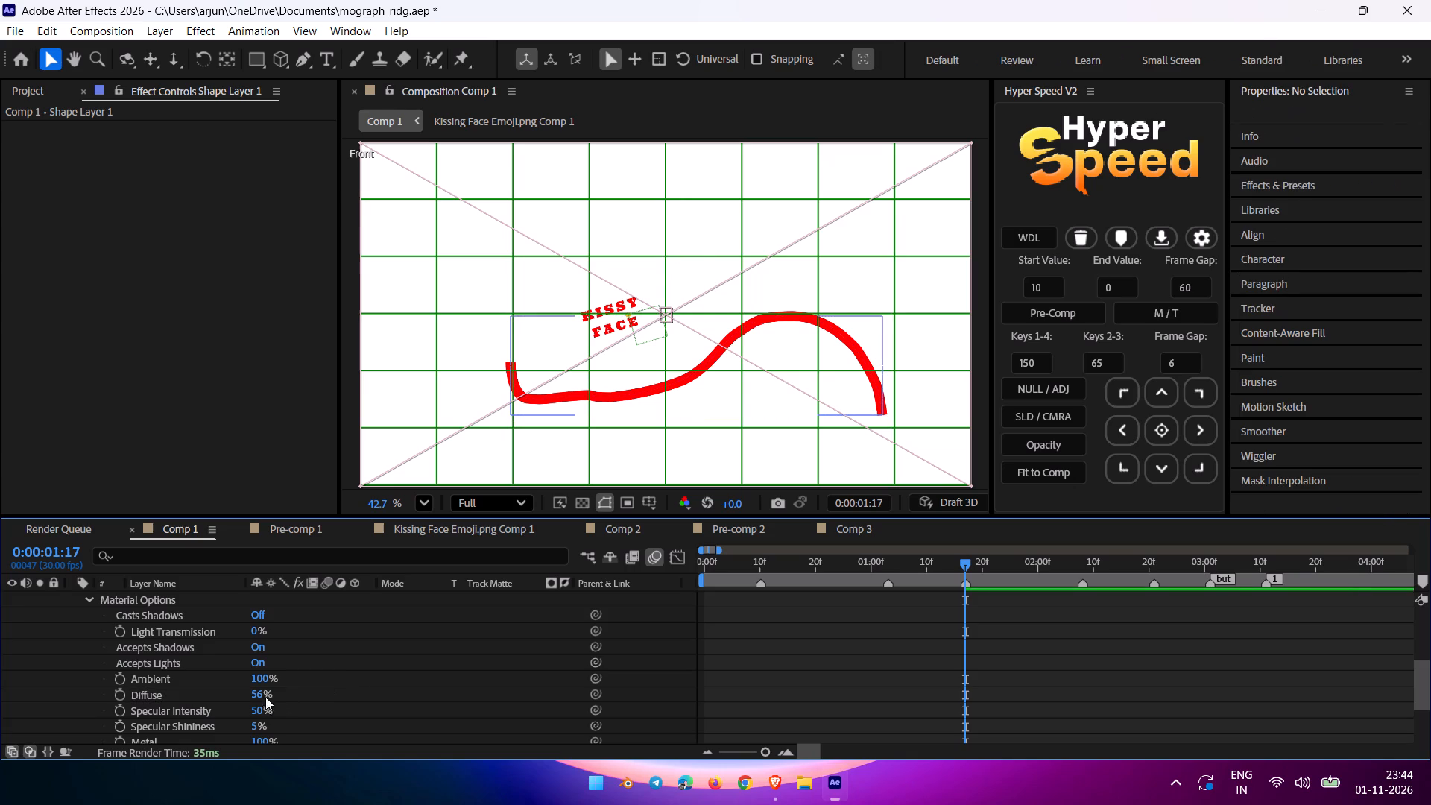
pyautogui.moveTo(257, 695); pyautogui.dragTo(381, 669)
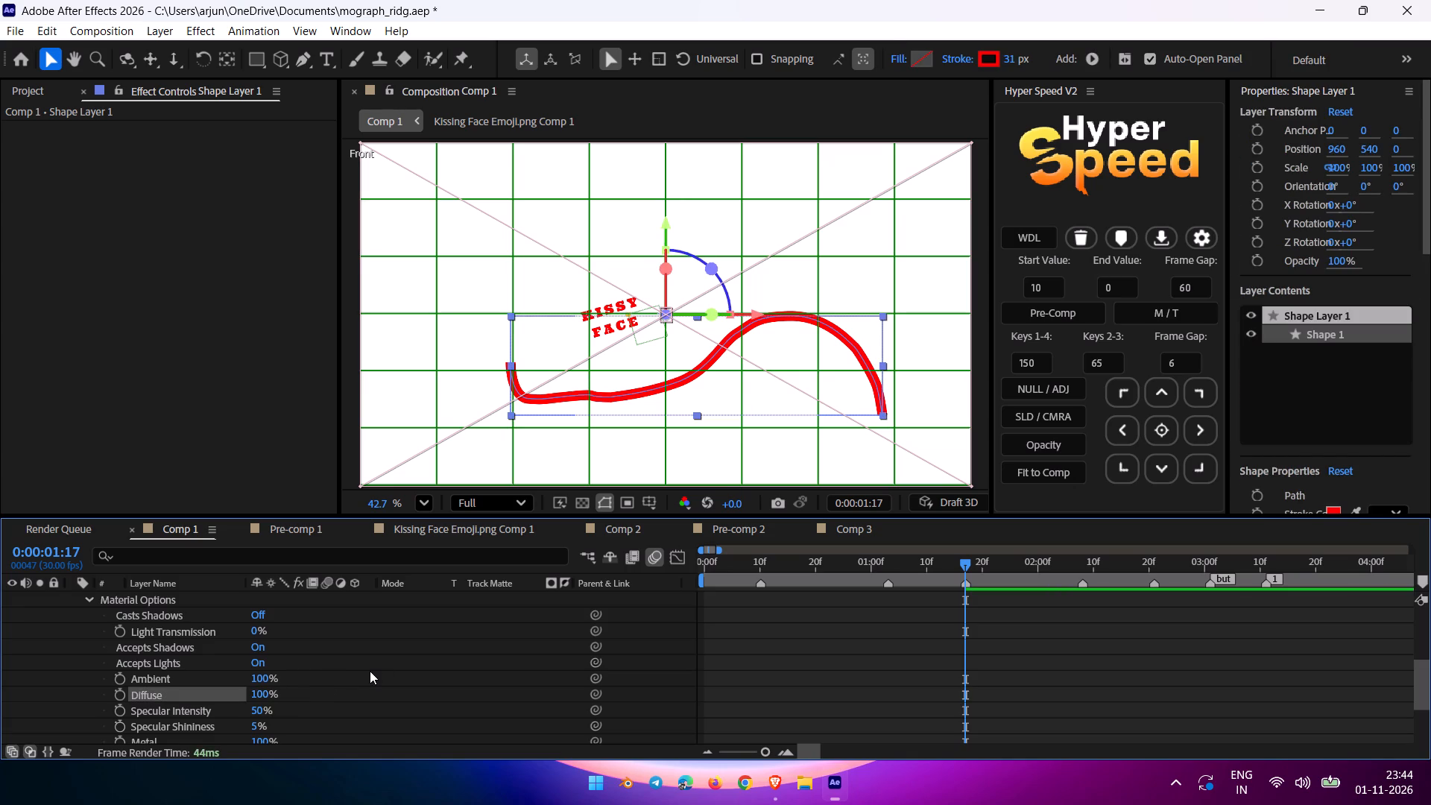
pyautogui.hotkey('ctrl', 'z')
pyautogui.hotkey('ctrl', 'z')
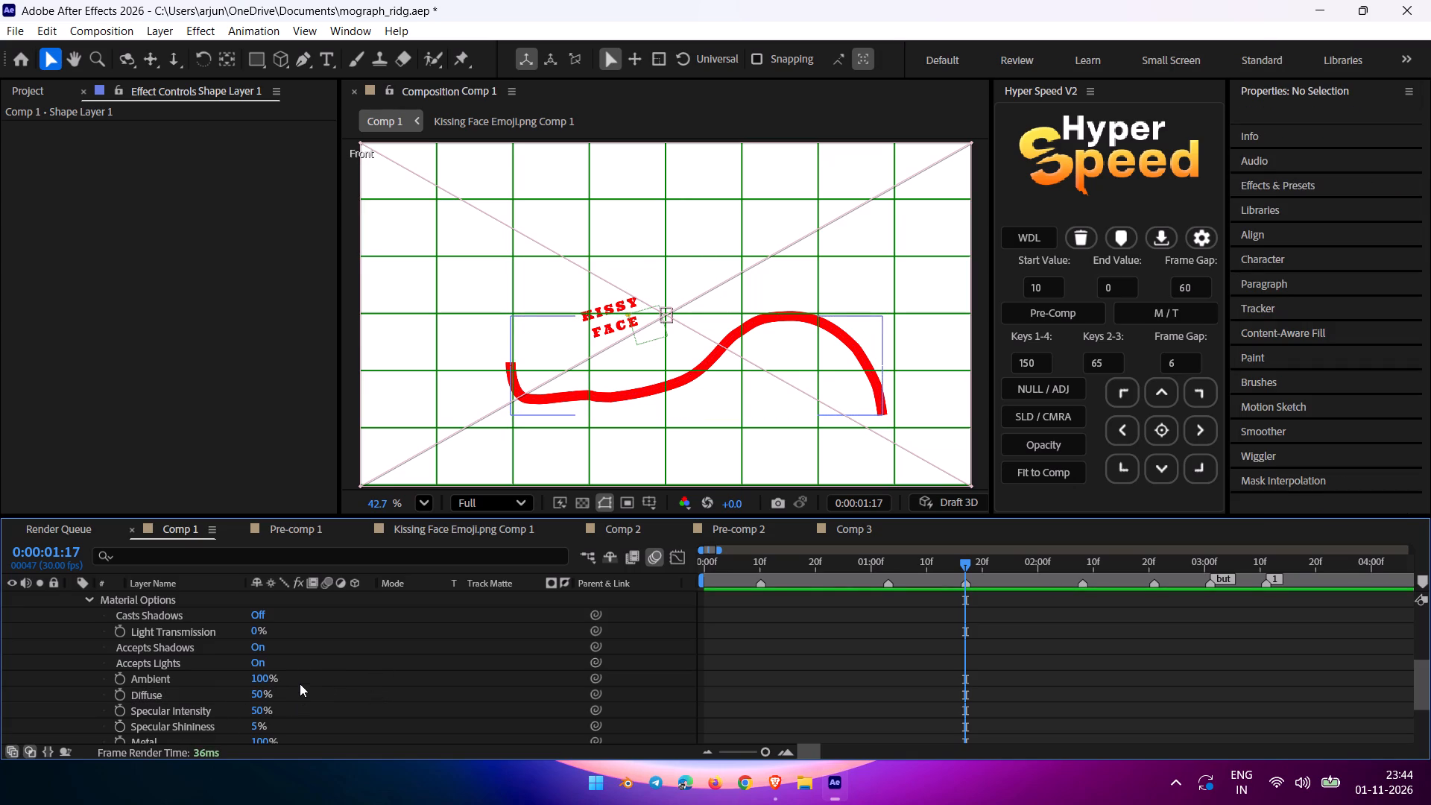
# Set the Specular Shininess to 76% in Shape Layer 1's Material Options.
pyautogui.scroll(-2, 301, 663)
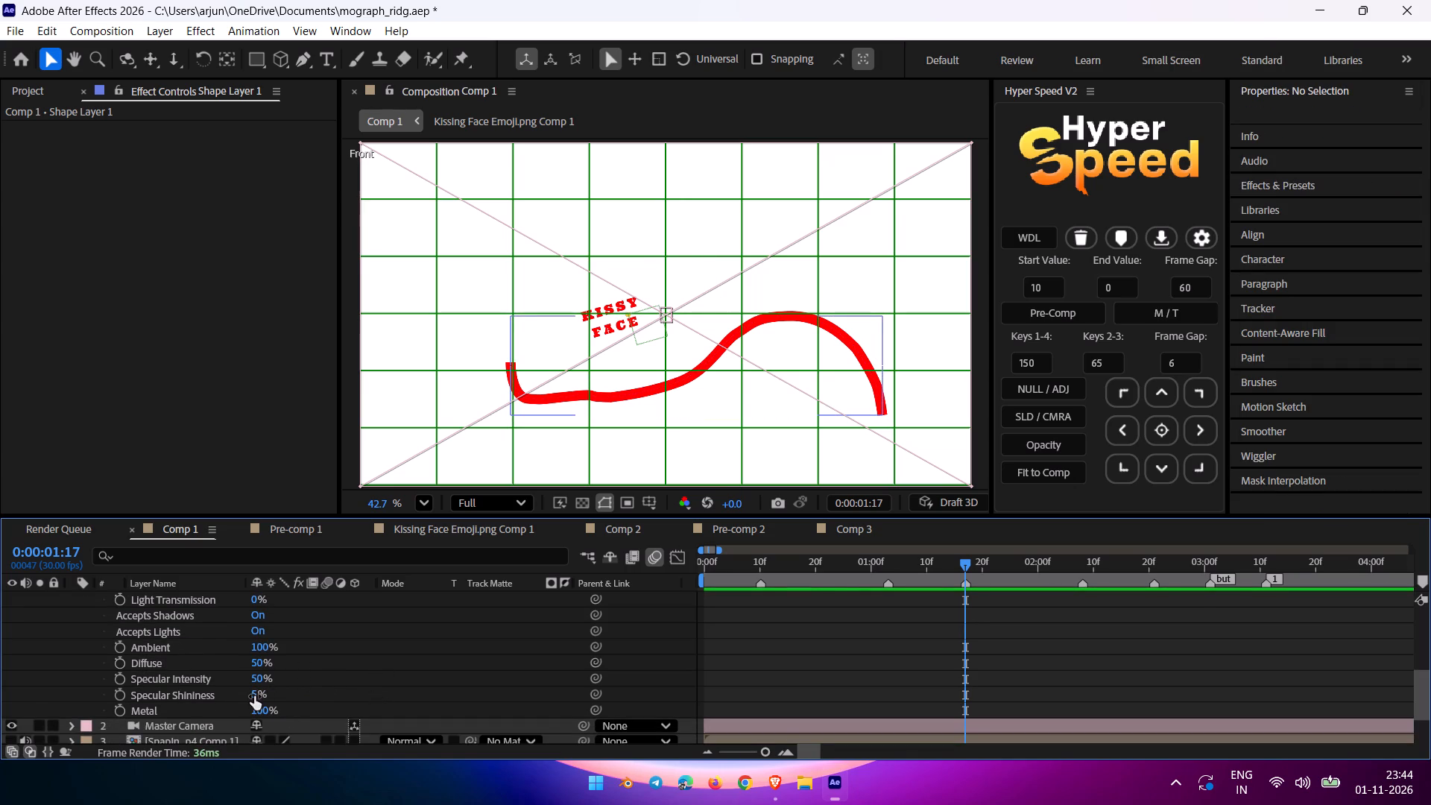
pyautogui.moveTo(254, 696); pyautogui.dragTo(310, 686)
pyautogui.click(332, 704)
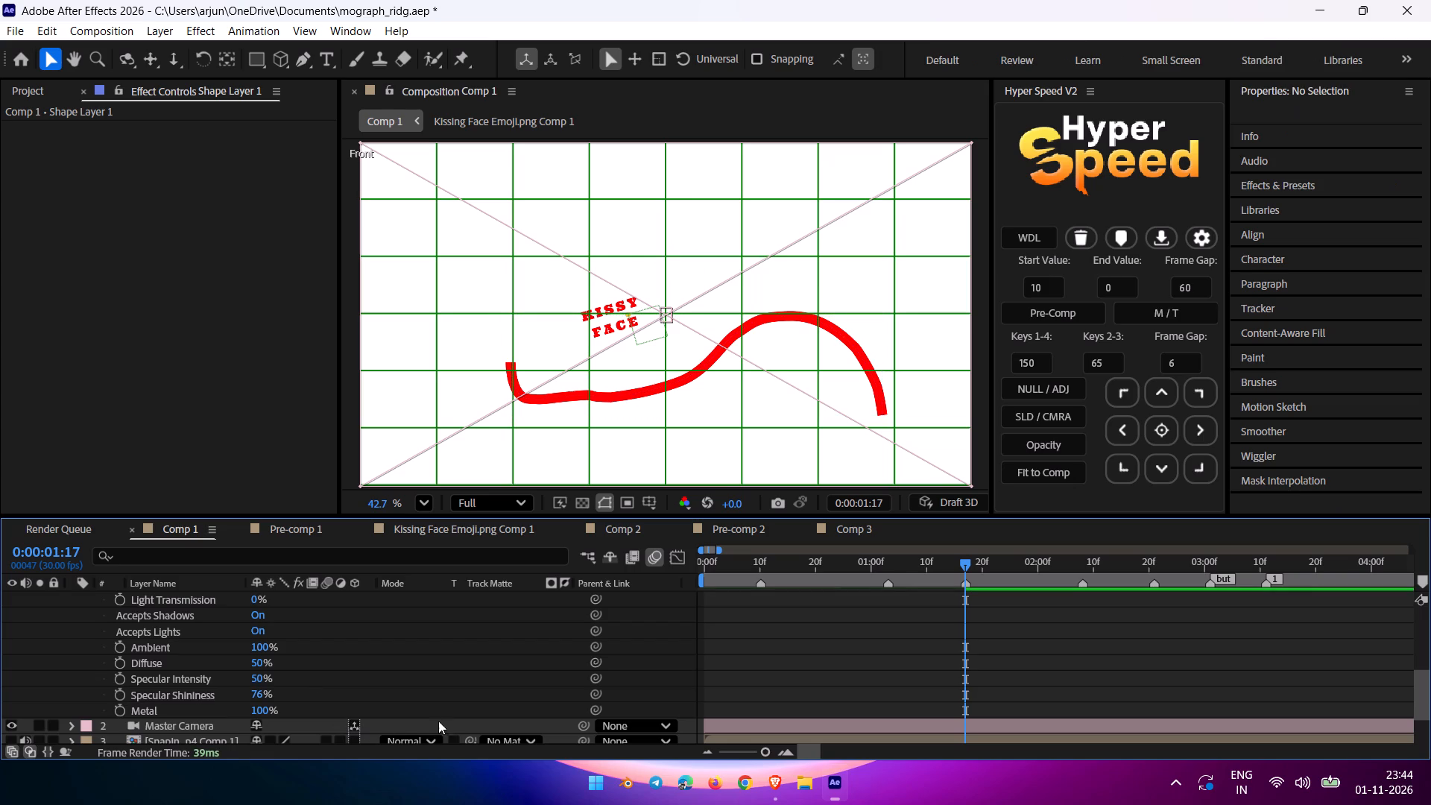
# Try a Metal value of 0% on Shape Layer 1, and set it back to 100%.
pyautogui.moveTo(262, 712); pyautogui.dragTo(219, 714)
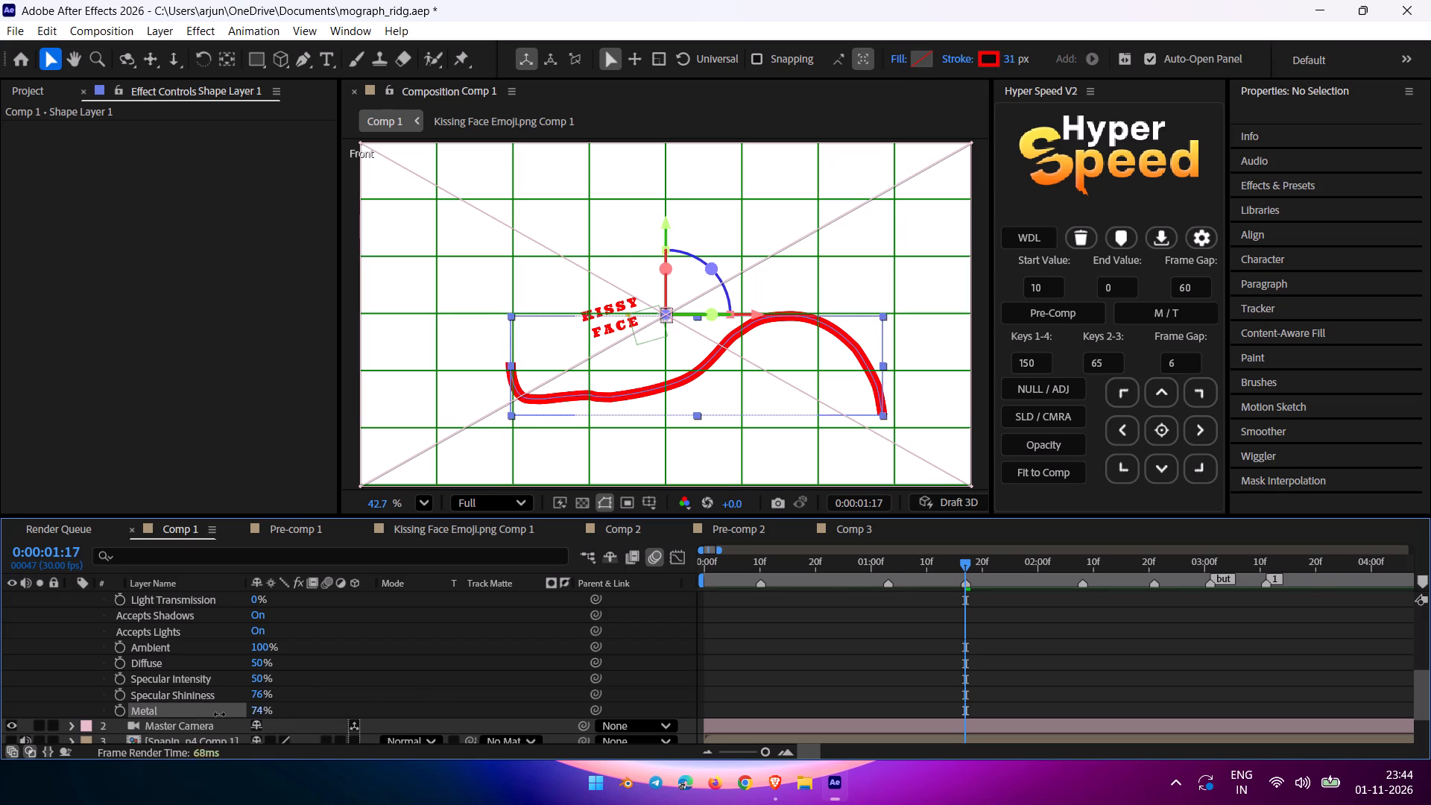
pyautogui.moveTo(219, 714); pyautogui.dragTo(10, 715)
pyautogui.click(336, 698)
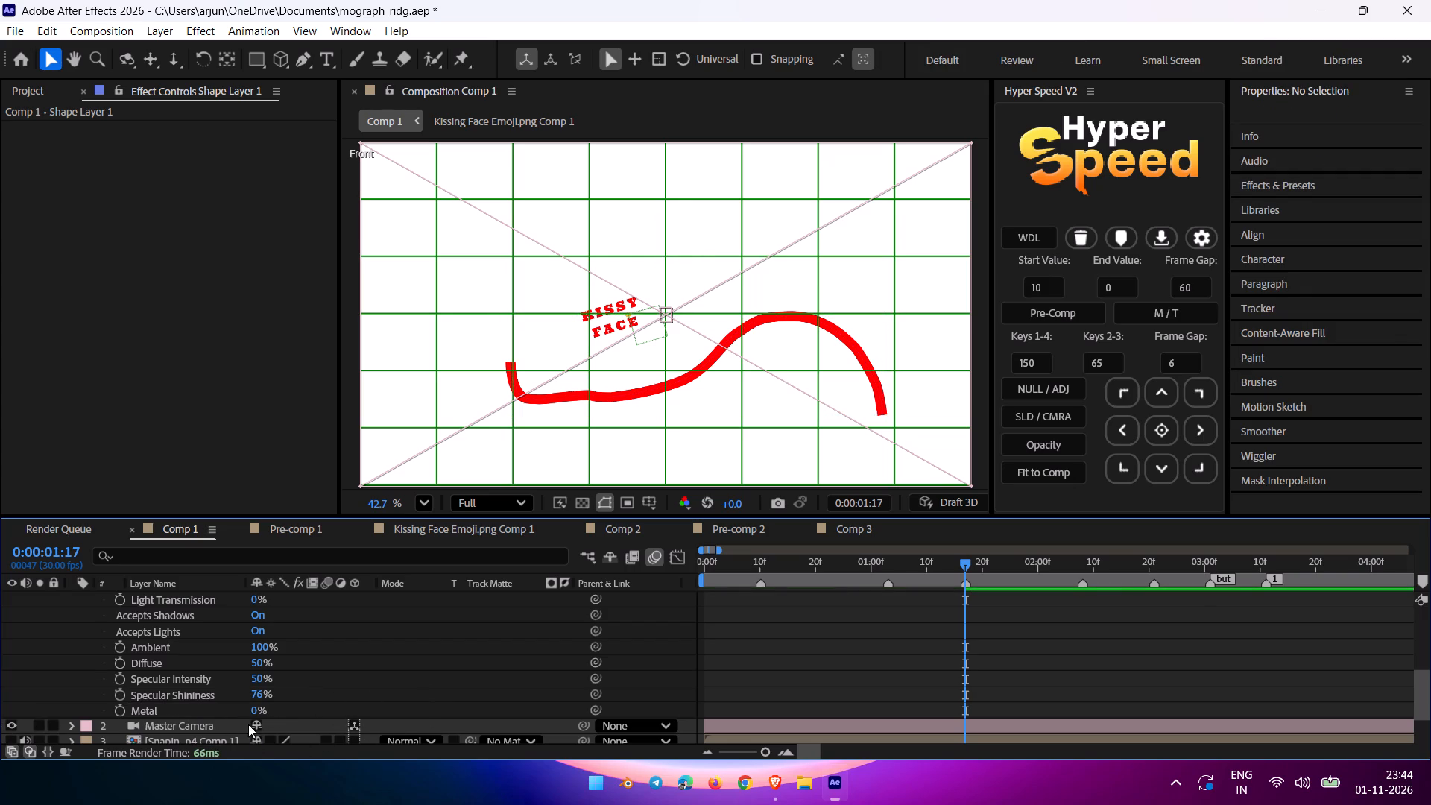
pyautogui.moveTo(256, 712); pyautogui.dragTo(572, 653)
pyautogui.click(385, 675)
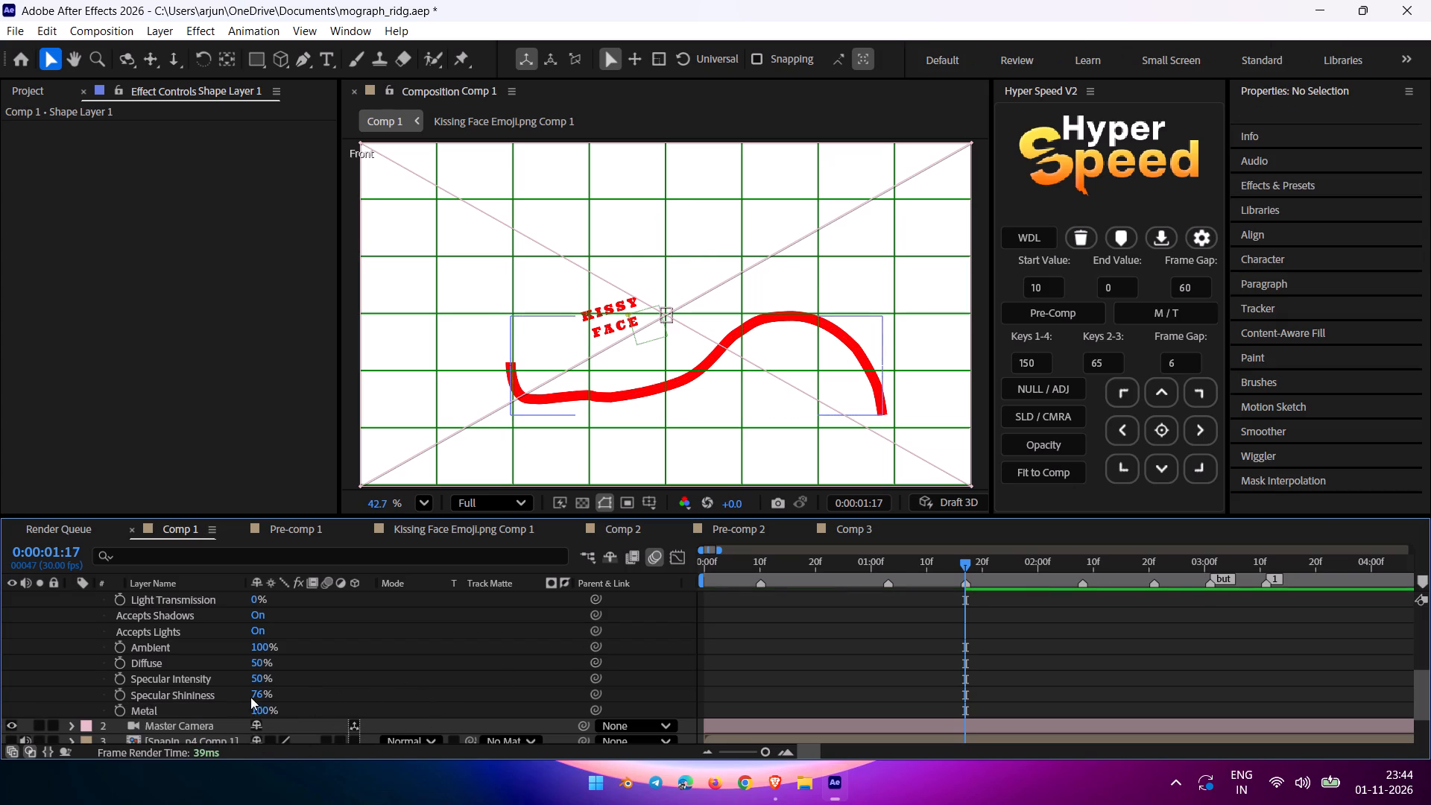
# Set Stroke 1 of Shape Layer 1's Shape 1 to Round Cap for the line cap and Round Join for the line join.
pyautogui.scroll(4, 195, 663)
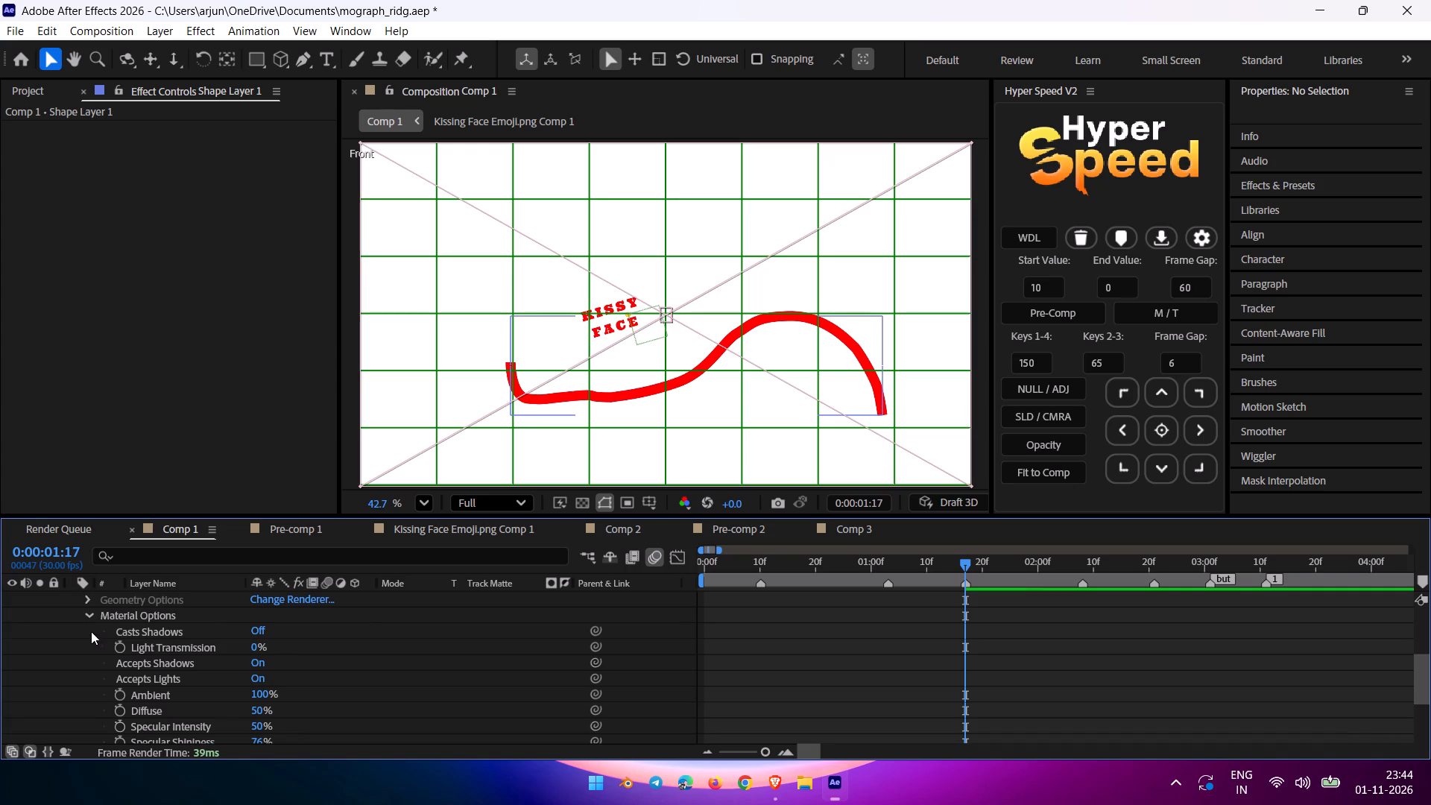
pyautogui.scroll(6, 141, 662)
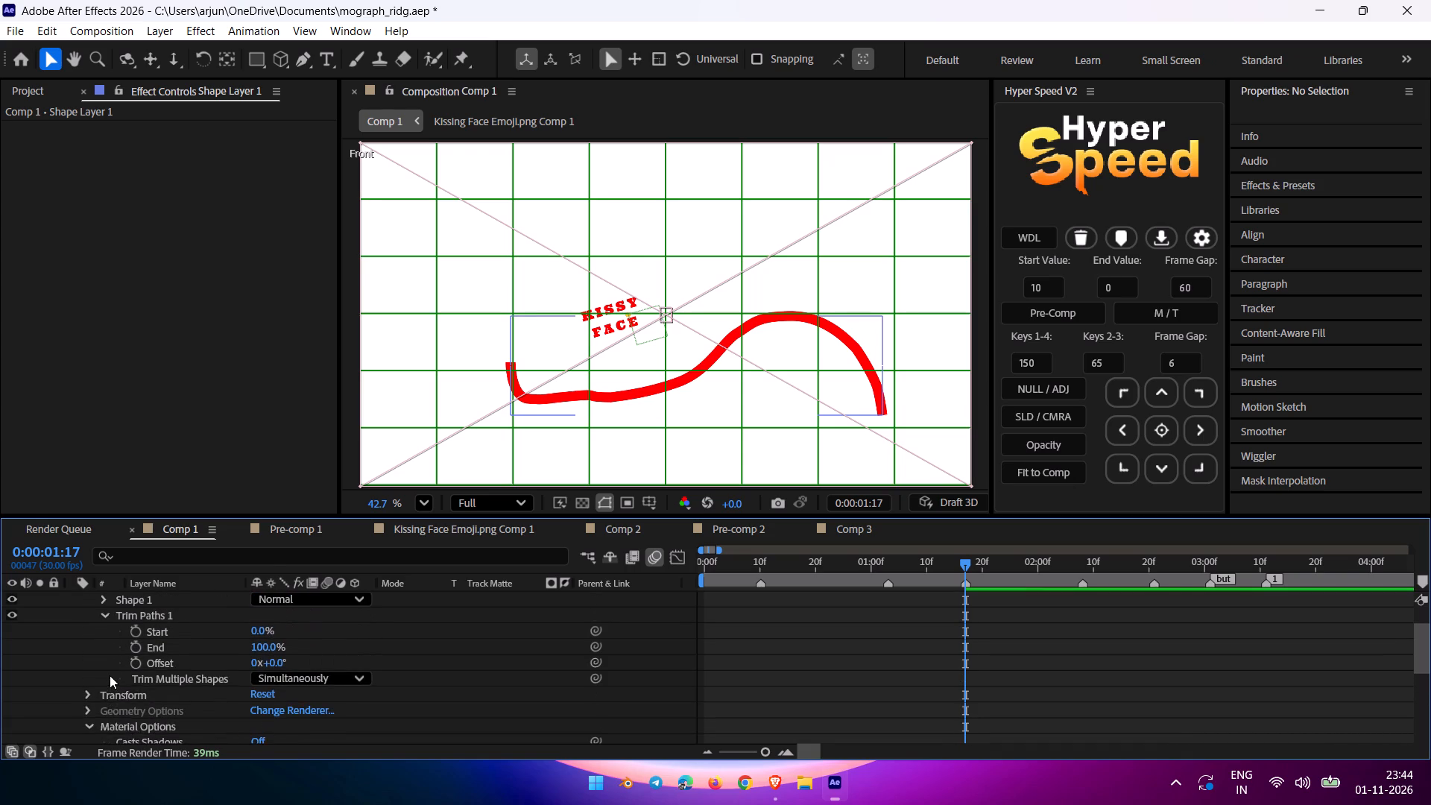
pyautogui.scroll(1, 110, 675)
pyautogui.click(106, 616)
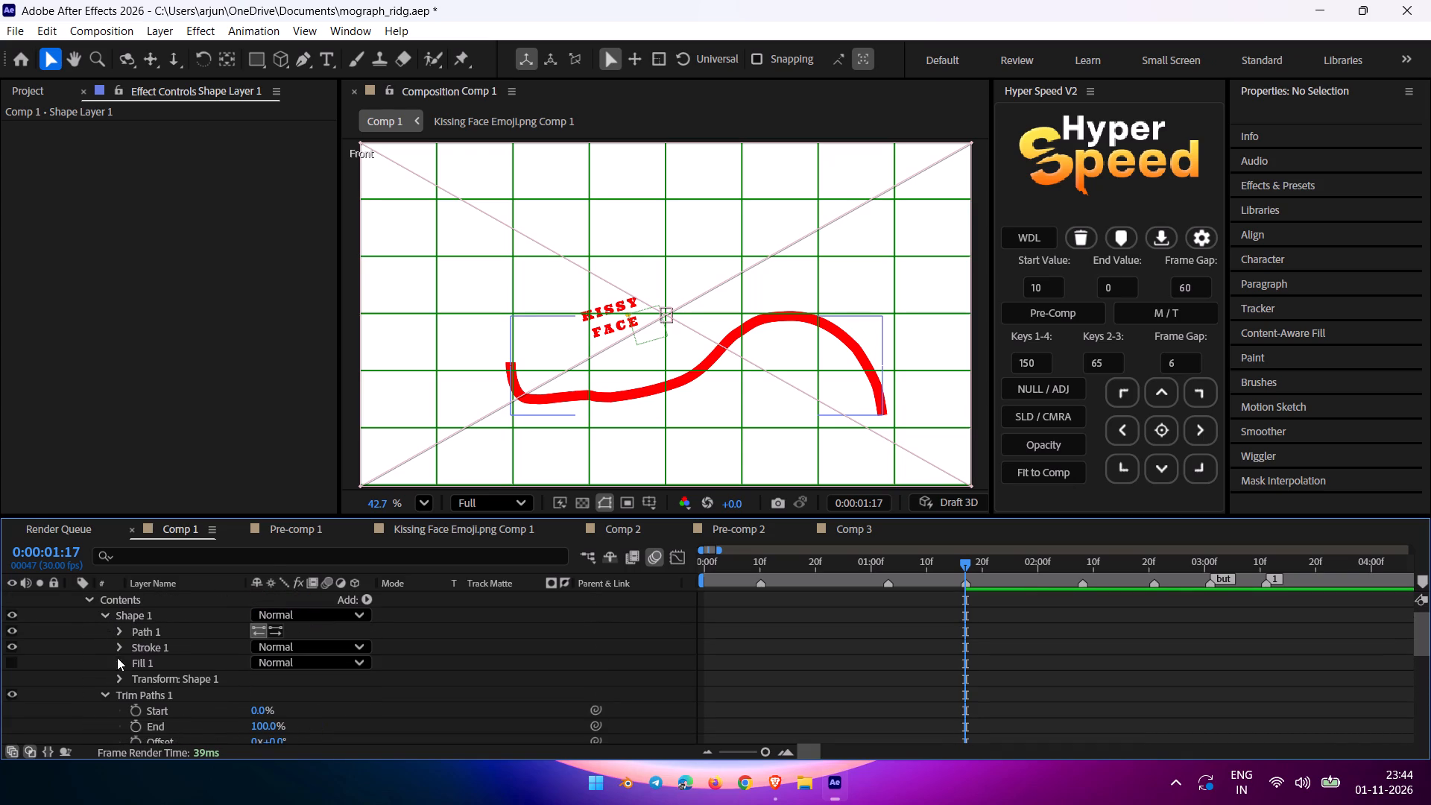
pyautogui.click(116, 644)
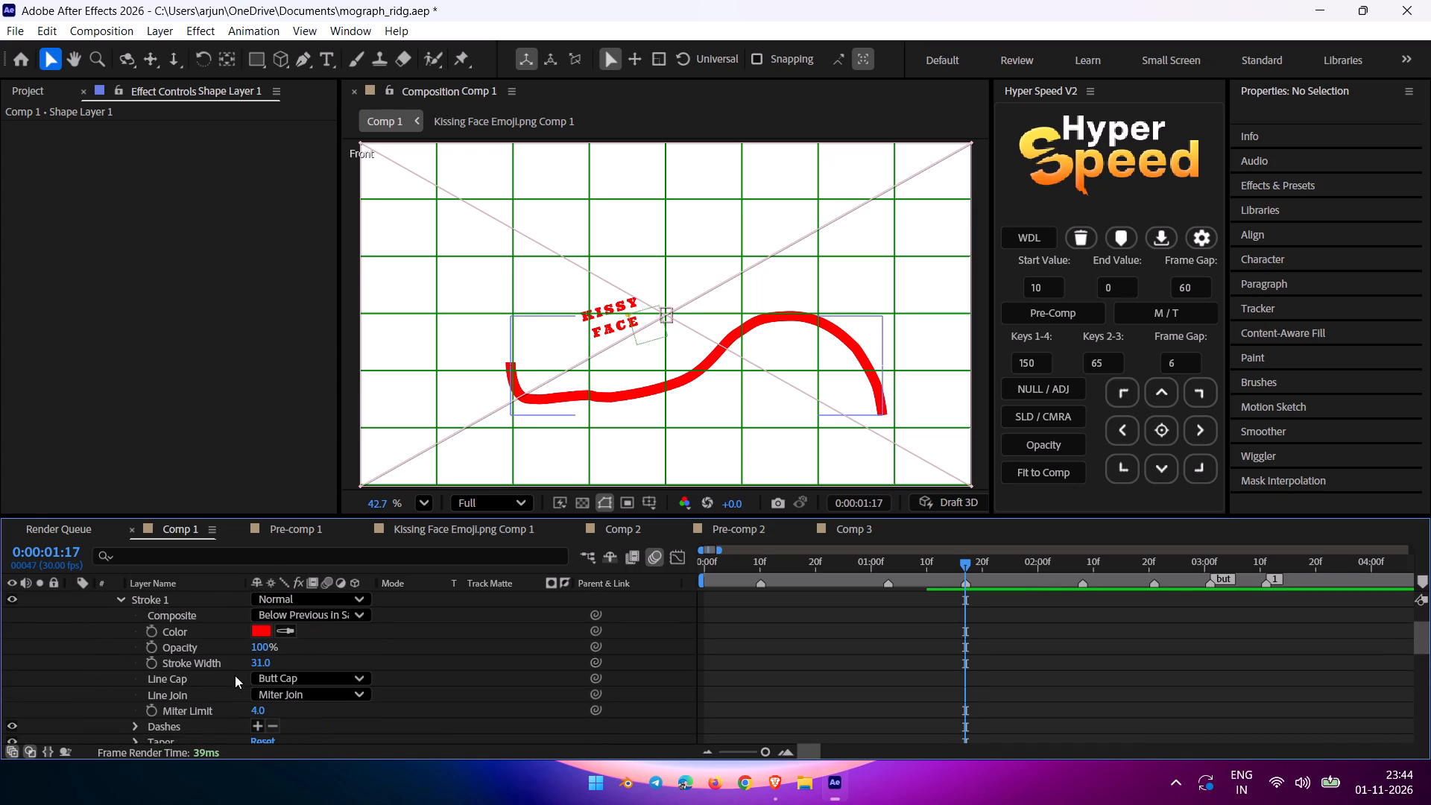
pyautogui.click(277, 685)
pyautogui.click(305, 722)
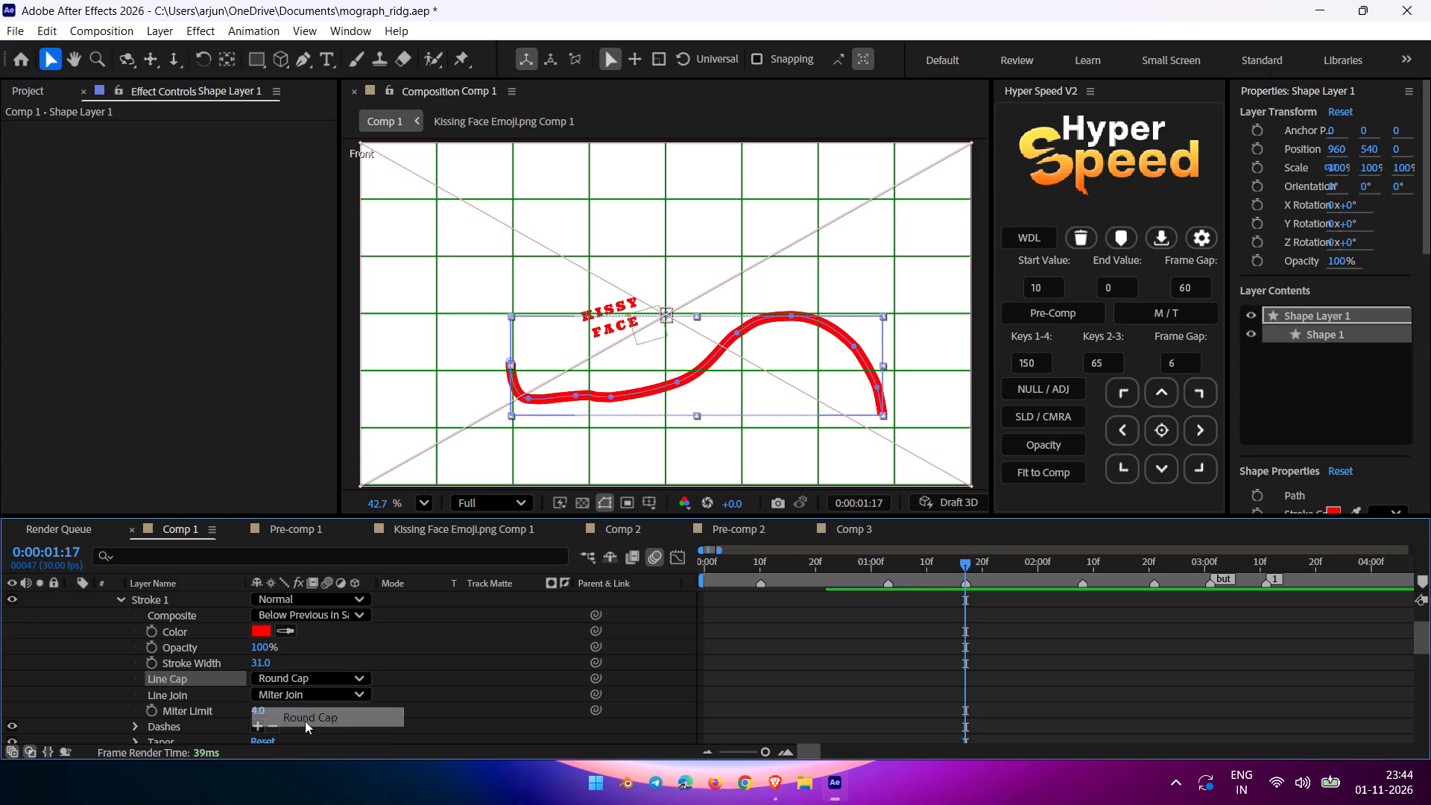
pyautogui.click(262, 697)
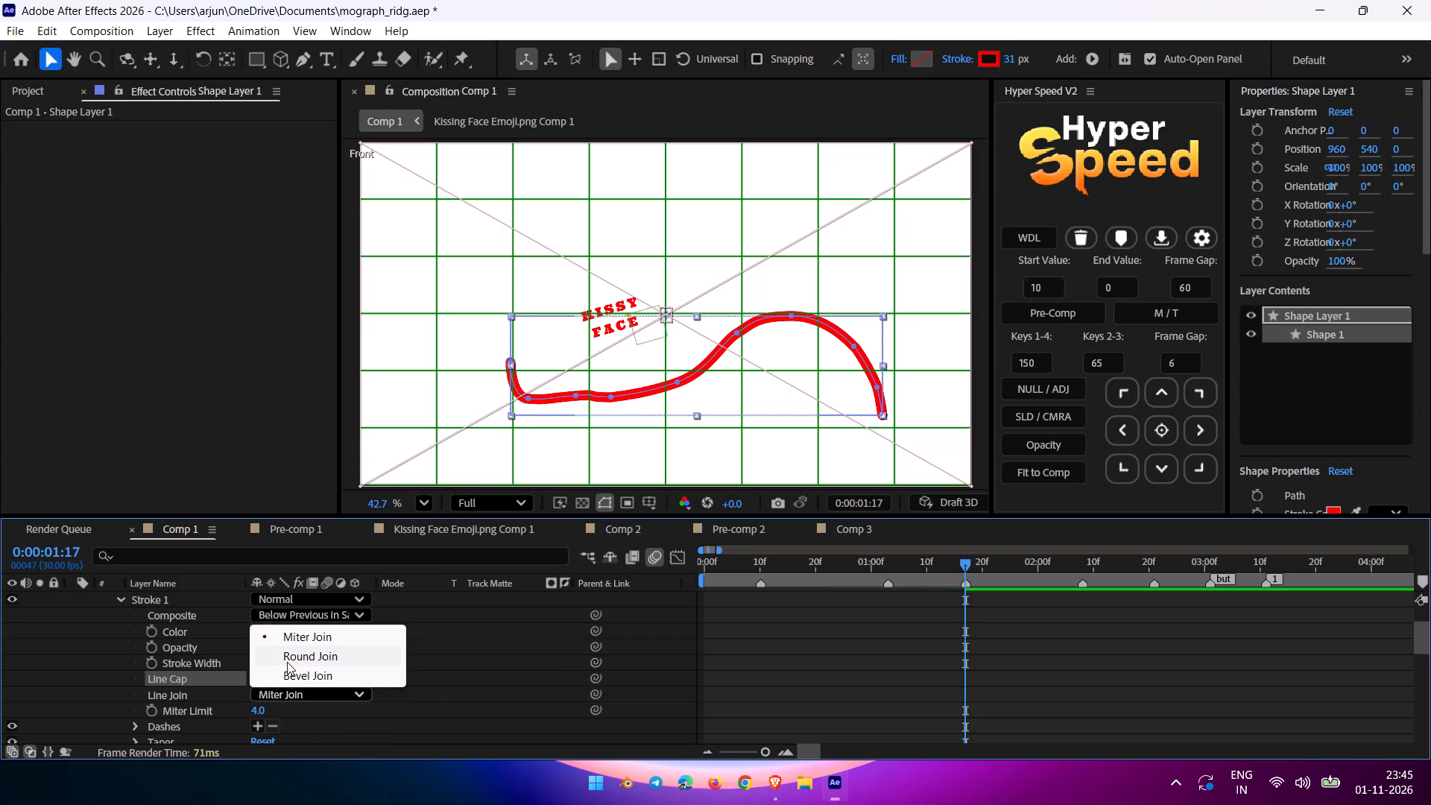
pyautogui.click(287, 662)
pyautogui.click(273, 695)
pyautogui.click(324, 724)
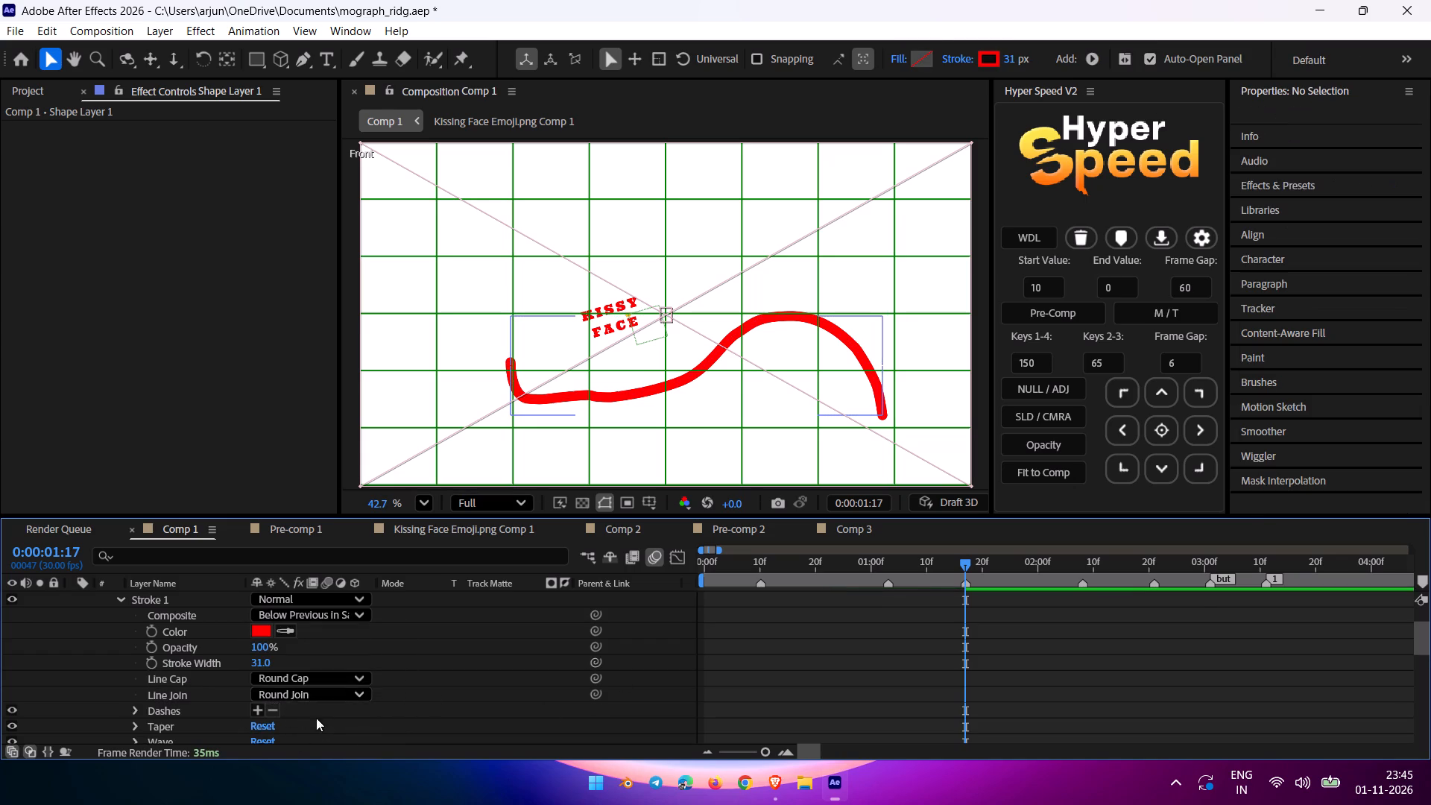
pyautogui.click(289, 681)
pyautogui.click(439, 698)
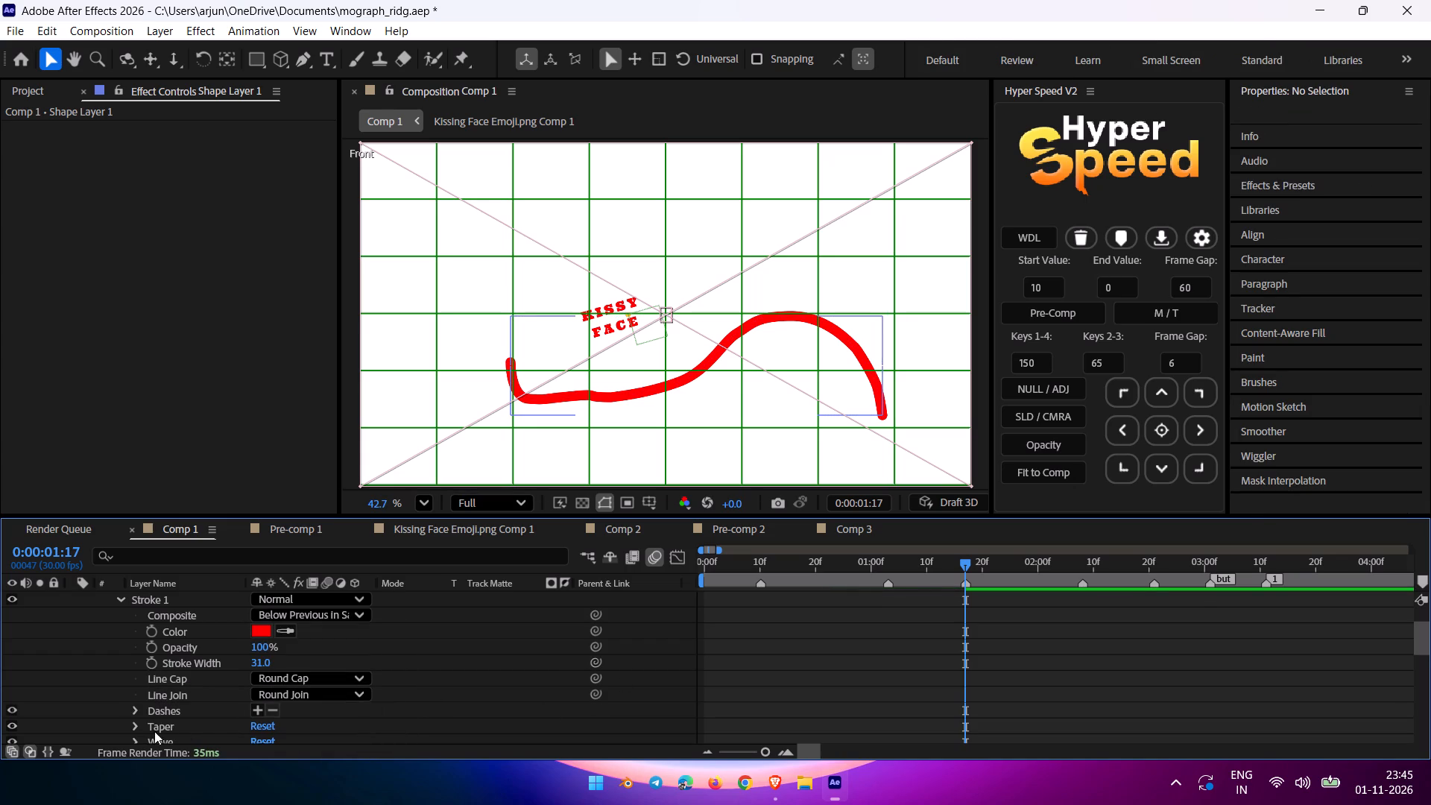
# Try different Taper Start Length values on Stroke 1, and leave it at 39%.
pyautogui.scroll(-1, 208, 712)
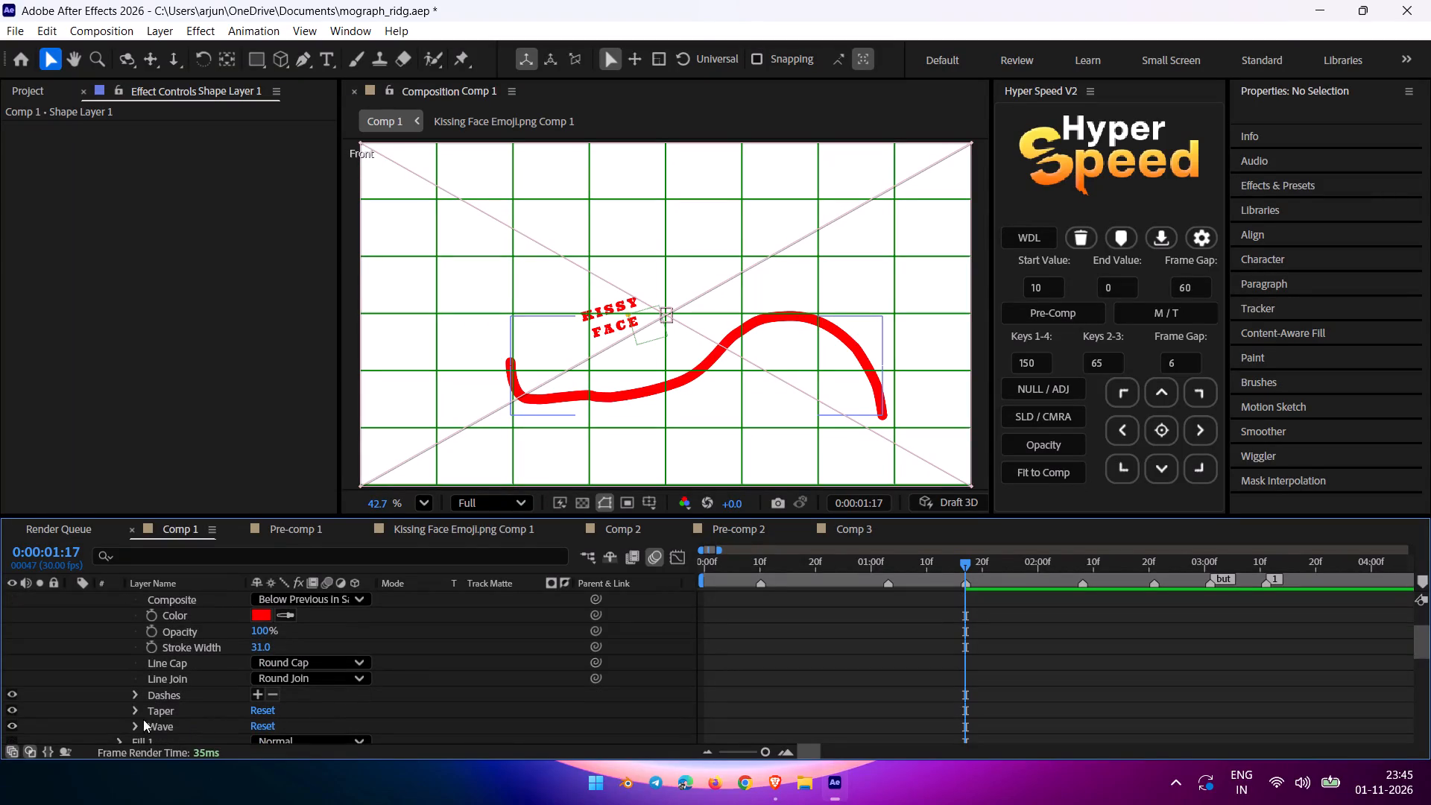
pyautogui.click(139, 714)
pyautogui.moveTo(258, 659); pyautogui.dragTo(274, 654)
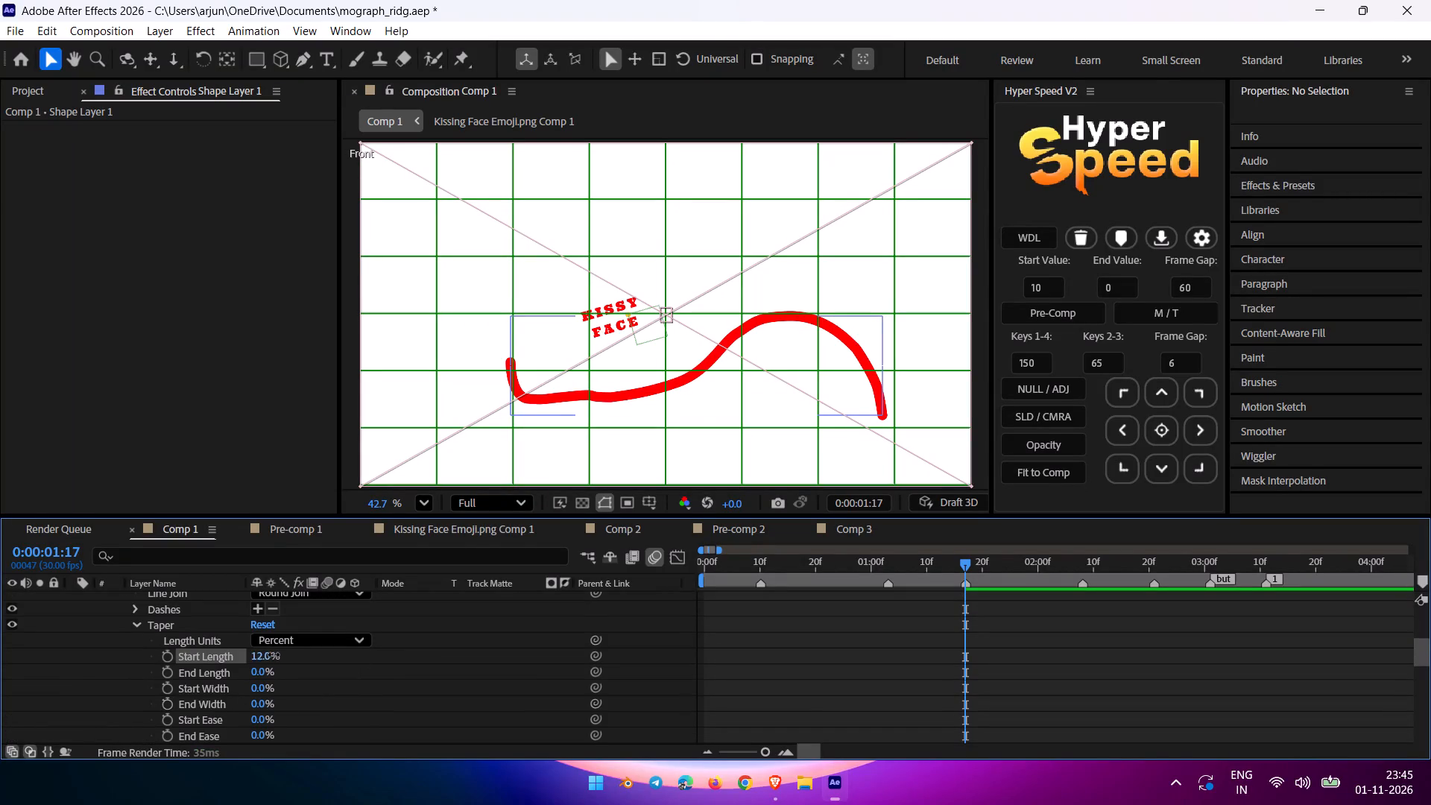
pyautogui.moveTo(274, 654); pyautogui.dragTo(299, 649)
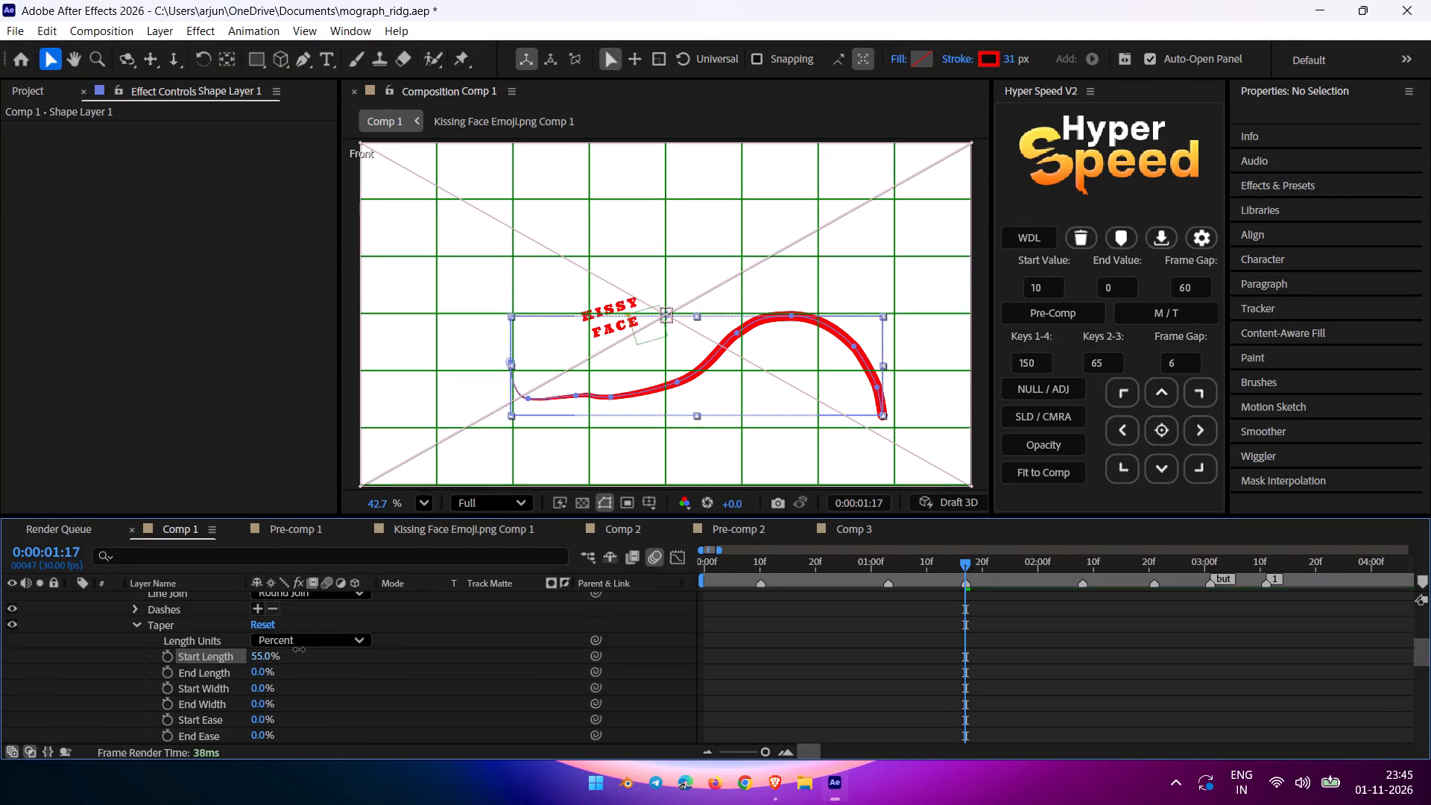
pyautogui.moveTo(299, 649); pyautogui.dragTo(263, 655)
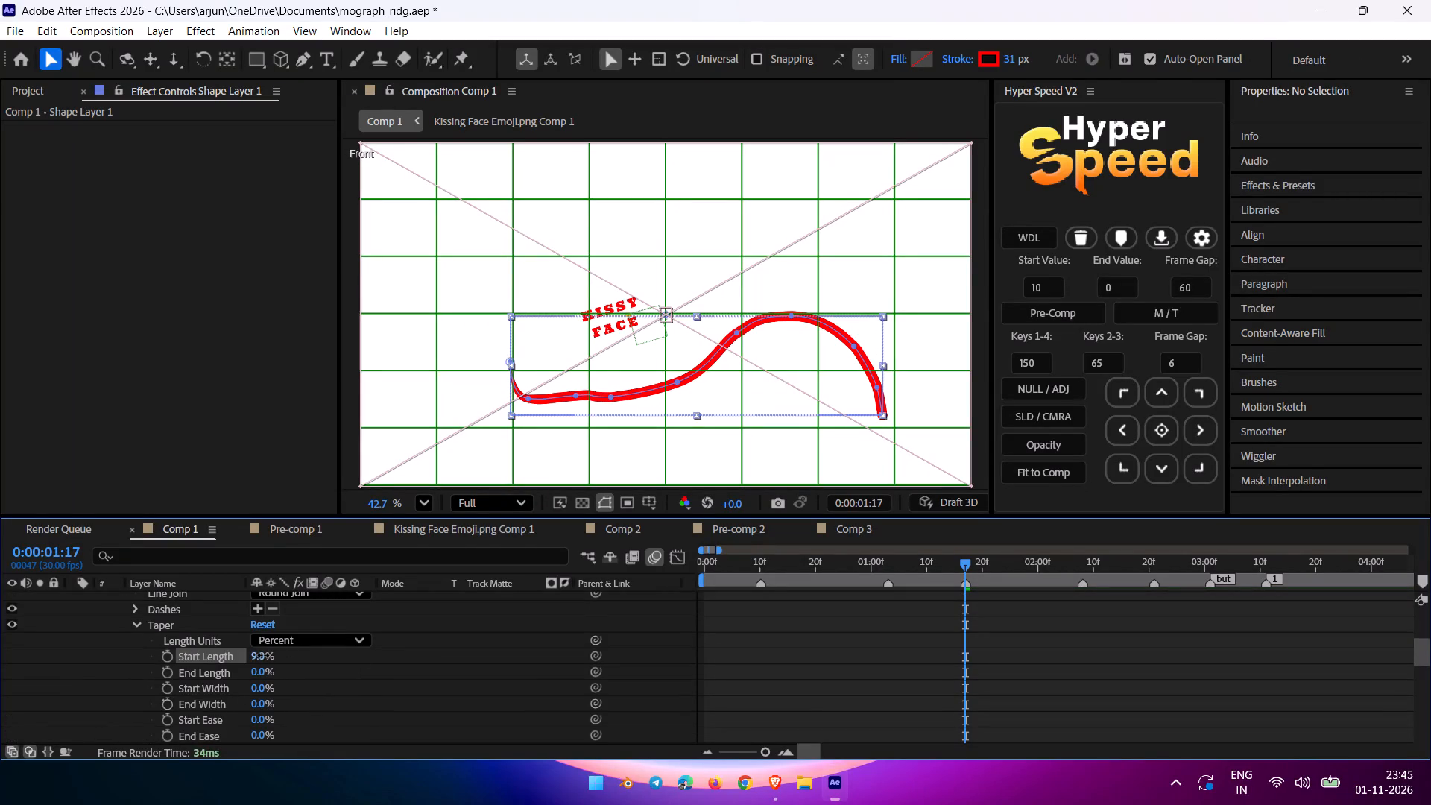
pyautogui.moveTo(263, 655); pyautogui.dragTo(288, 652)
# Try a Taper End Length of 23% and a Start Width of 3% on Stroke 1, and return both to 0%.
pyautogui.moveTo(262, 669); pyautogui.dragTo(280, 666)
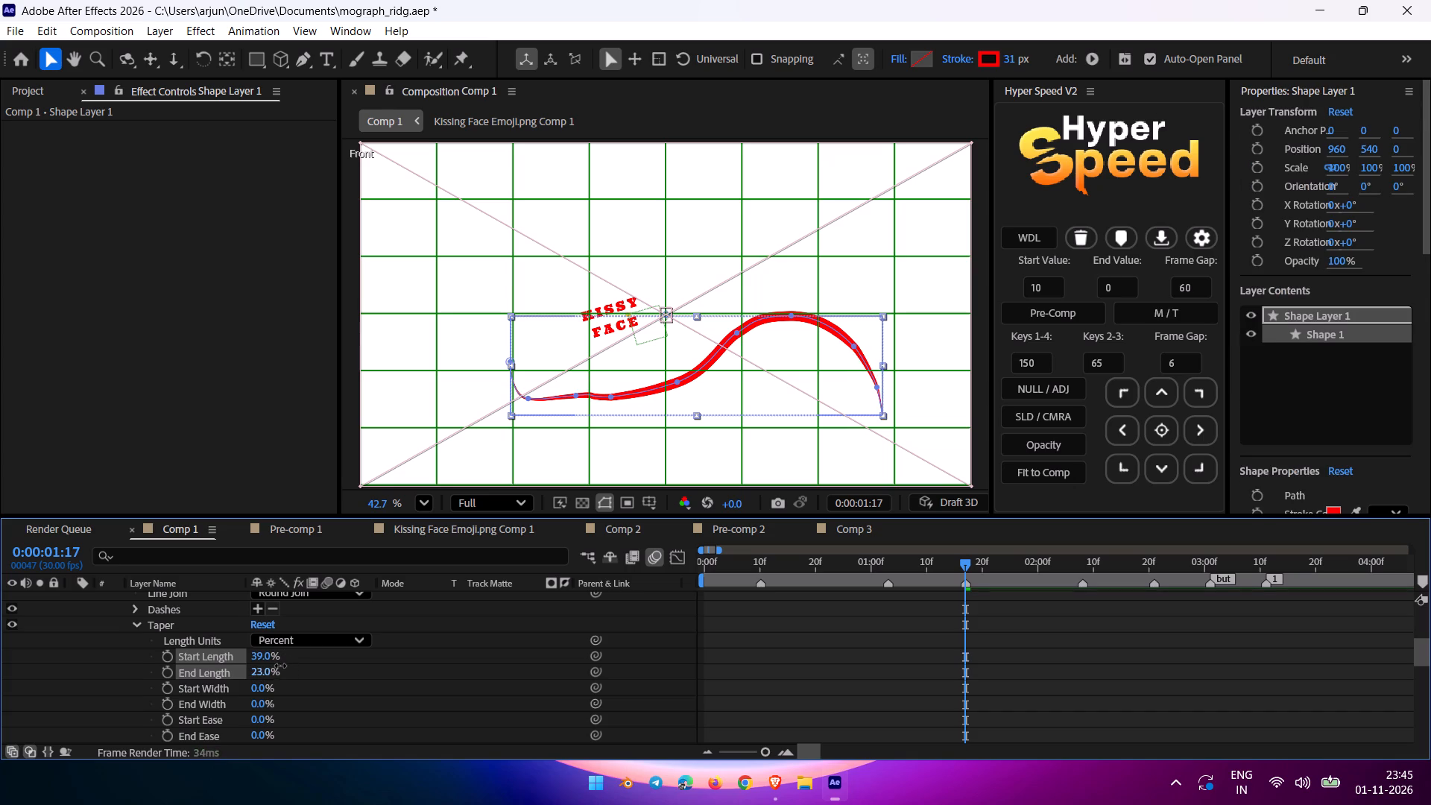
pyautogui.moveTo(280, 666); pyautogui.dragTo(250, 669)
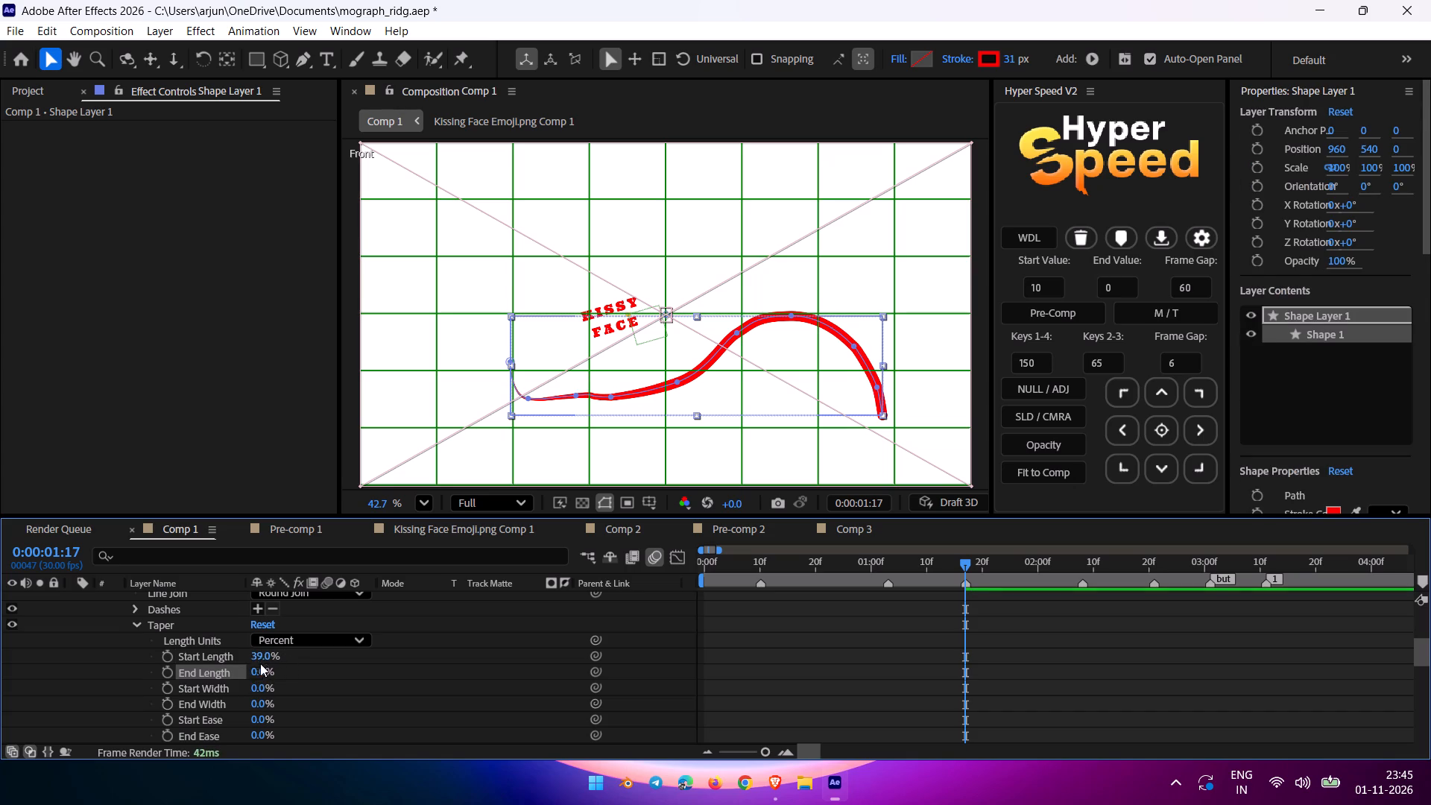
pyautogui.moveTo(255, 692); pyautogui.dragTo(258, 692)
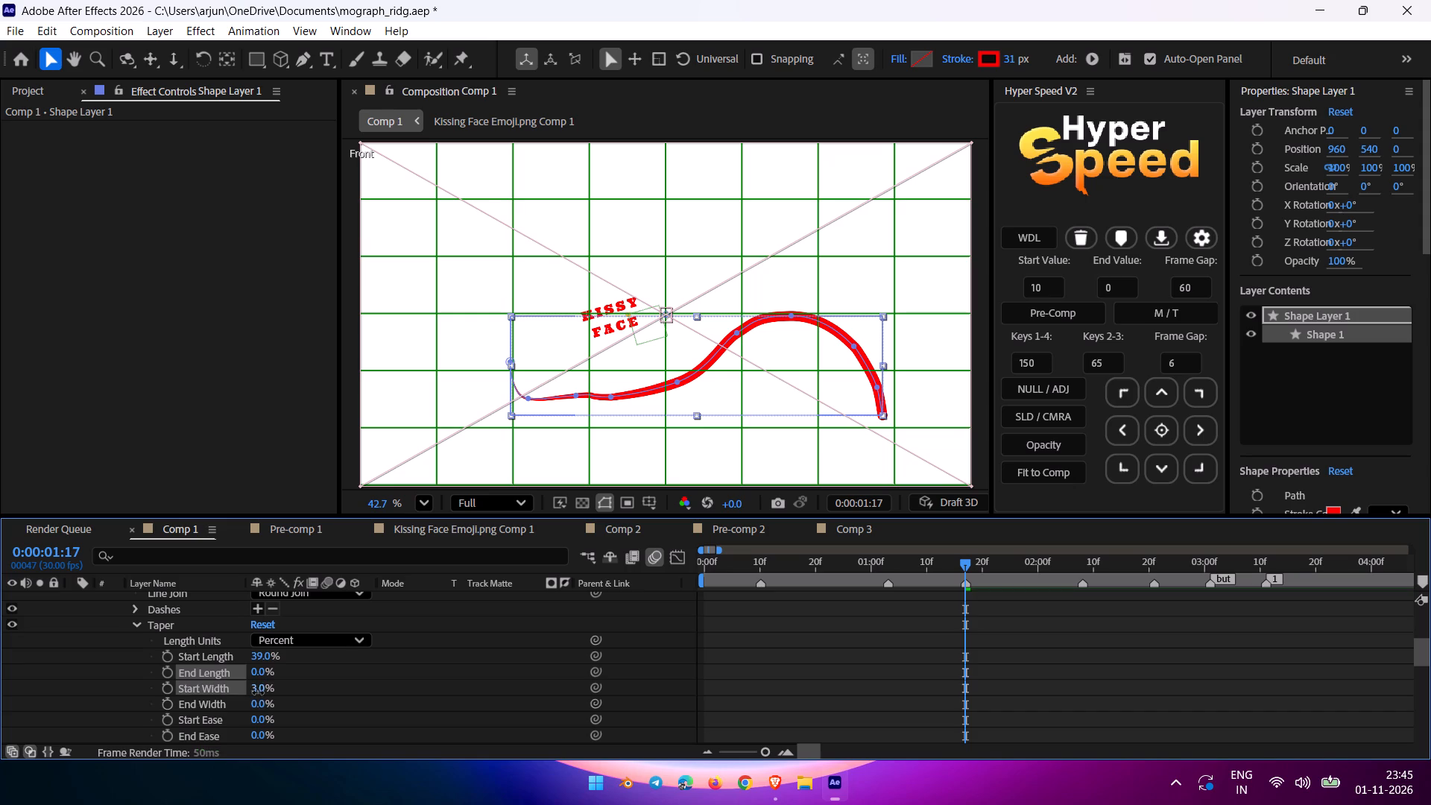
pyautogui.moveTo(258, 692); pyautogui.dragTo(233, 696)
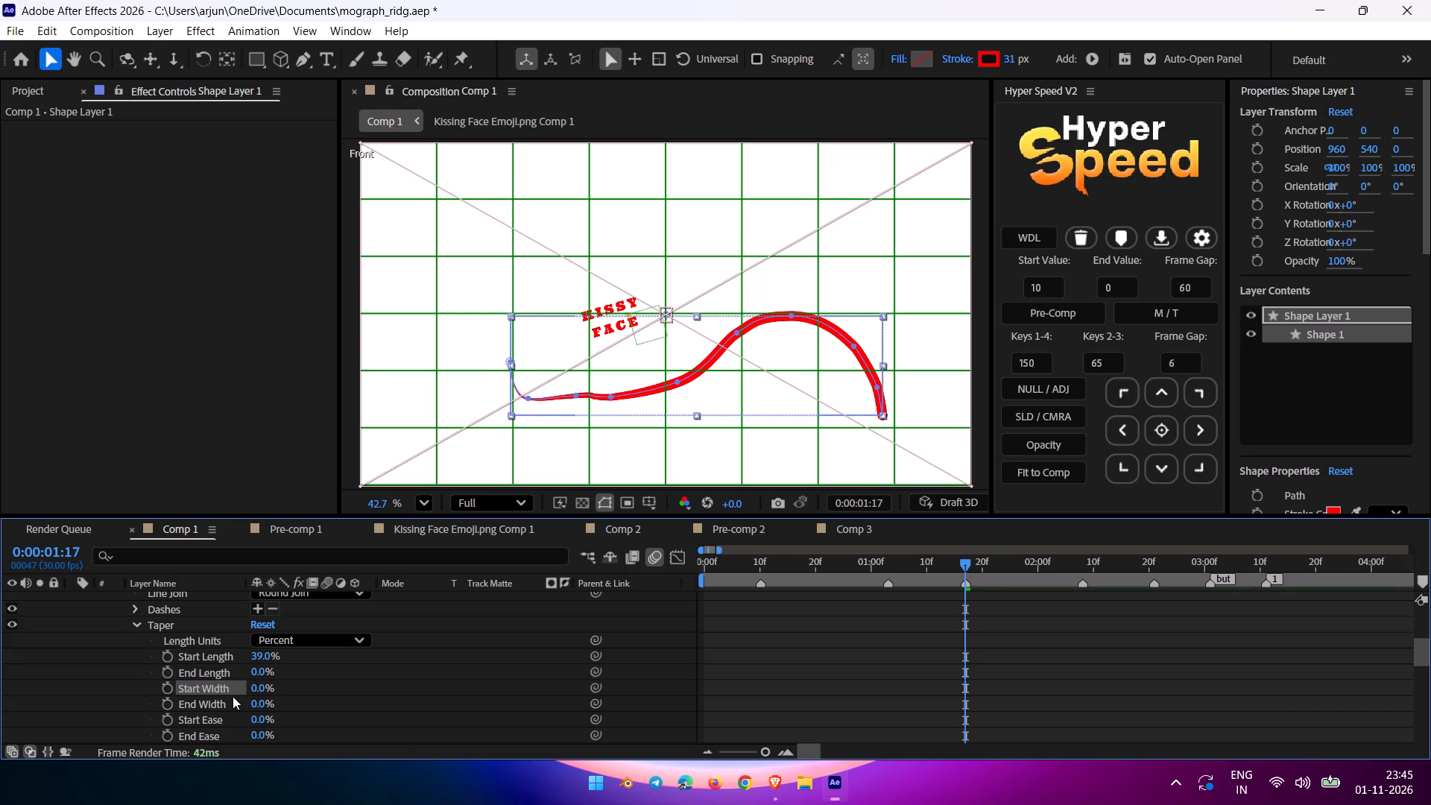
# Set Stroke 1's Taper End Width to 100% and its Start Ease to 21%.
pyautogui.moveTo(256, 704); pyautogui.dragTo(331, 689)
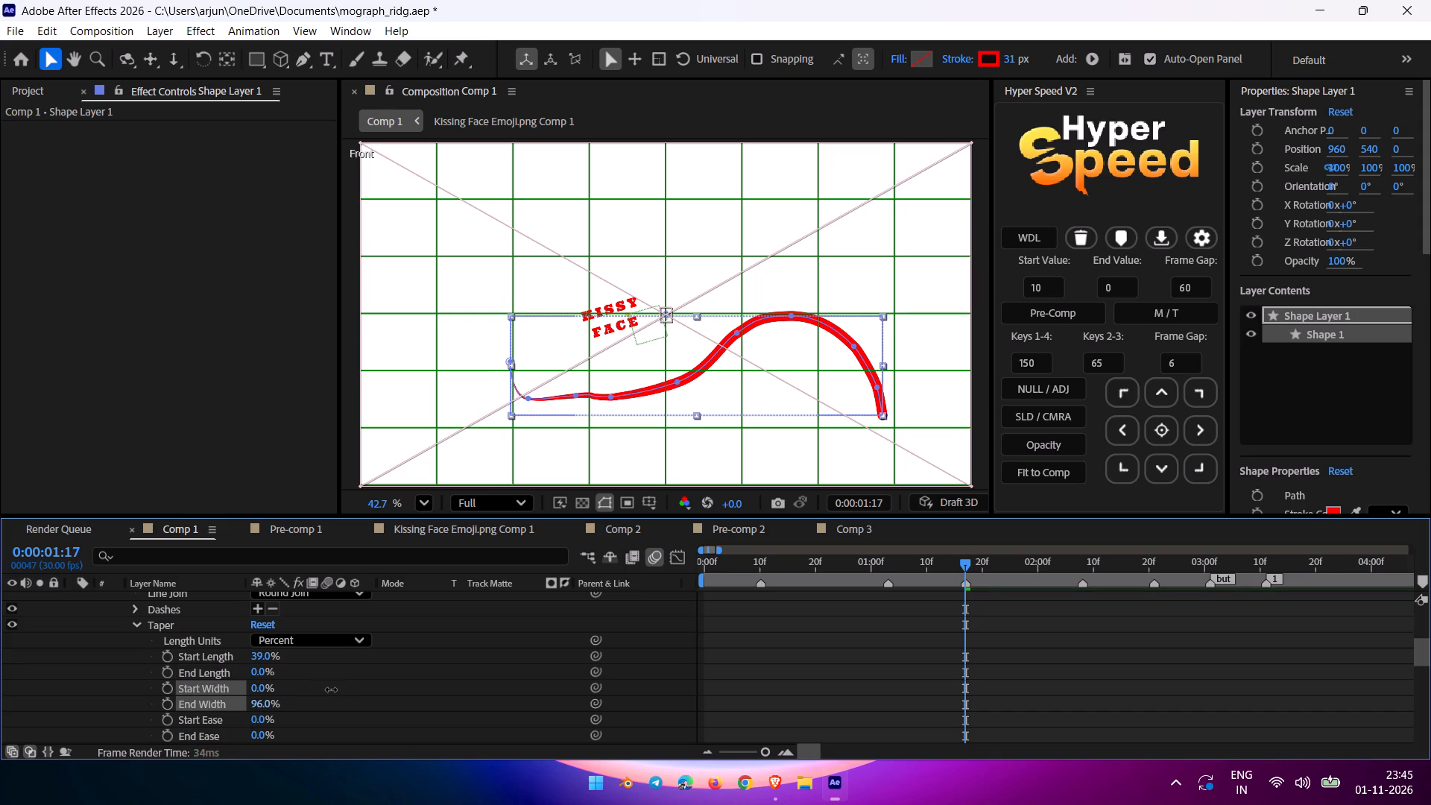
pyautogui.moveTo(331, 689); pyautogui.dragTo(345, 686)
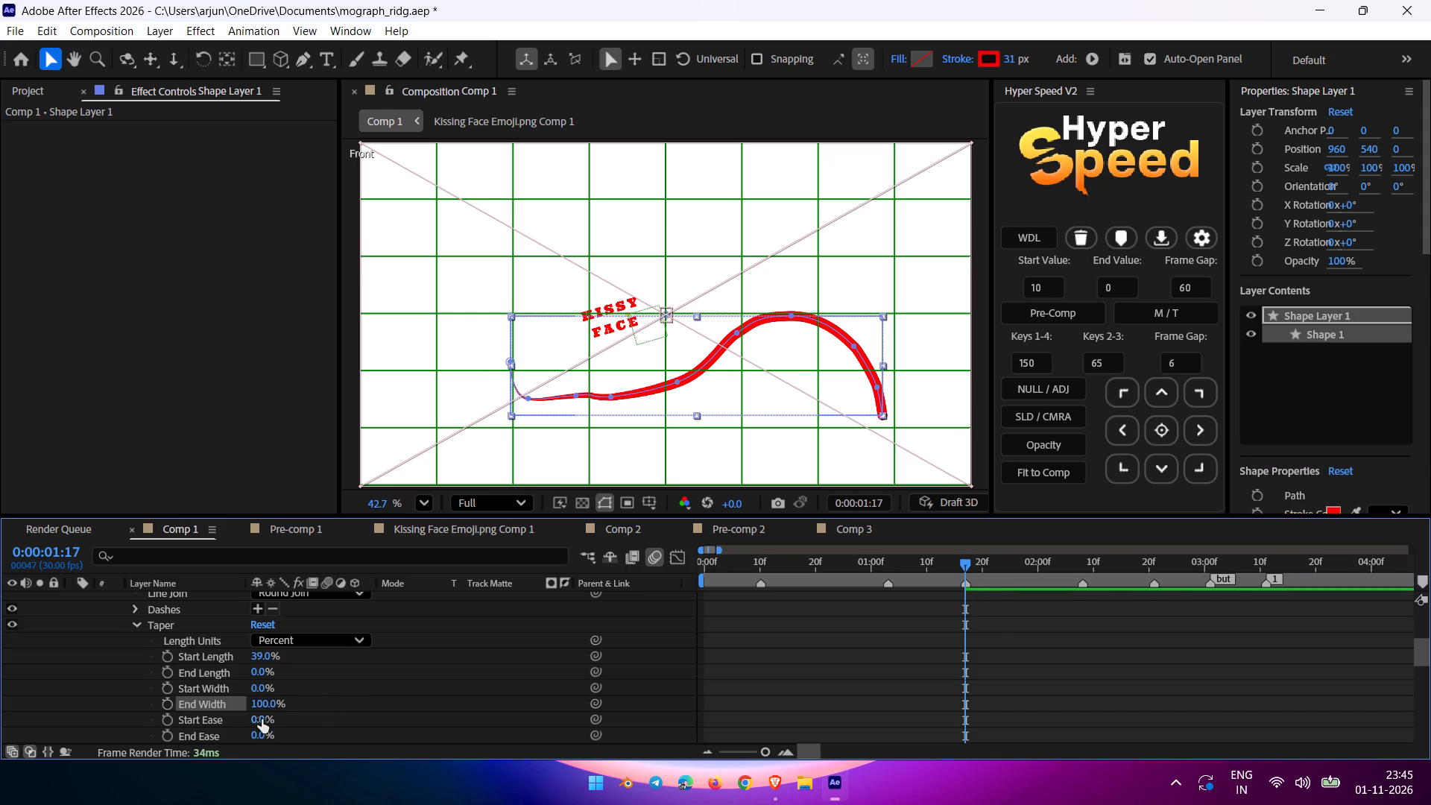
pyautogui.moveTo(262, 719); pyautogui.dragTo(275, 713)
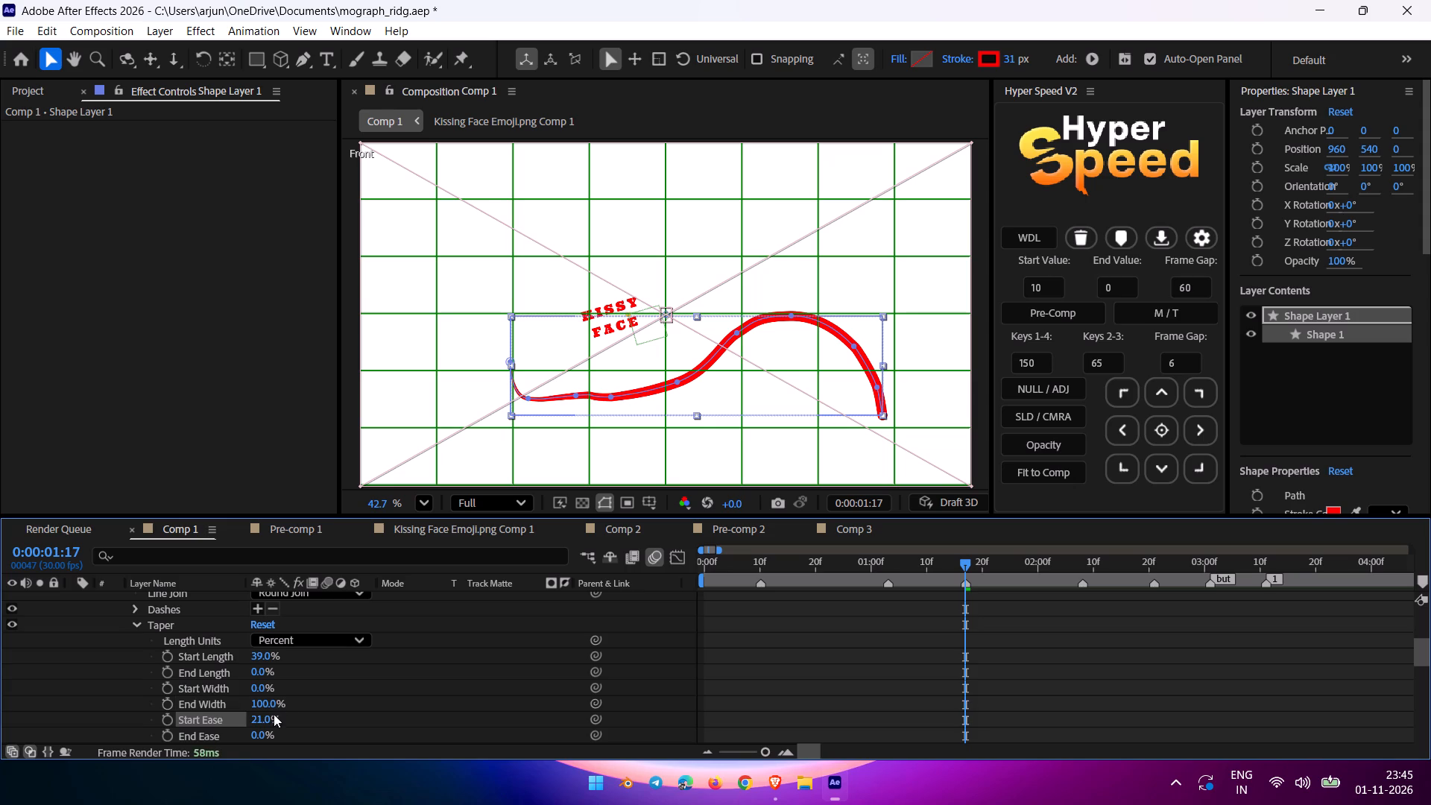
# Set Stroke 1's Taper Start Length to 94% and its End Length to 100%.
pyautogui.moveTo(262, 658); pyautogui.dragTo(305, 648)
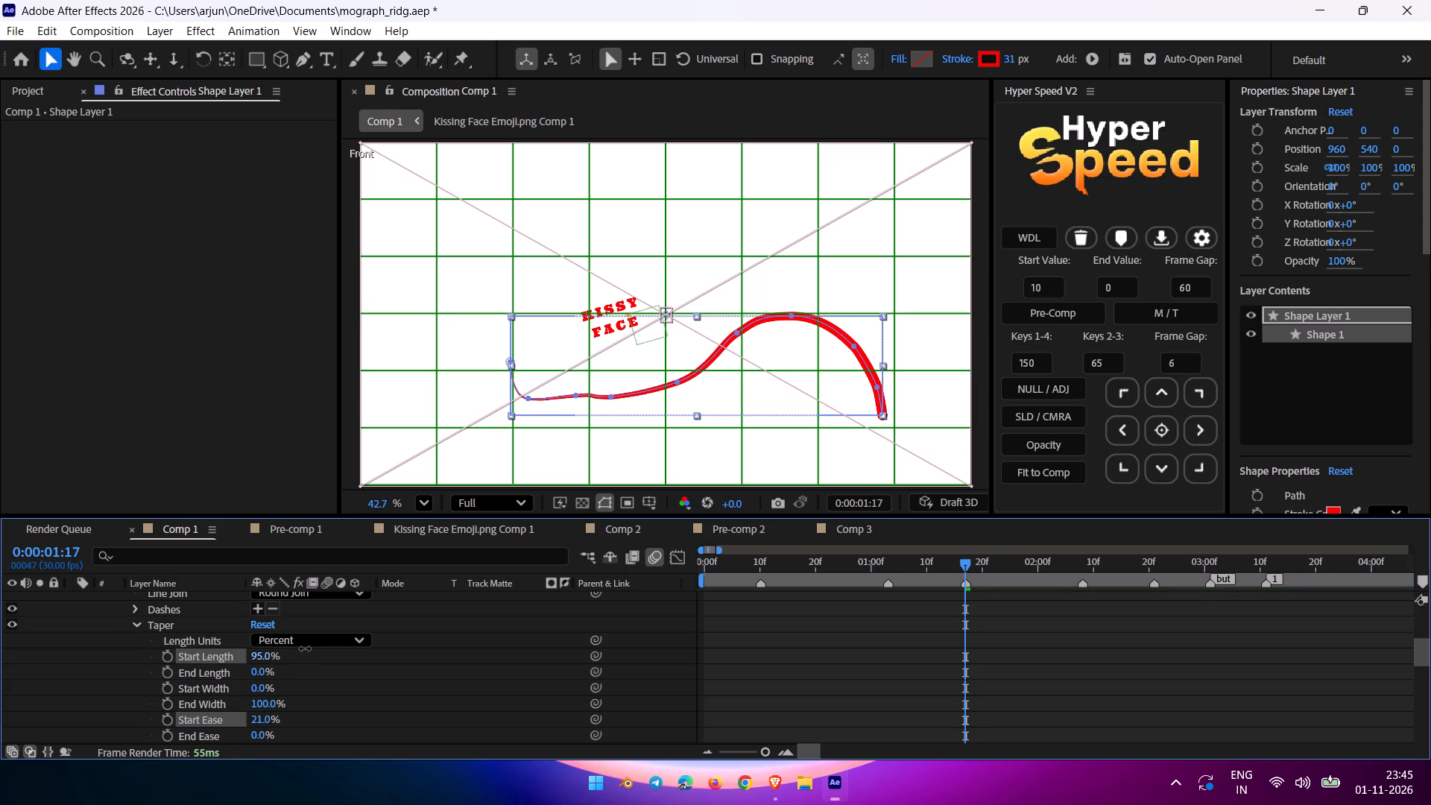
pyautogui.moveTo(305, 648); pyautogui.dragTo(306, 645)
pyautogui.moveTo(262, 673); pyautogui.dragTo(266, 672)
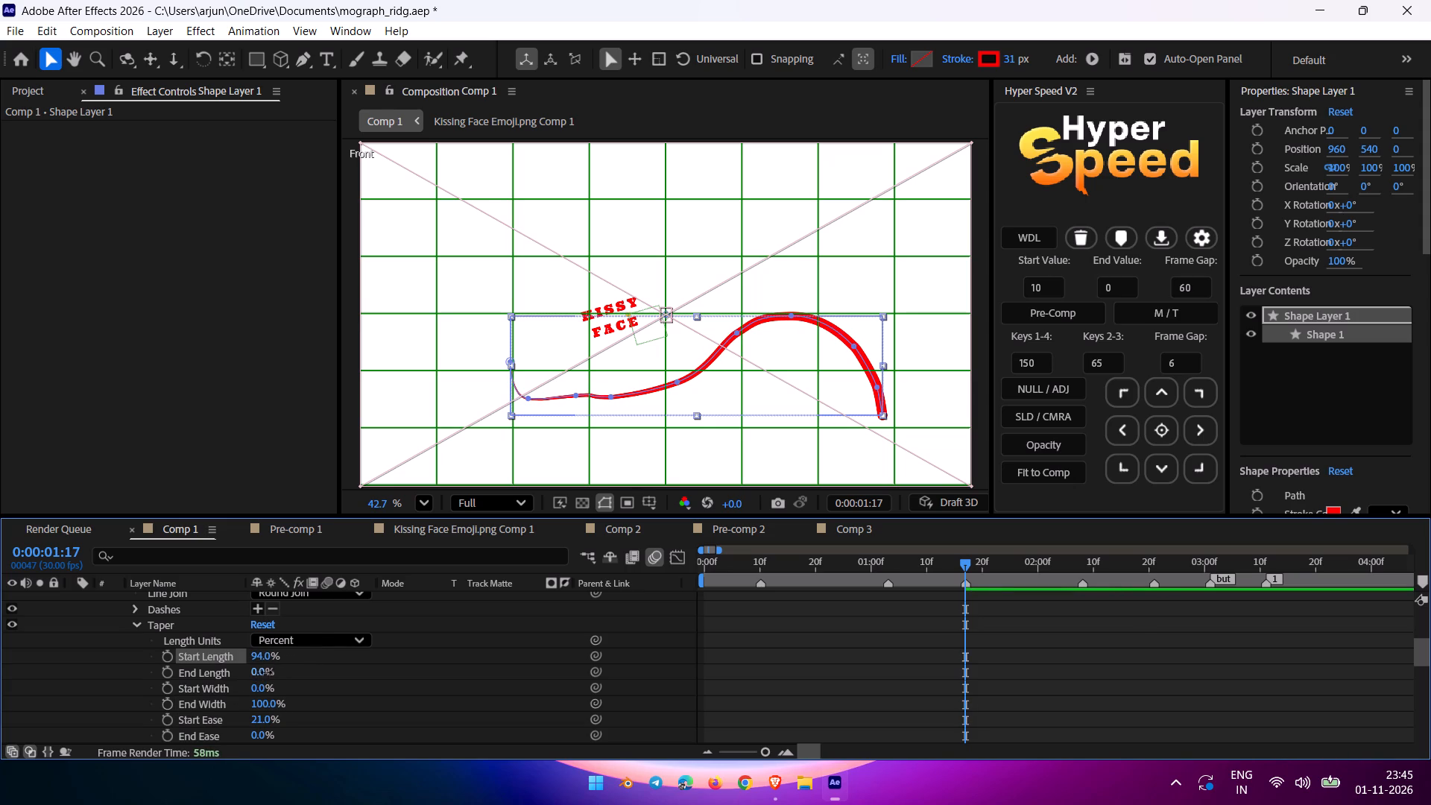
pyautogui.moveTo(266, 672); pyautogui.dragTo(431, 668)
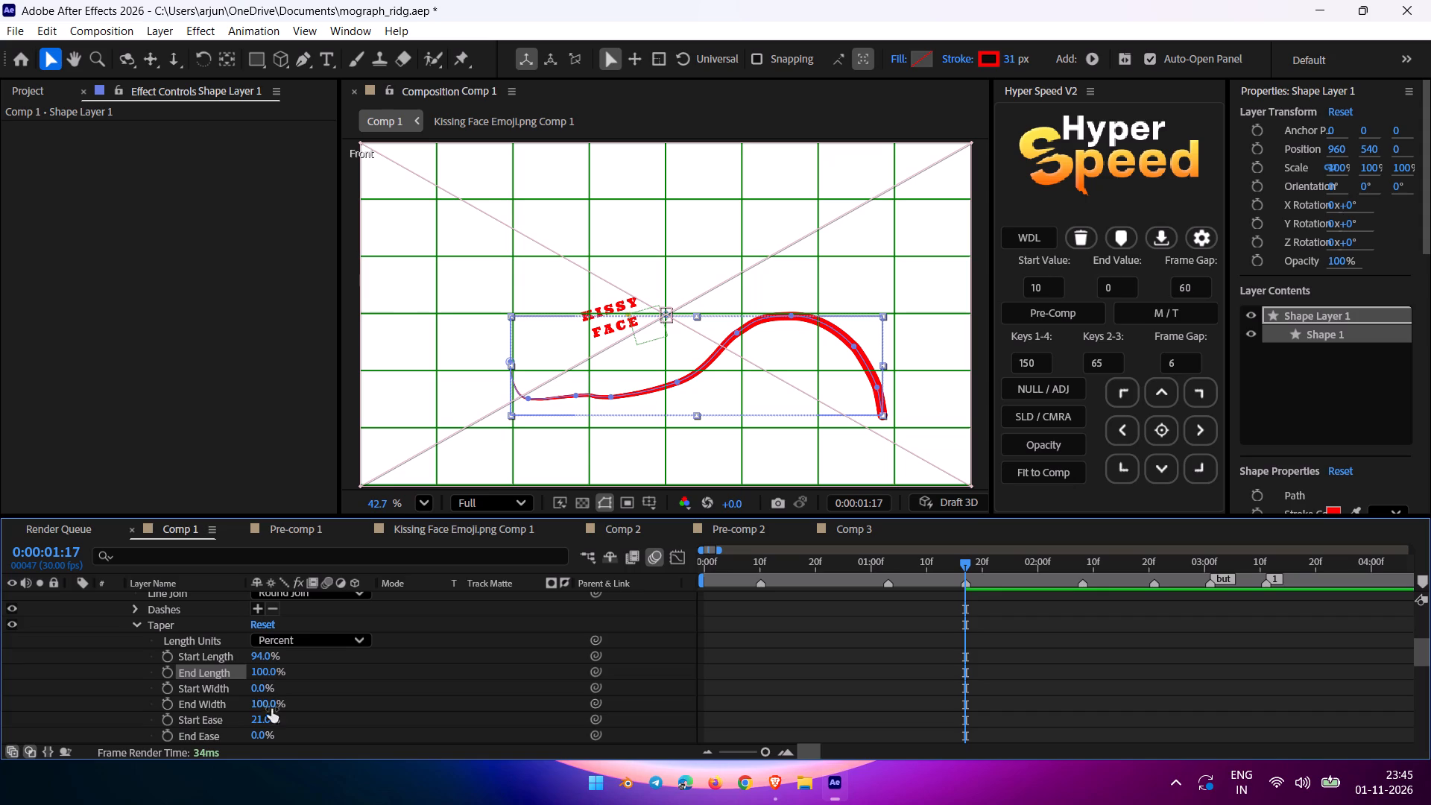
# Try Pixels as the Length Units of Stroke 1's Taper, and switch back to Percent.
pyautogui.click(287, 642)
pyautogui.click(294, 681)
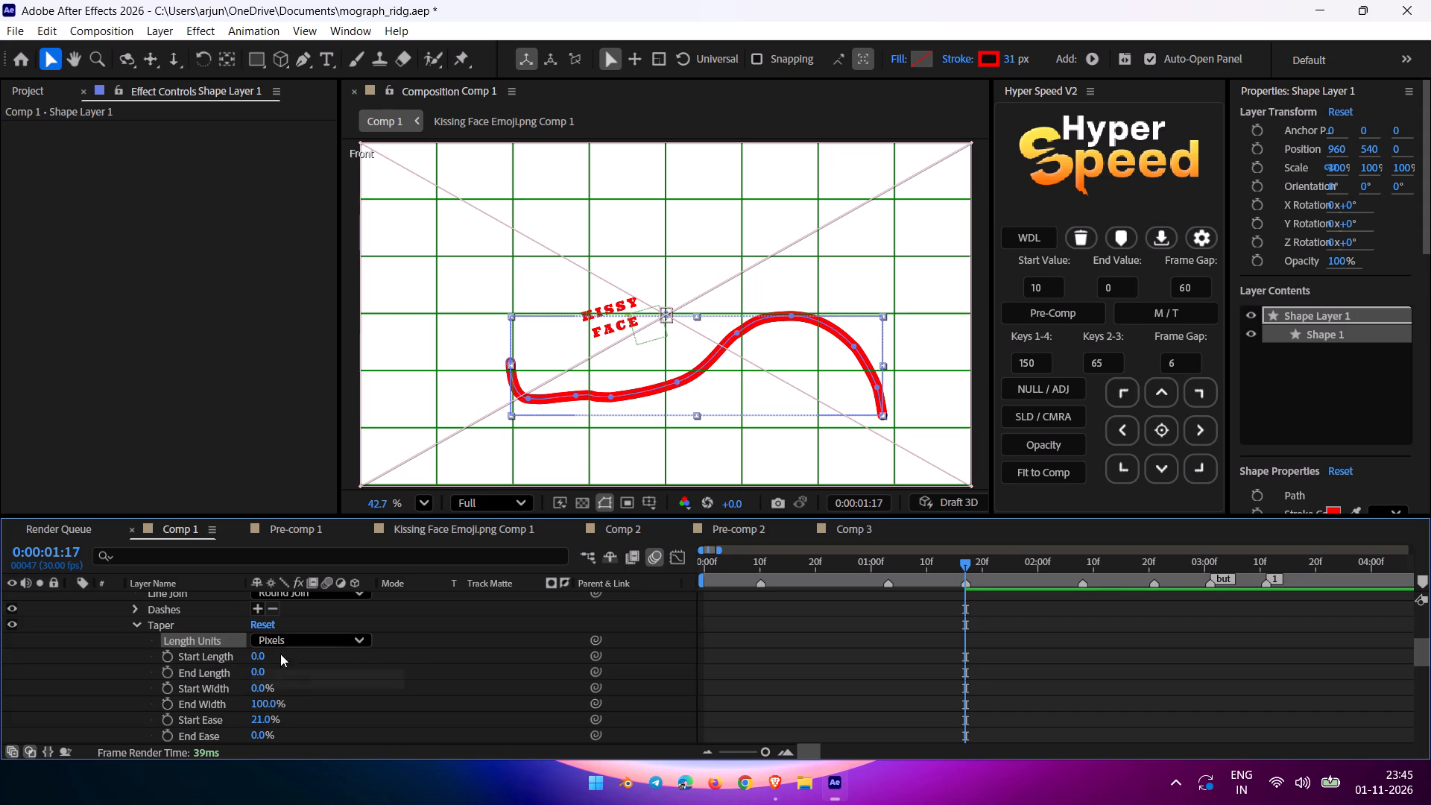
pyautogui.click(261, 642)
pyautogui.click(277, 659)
# Set Stroke 1's Taper Start Length to 100%.
pyautogui.moveTo(256, 657); pyautogui.dragTo(227, 662)
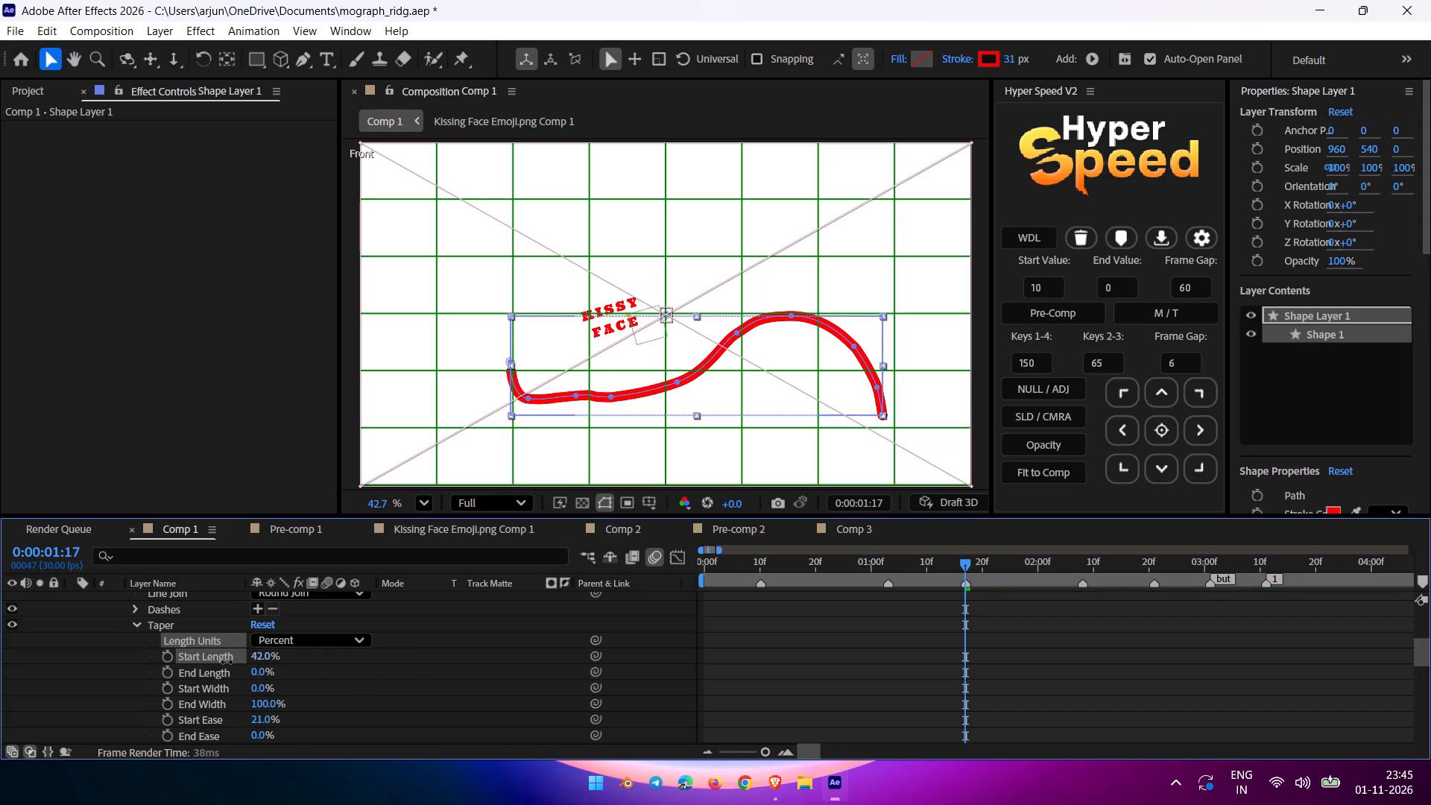
pyautogui.moveTo(227, 662); pyautogui.dragTo(374, 631)
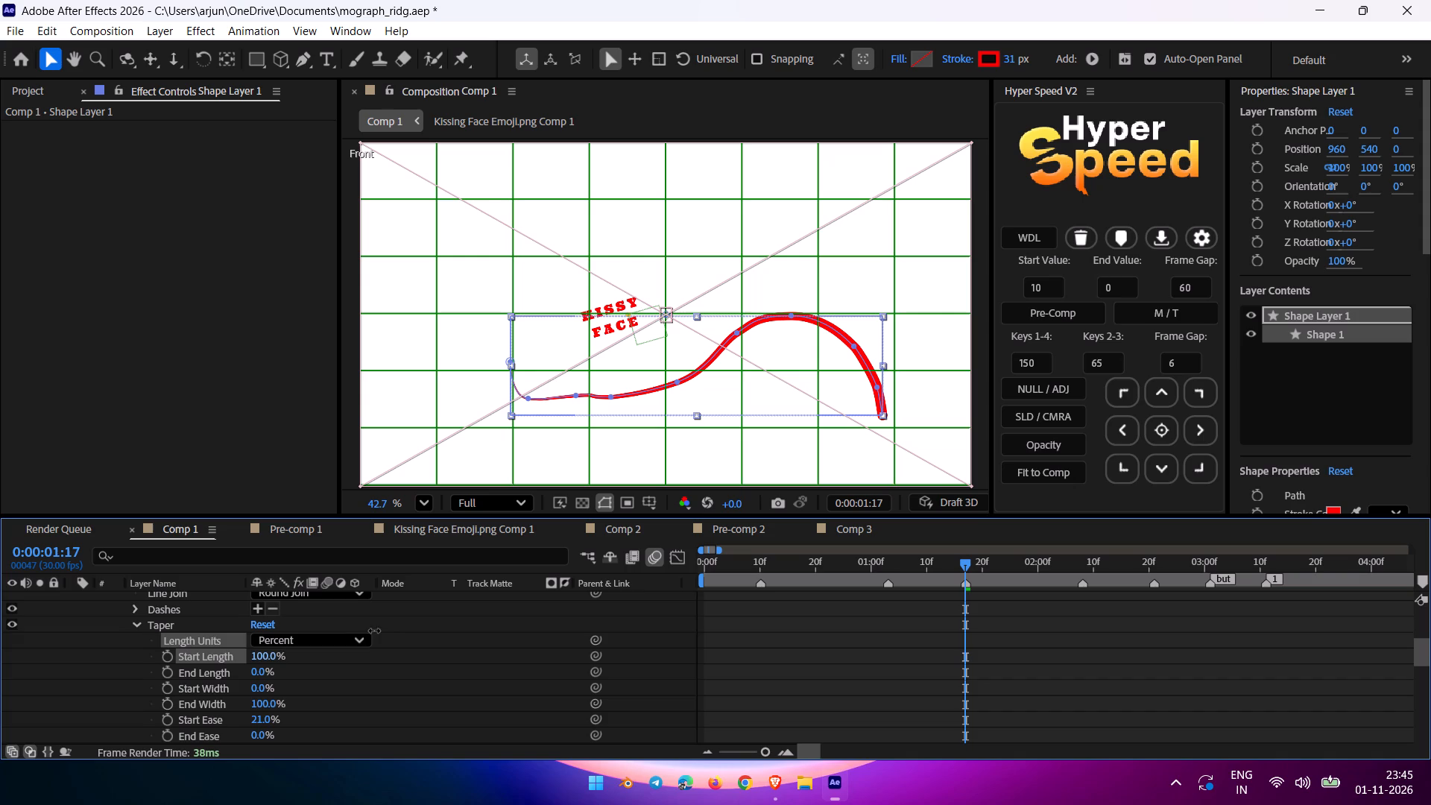
pyautogui.moveTo(374, 631); pyautogui.dragTo(390, 628)
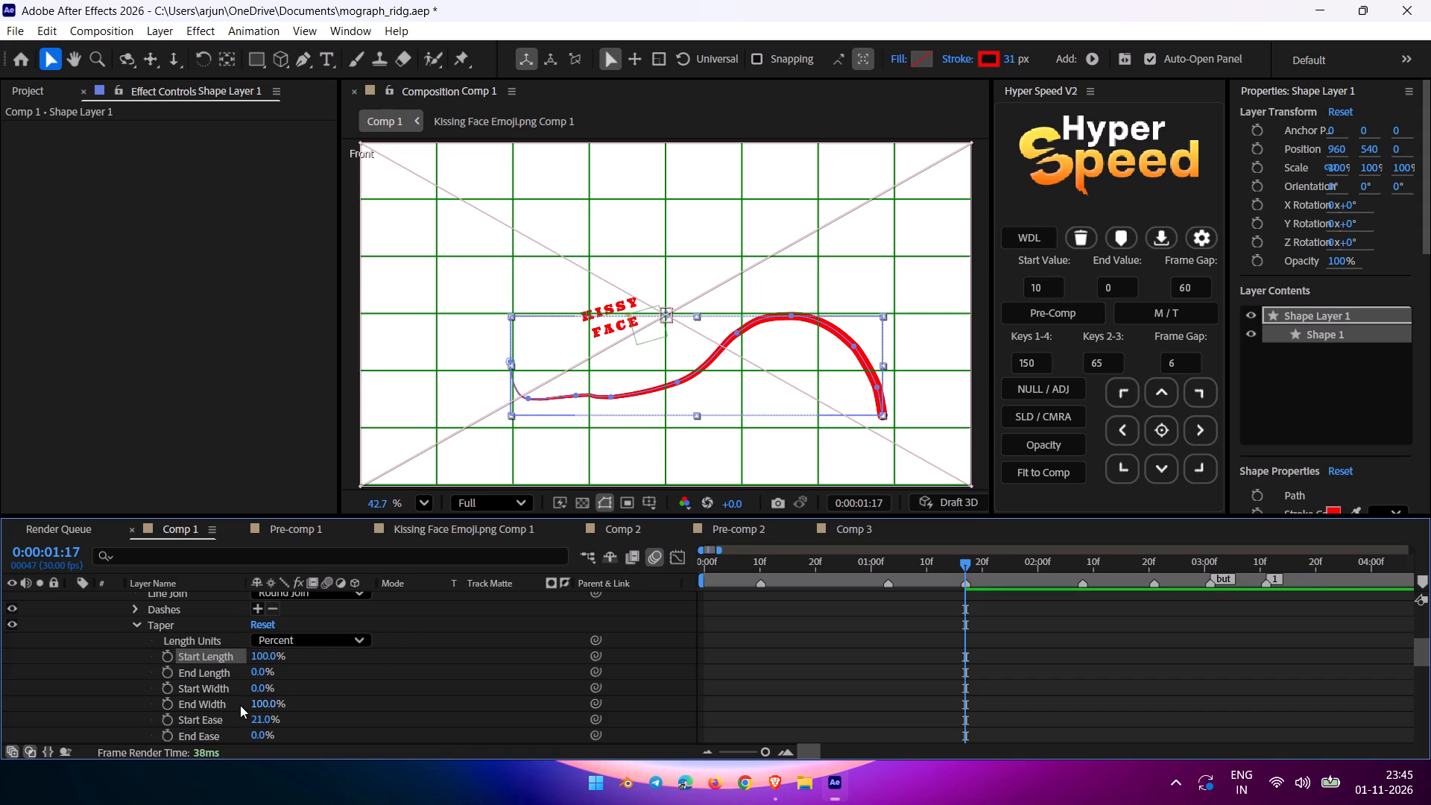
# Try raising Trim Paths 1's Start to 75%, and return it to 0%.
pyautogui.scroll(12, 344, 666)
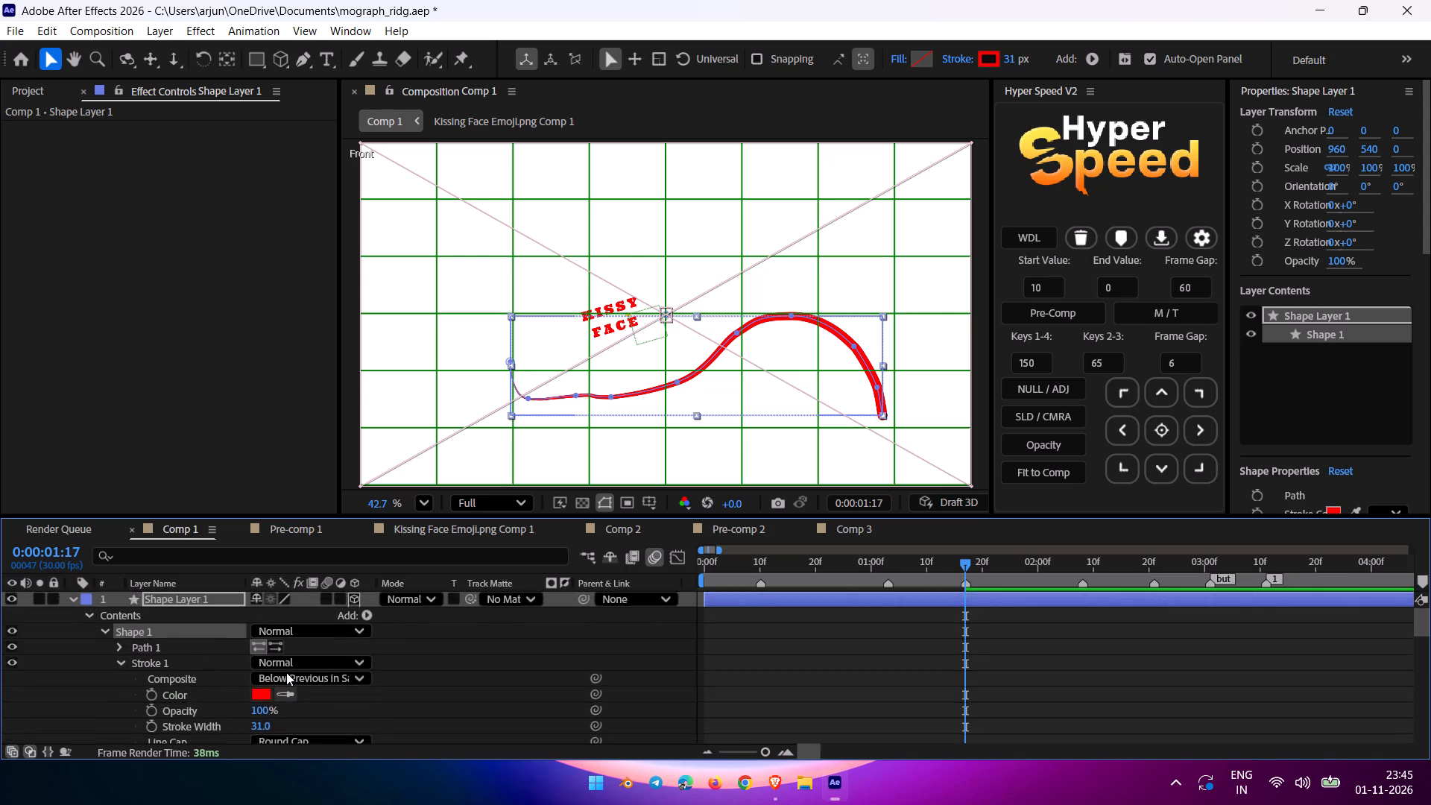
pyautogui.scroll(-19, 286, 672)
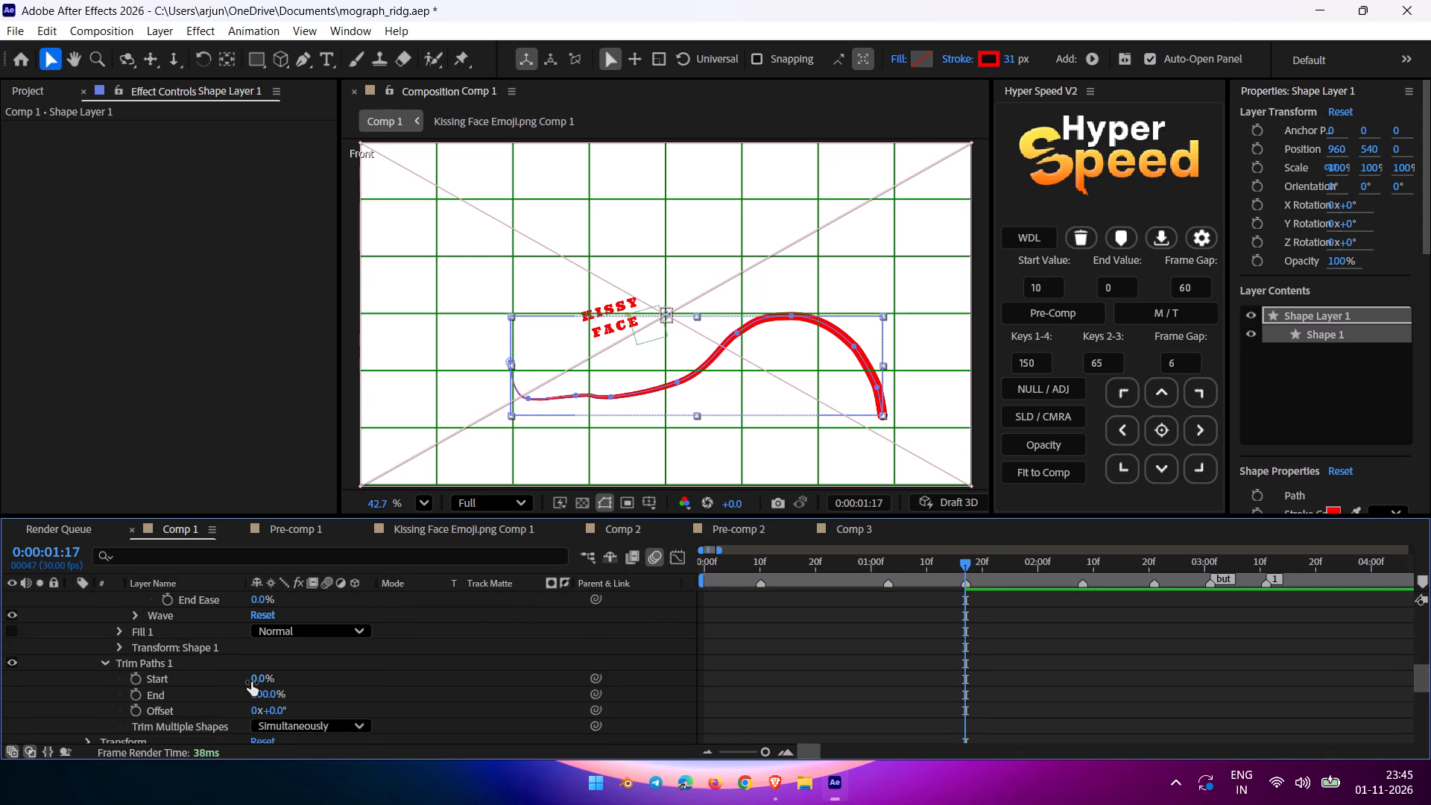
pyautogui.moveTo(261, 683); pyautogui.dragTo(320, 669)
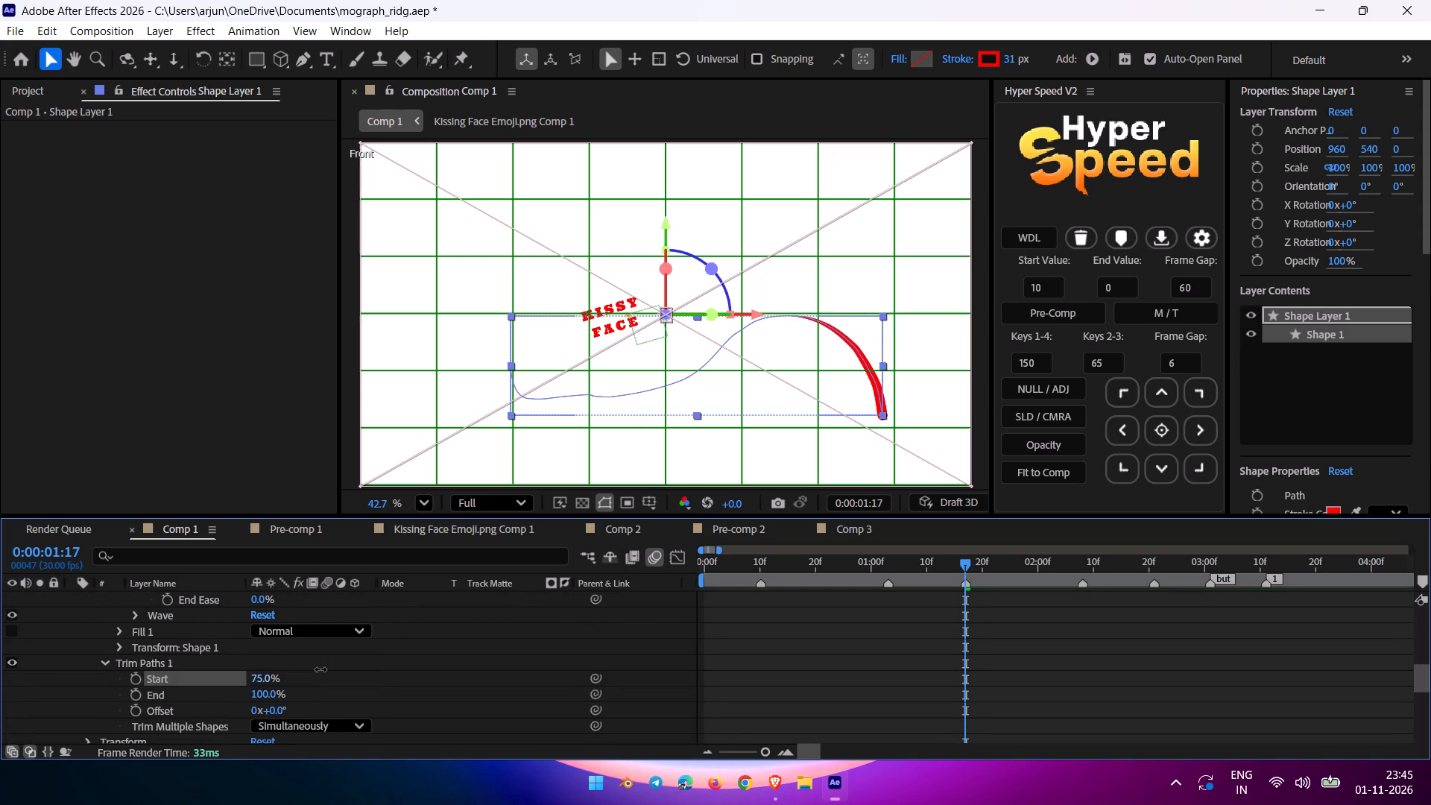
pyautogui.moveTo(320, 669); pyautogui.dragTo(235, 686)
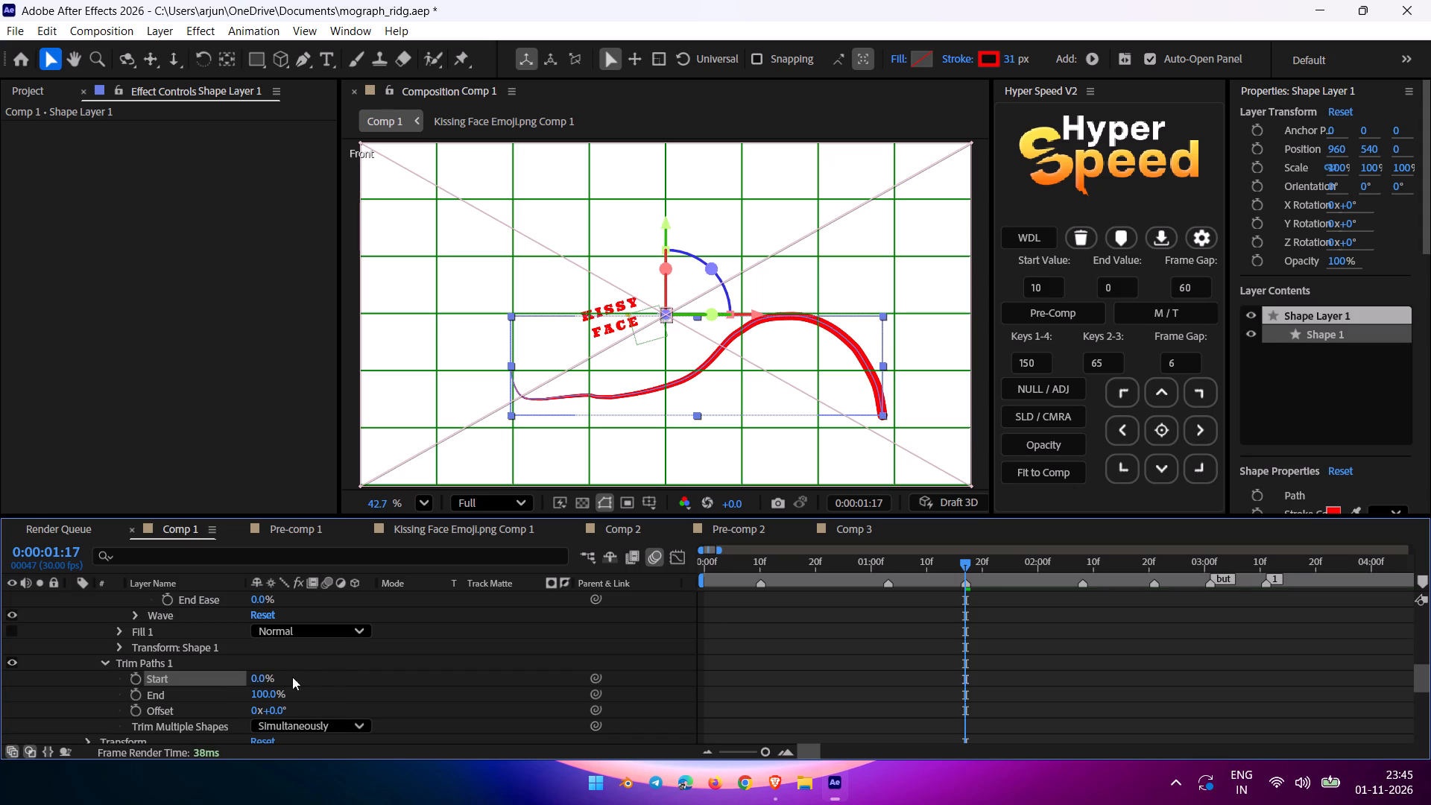
# Set Stroke 1's Taper Start Length to 56% and its End Length to 100%.
pyautogui.scroll(9, 332, 667)
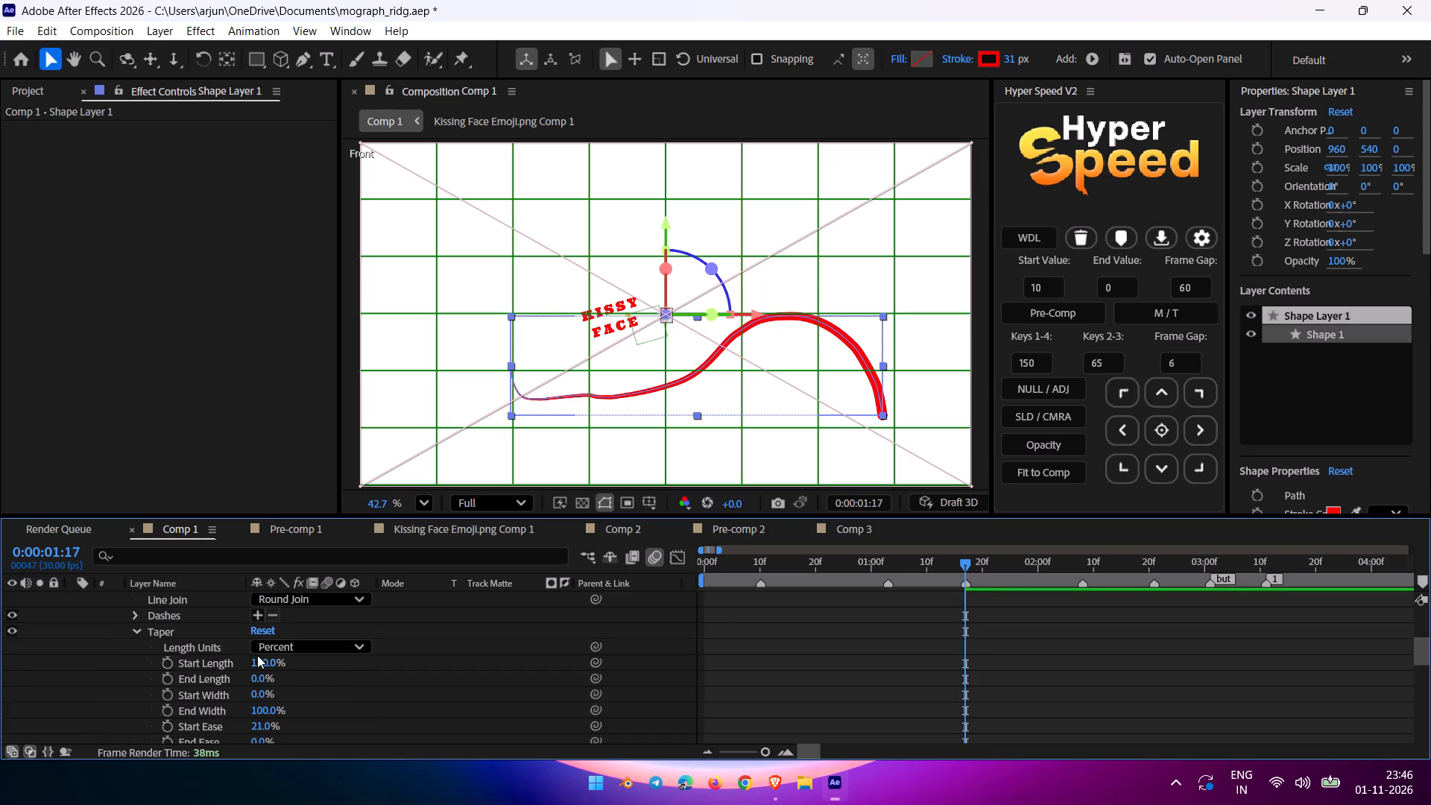
pyautogui.moveTo(260, 660); pyautogui.dragTo(306, 665)
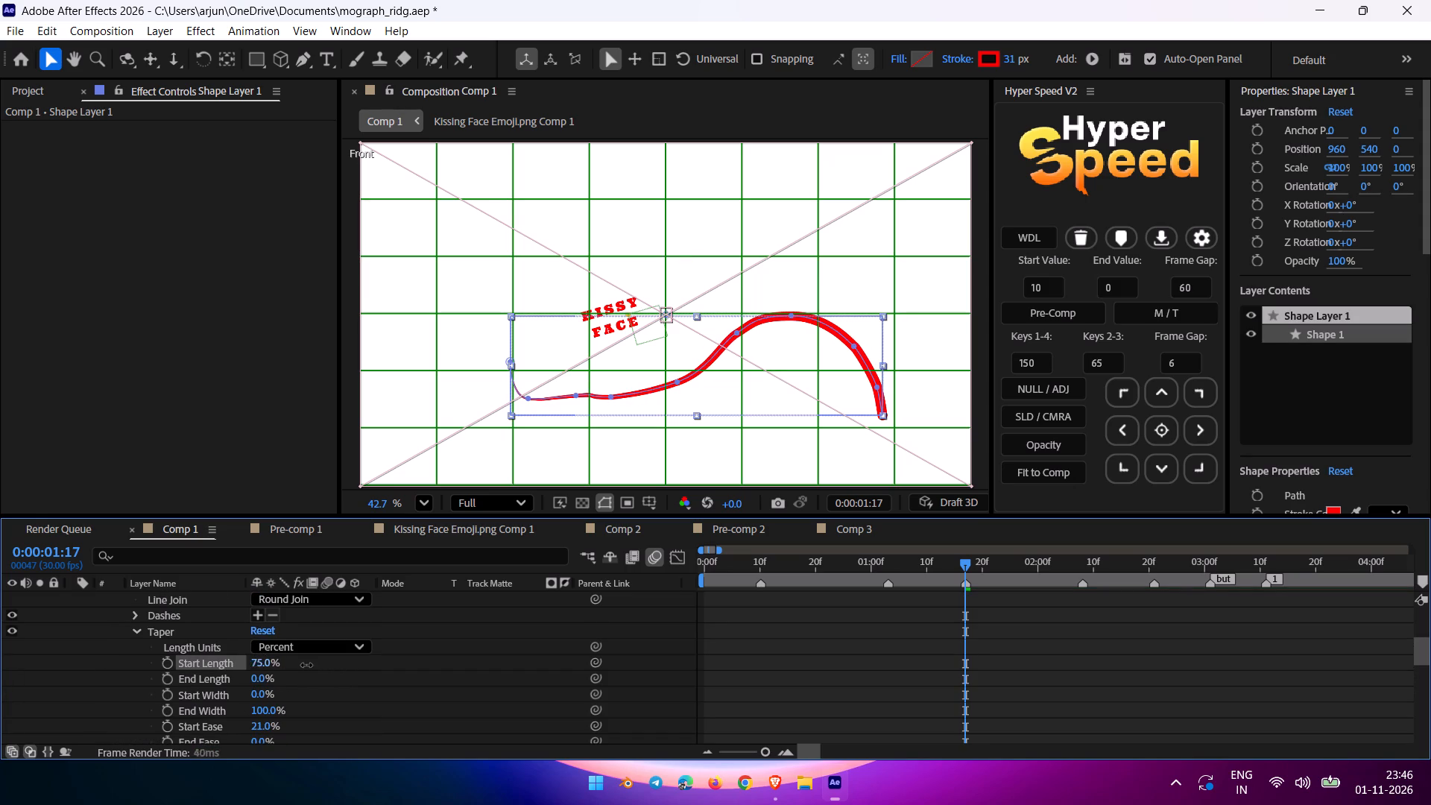
pyautogui.moveTo(306, 665); pyautogui.dragTo(290, 665)
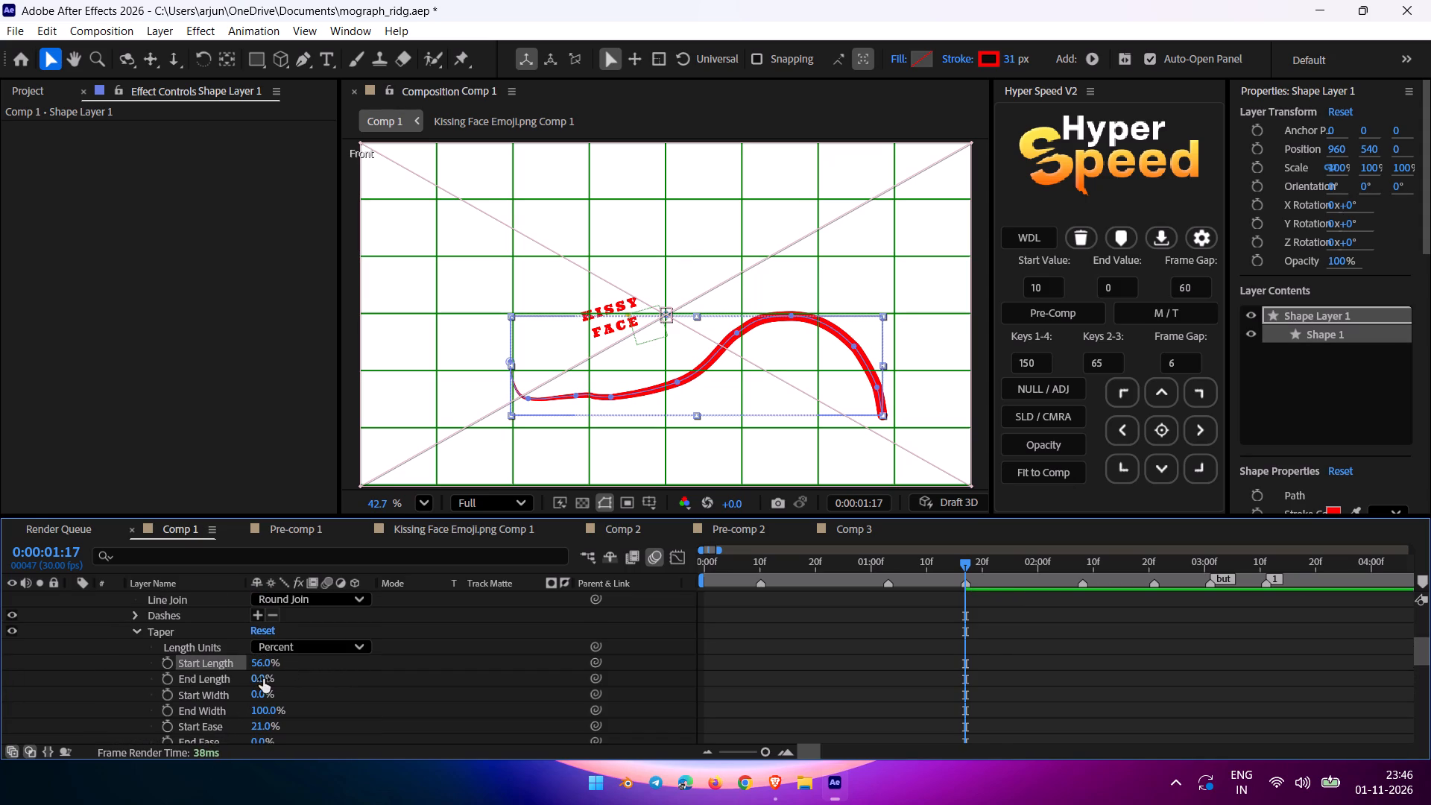
pyautogui.moveTo(265, 678); pyautogui.dragTo(385, 686)
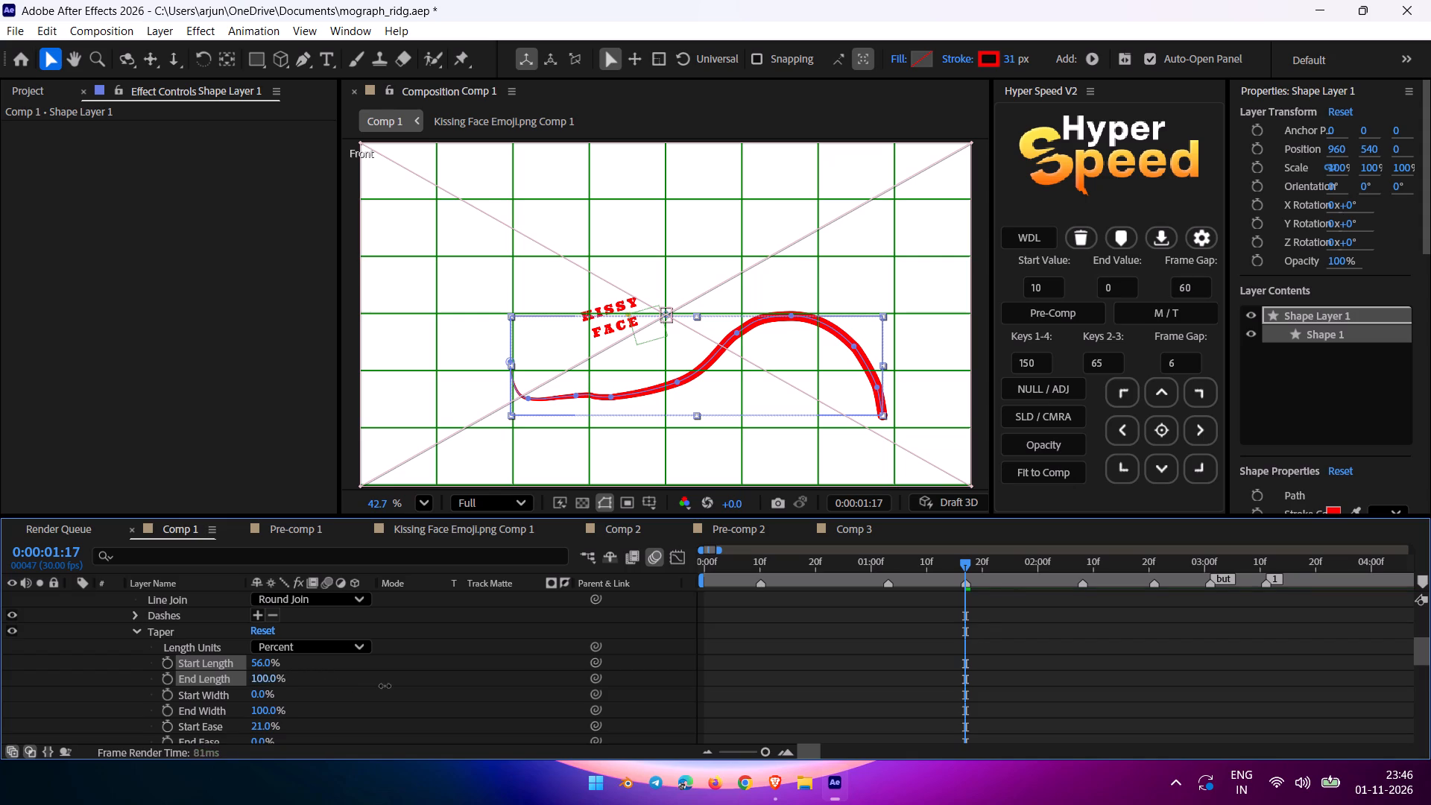
pyautogui.moveTo(385, 686); pyautogui.dragTo(77, 727)
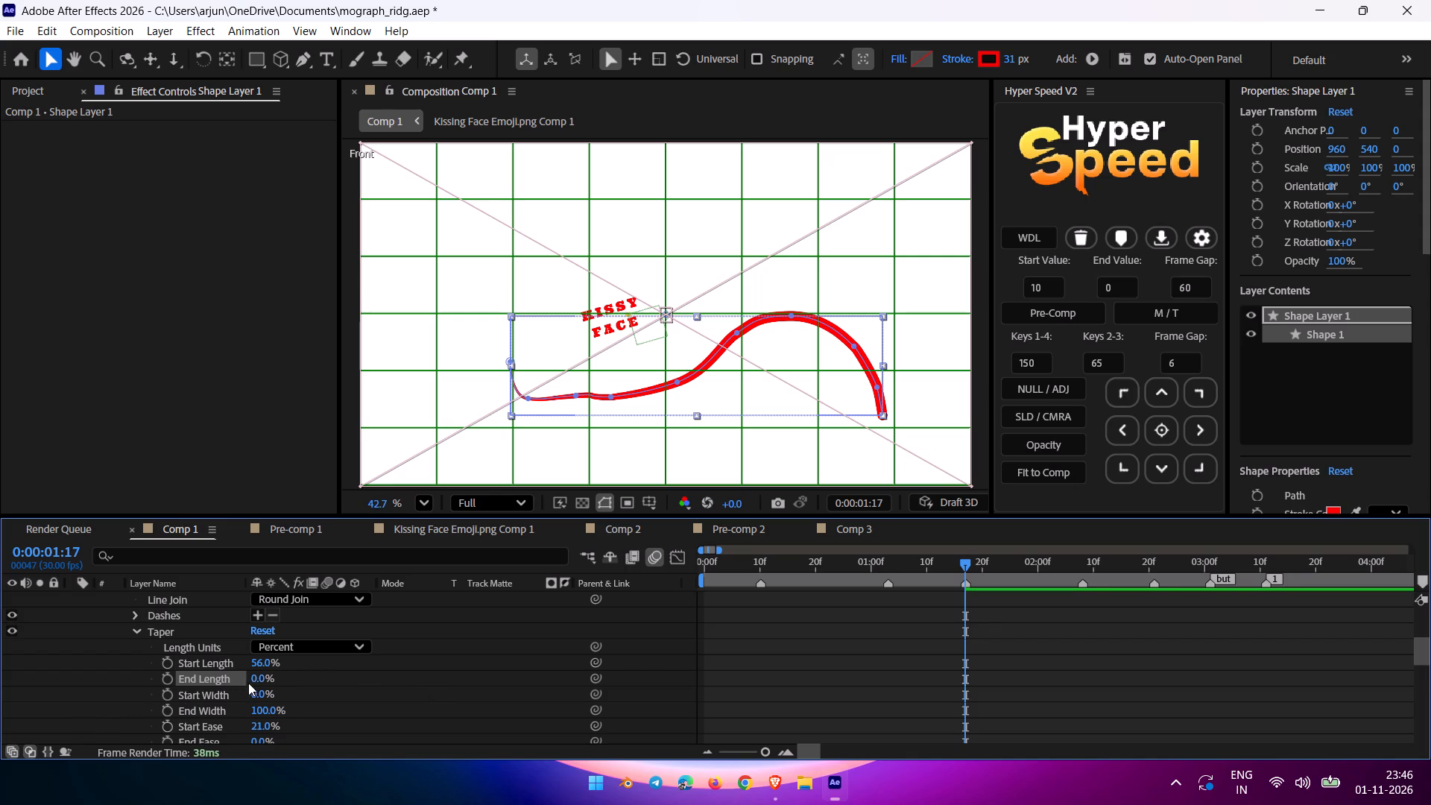
pyautogui.moveTo(261, 680); pyautogui.dragTo(666, 674)
# Set Stroke 1's Taper Start Width to 2%, keeping its End Width at 100%.
pyautogui.click(259, 693)
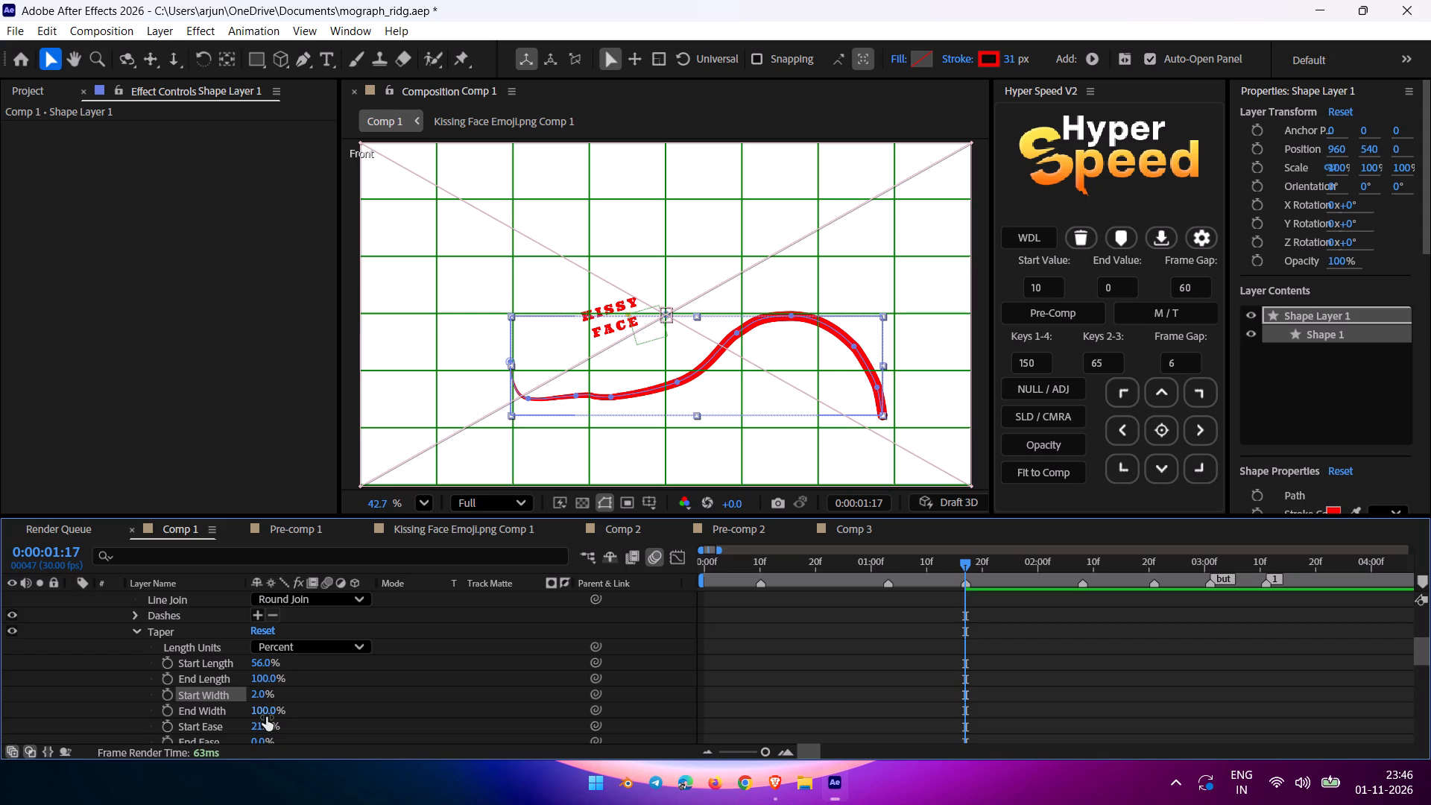
pyautogui.moveTo(274, 713); pyautogui.dragTo(266, 700)
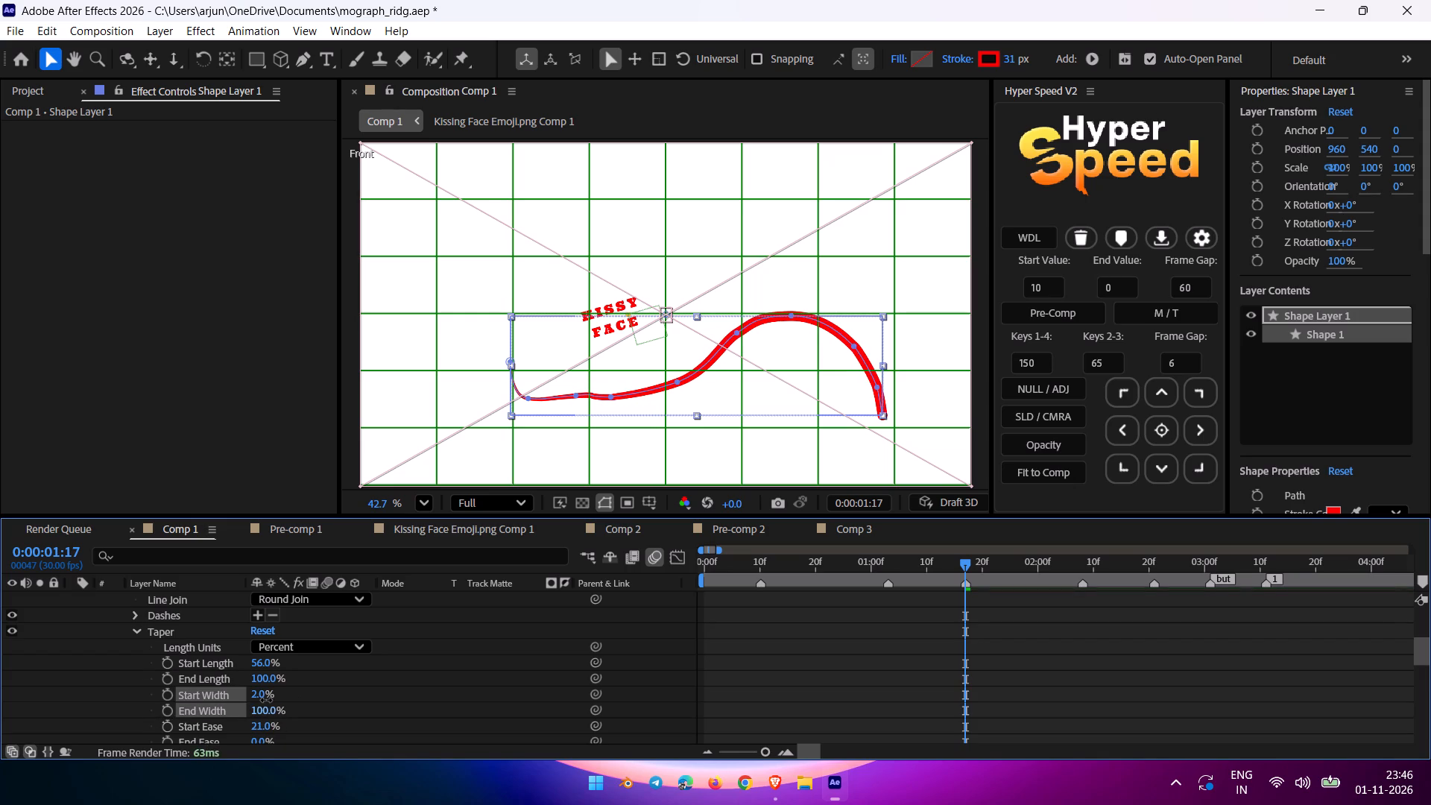
pyautogui.moveTo(266, 700); pyautogui.dragTo(334, 685)
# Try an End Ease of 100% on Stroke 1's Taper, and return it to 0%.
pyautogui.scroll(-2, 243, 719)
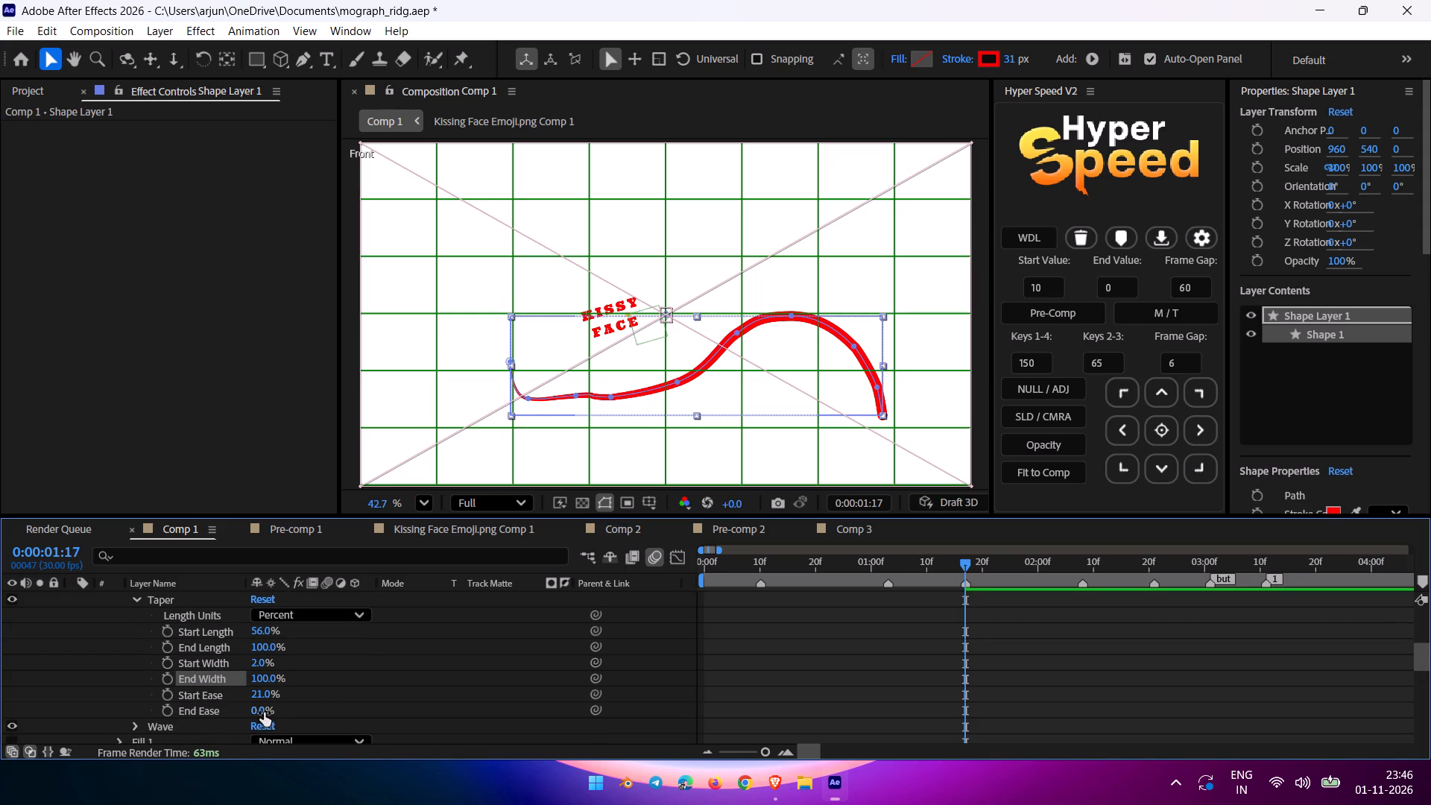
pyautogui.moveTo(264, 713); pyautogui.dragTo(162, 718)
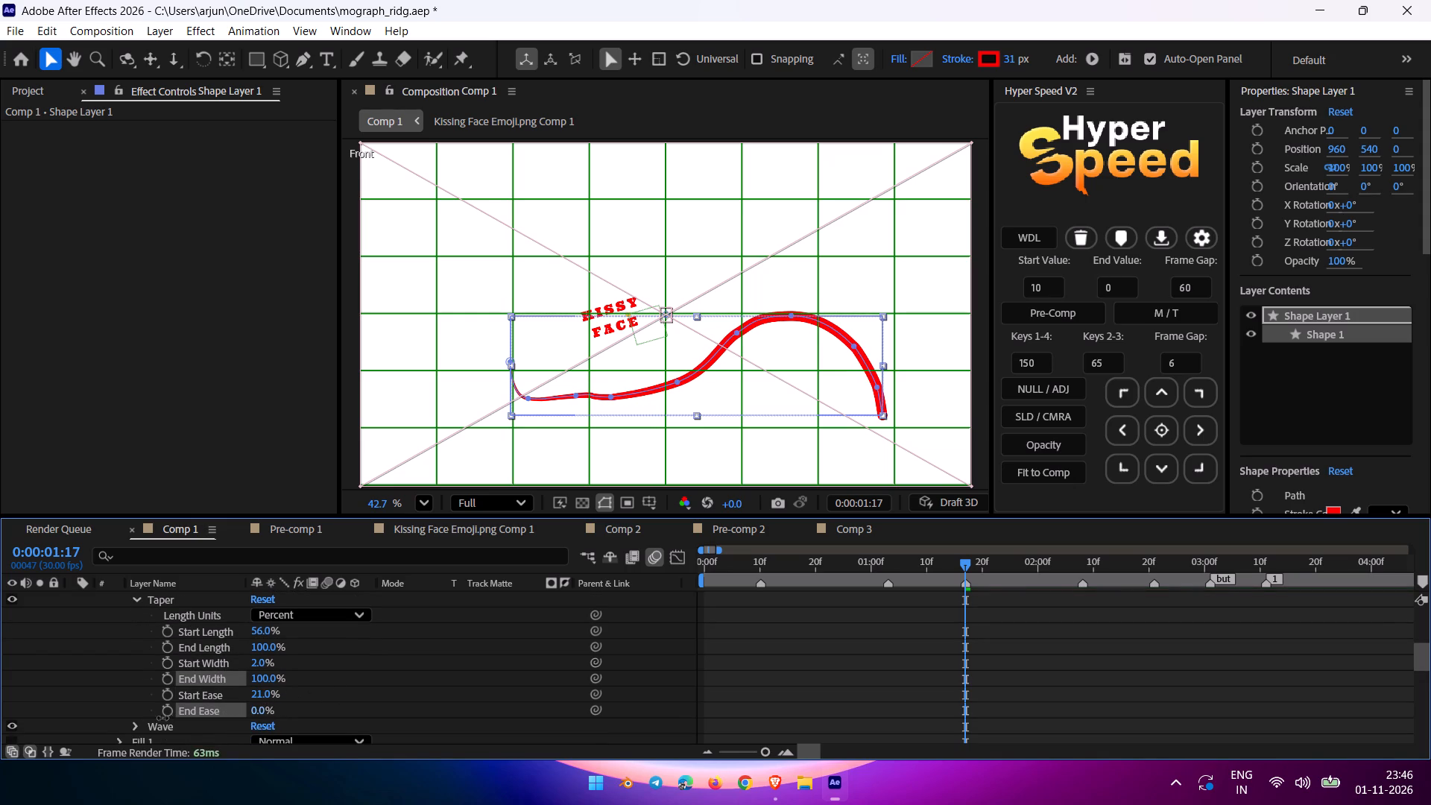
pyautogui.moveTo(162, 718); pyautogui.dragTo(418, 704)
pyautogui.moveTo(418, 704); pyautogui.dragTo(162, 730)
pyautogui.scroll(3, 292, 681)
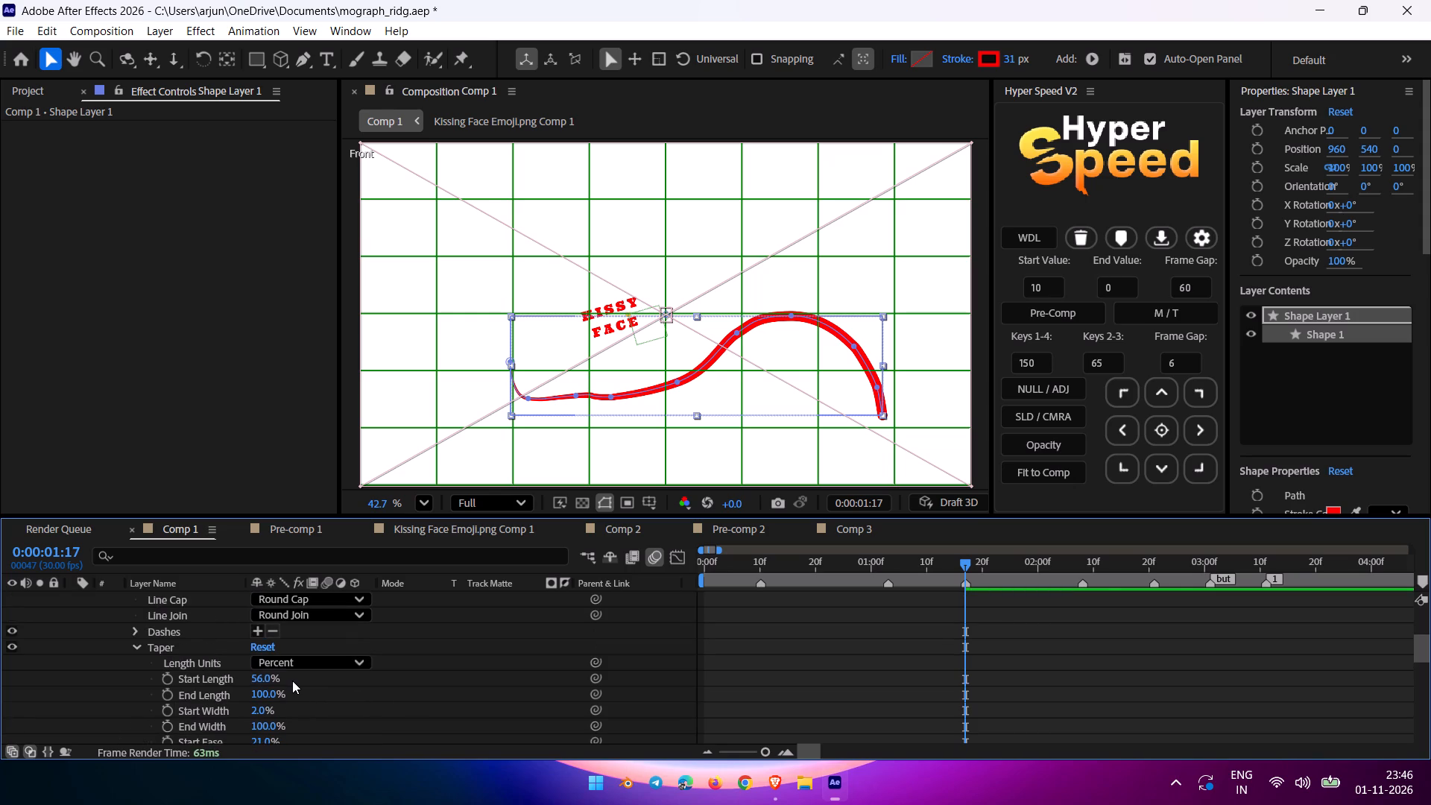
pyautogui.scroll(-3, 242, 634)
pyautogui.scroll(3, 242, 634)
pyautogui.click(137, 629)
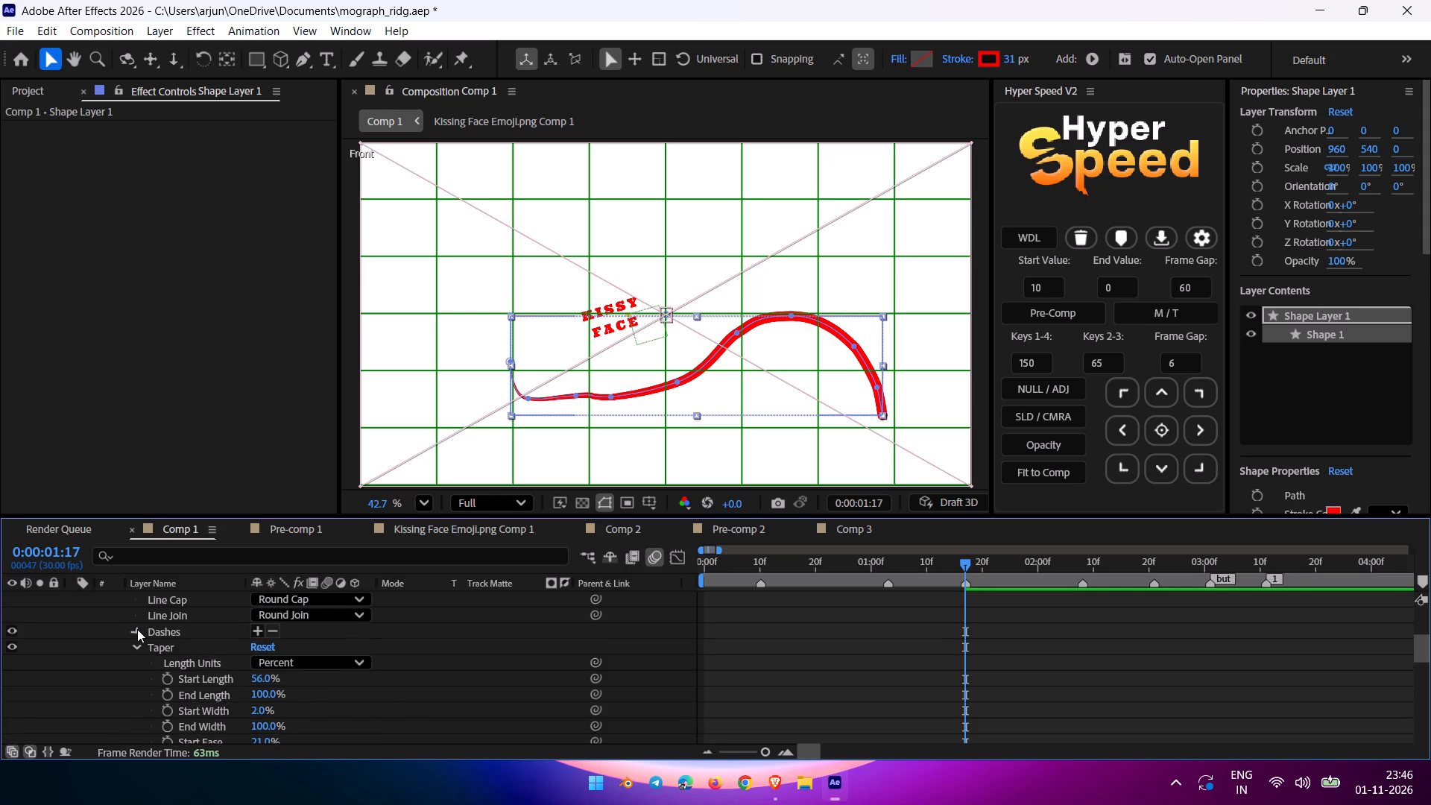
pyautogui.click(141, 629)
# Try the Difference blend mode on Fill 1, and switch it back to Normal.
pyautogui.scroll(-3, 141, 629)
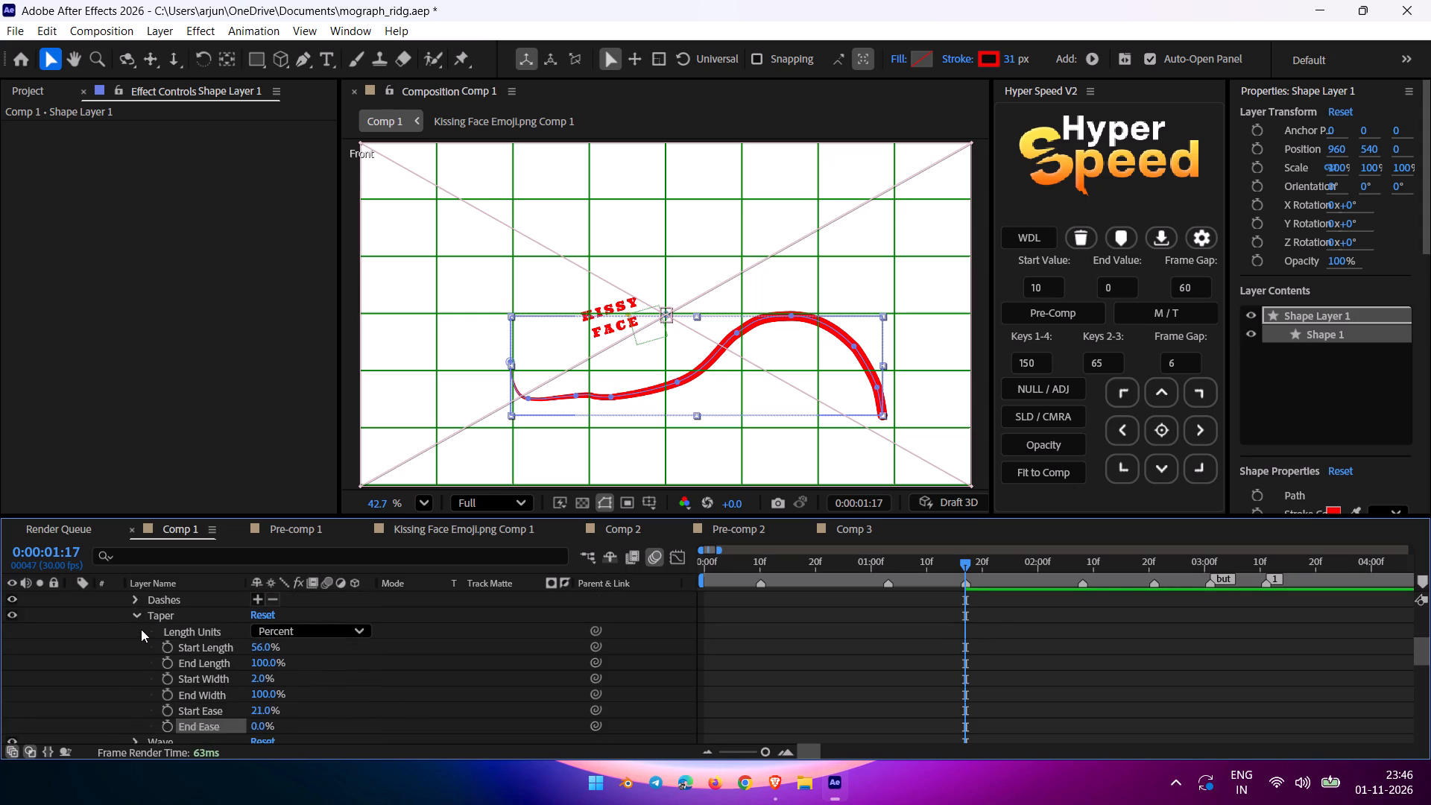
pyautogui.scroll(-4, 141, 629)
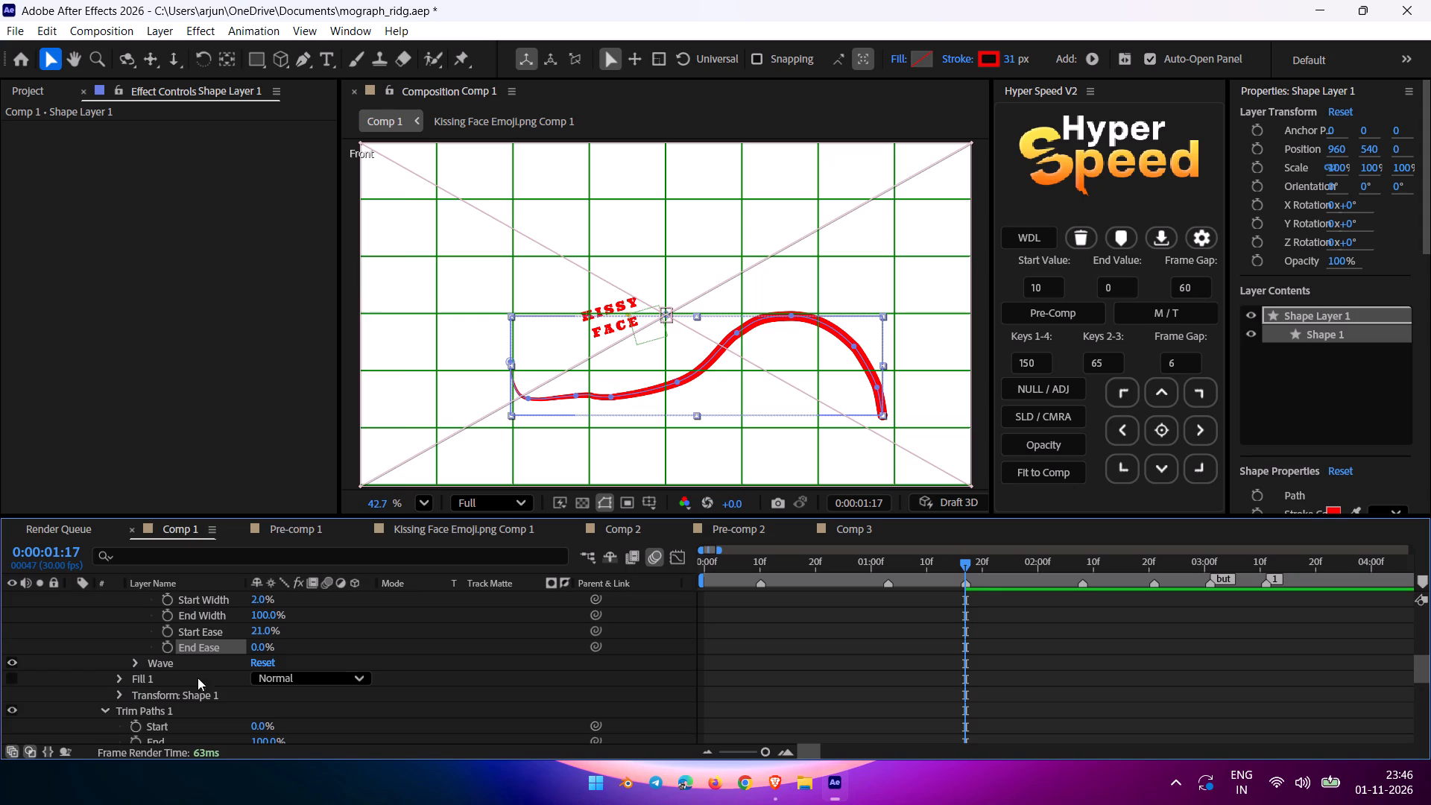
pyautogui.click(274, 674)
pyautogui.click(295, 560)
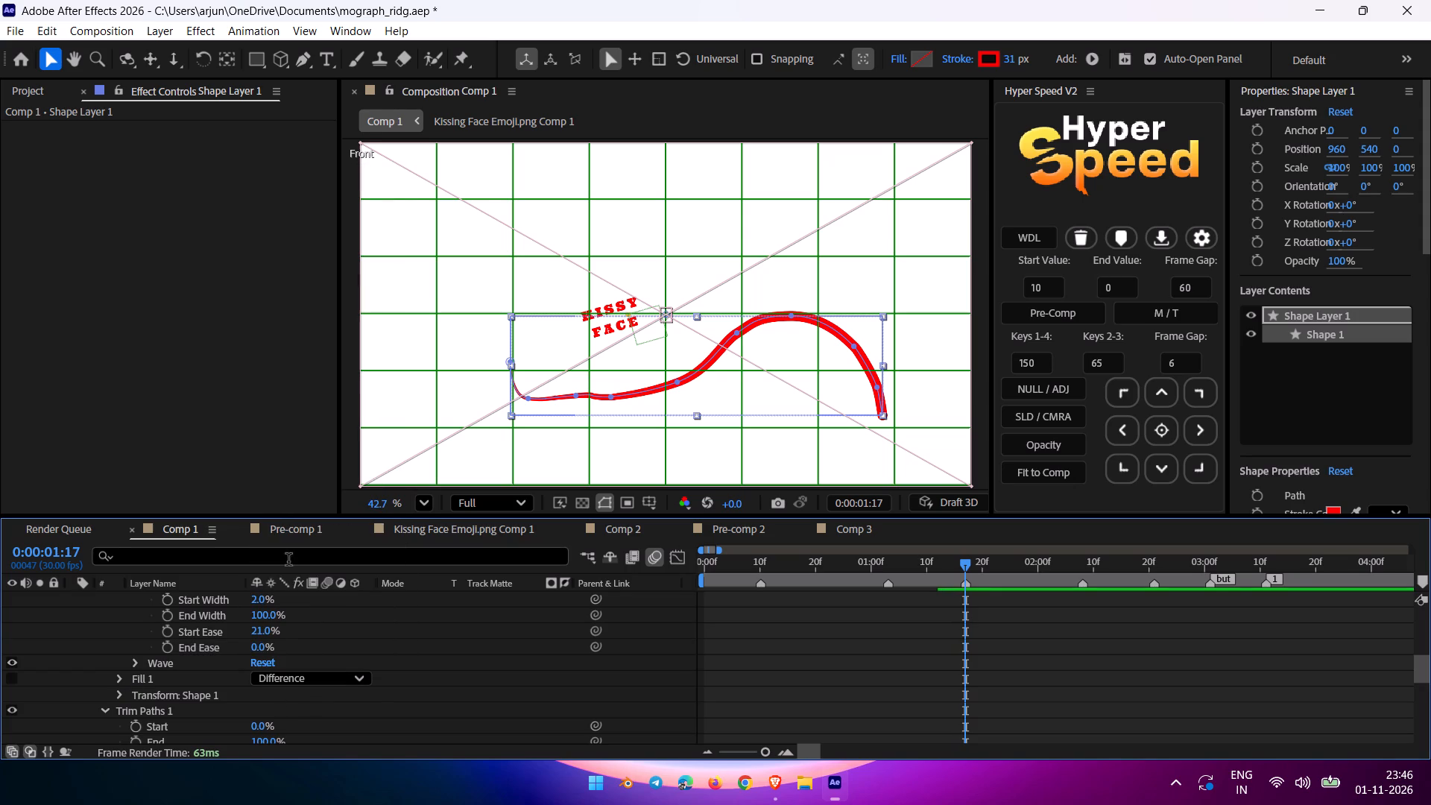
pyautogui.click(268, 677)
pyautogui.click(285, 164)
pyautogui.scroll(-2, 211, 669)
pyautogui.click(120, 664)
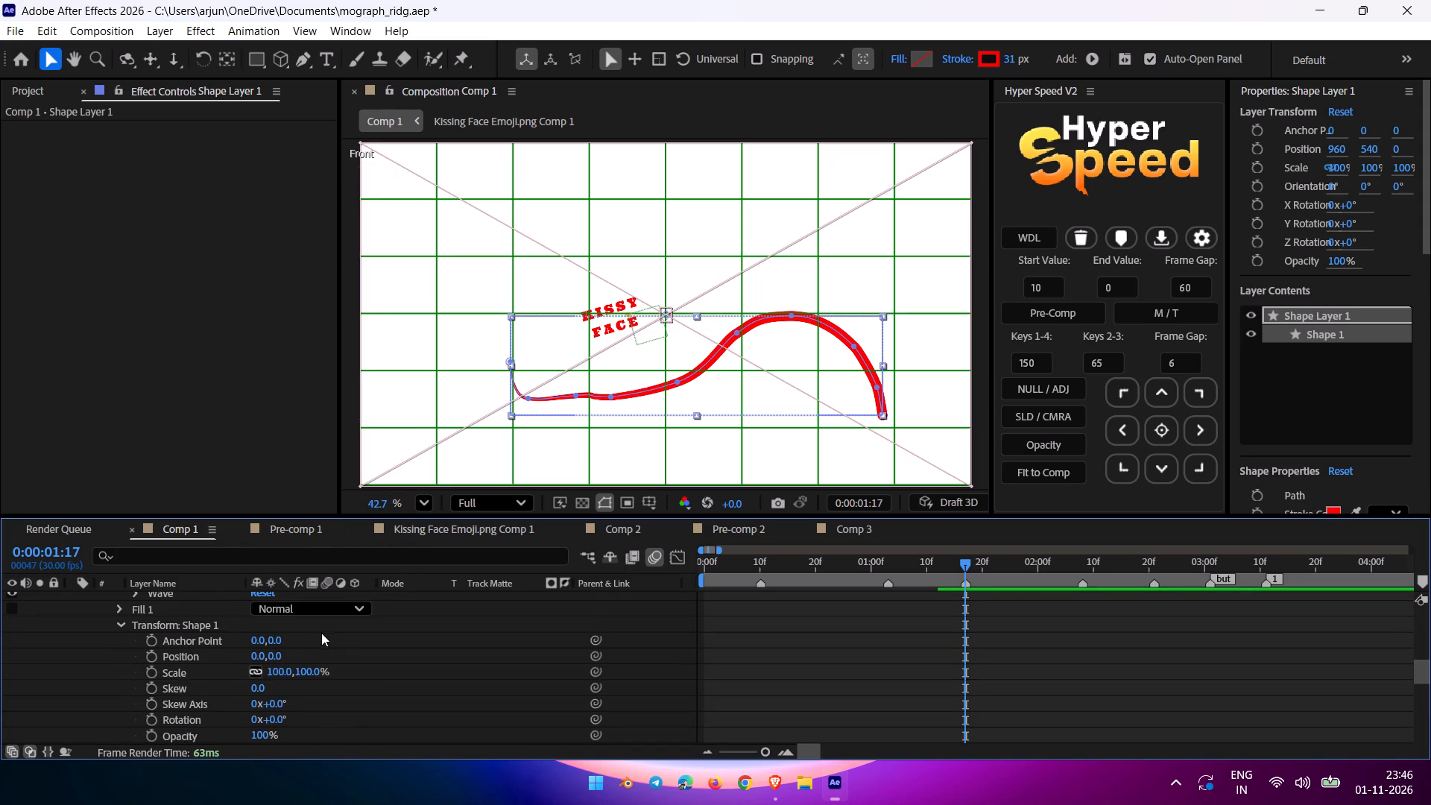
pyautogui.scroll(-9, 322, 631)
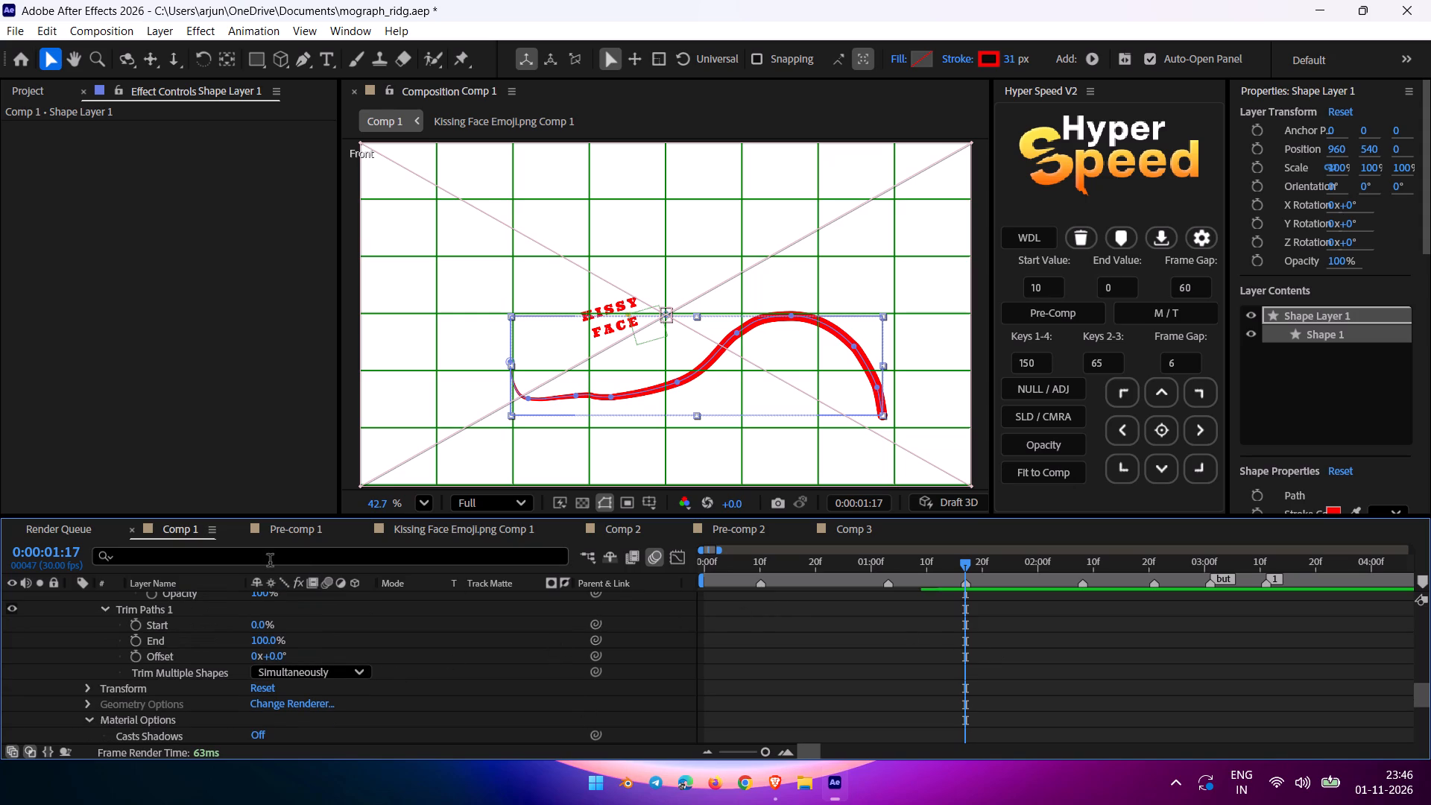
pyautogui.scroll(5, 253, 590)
# Keyframe Shape Layer 1's Trim Paths 1 at 0:00:01:17 with Start at 0% and End at 4%.
pyautogui.press('u')
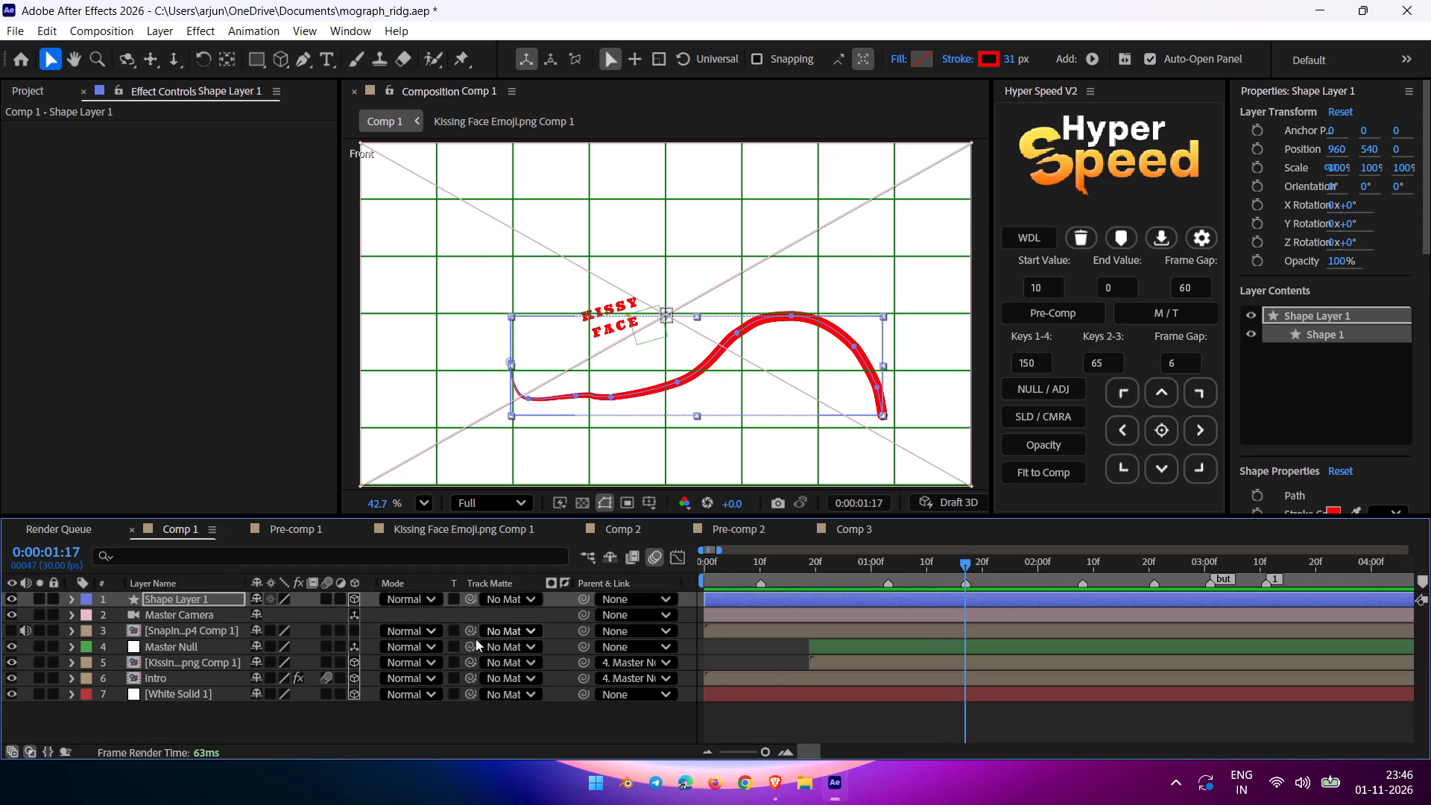
pyautogui.click(69, 599)
pyautogui.click(92, 613)
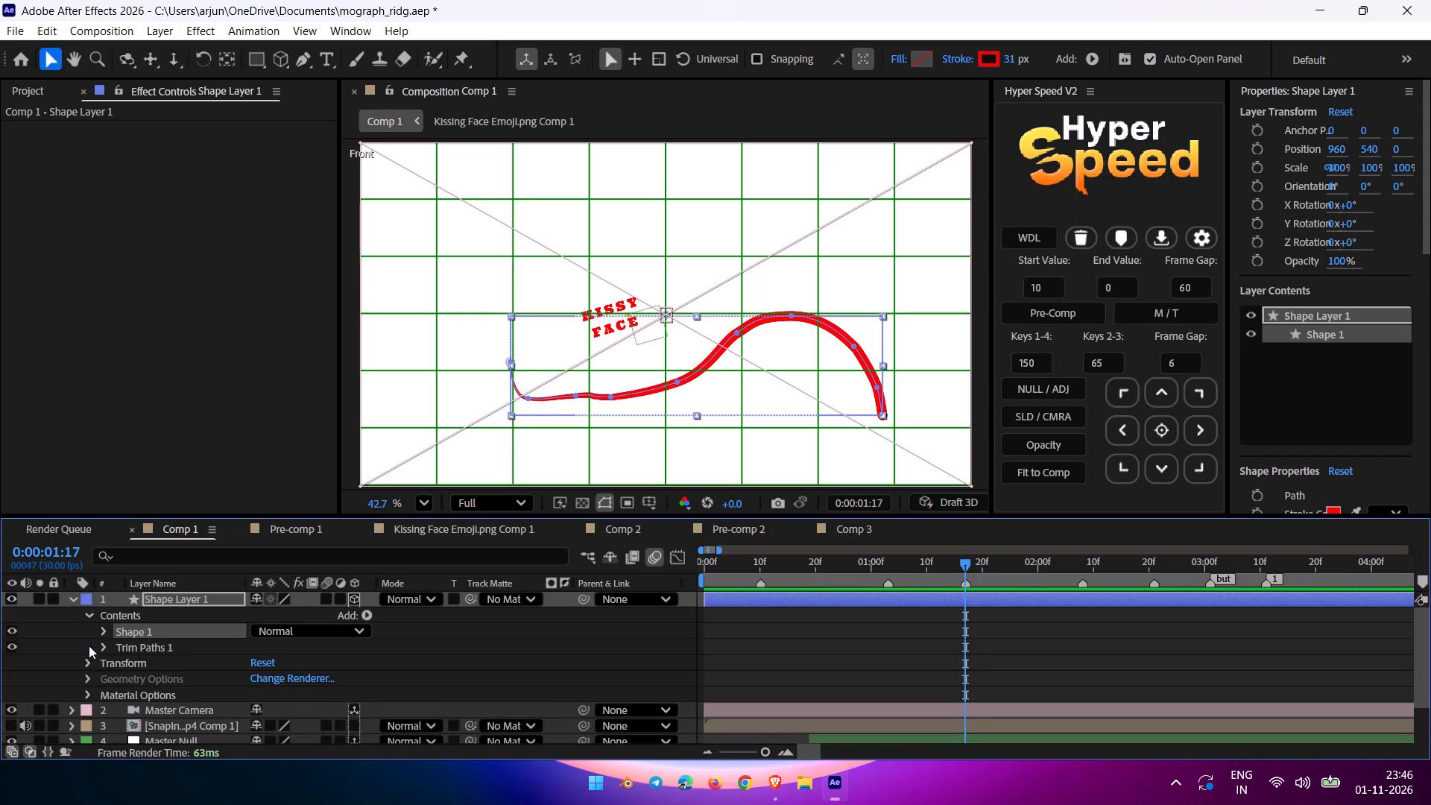
pyautogui.click(103, 648)
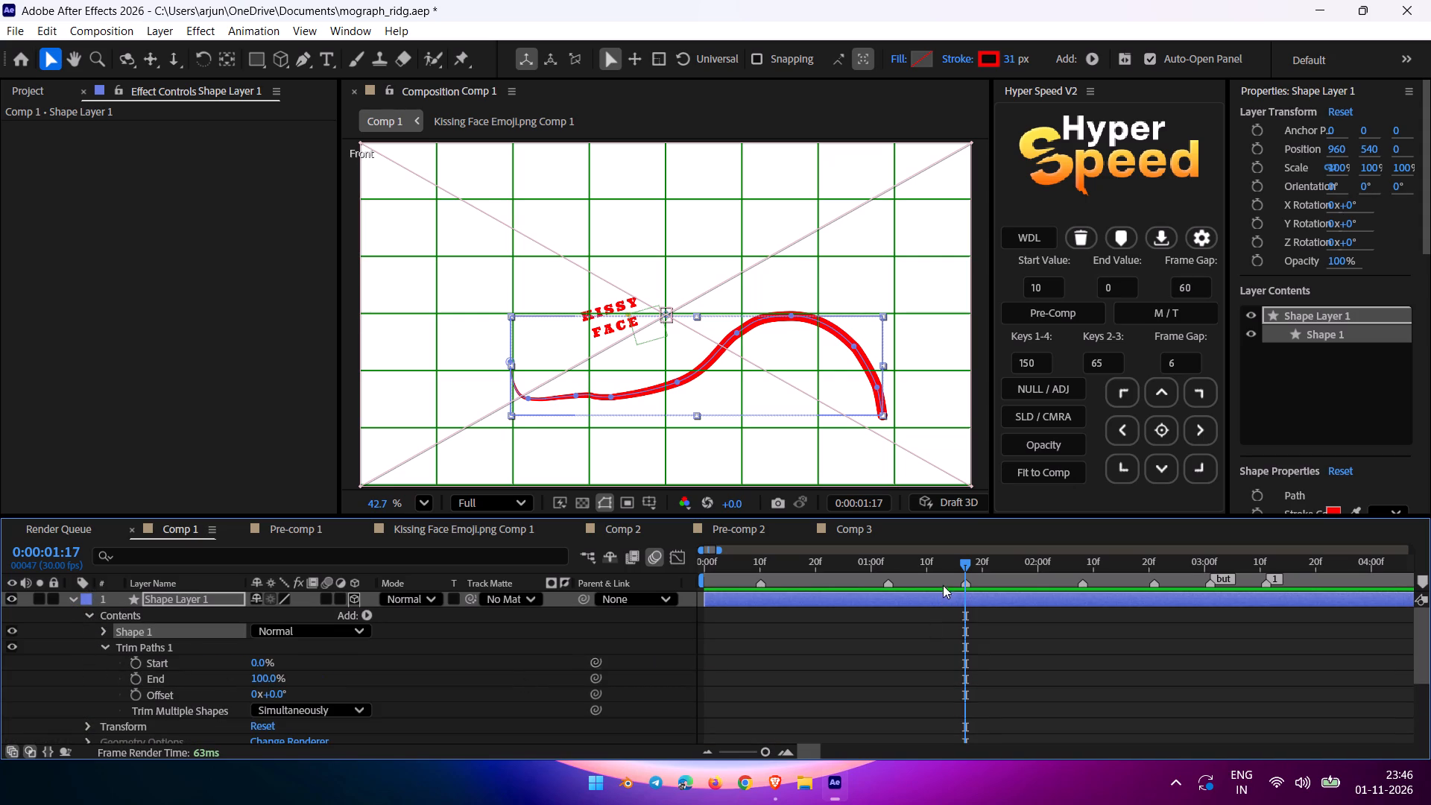
pyautogui.click(134, 666)
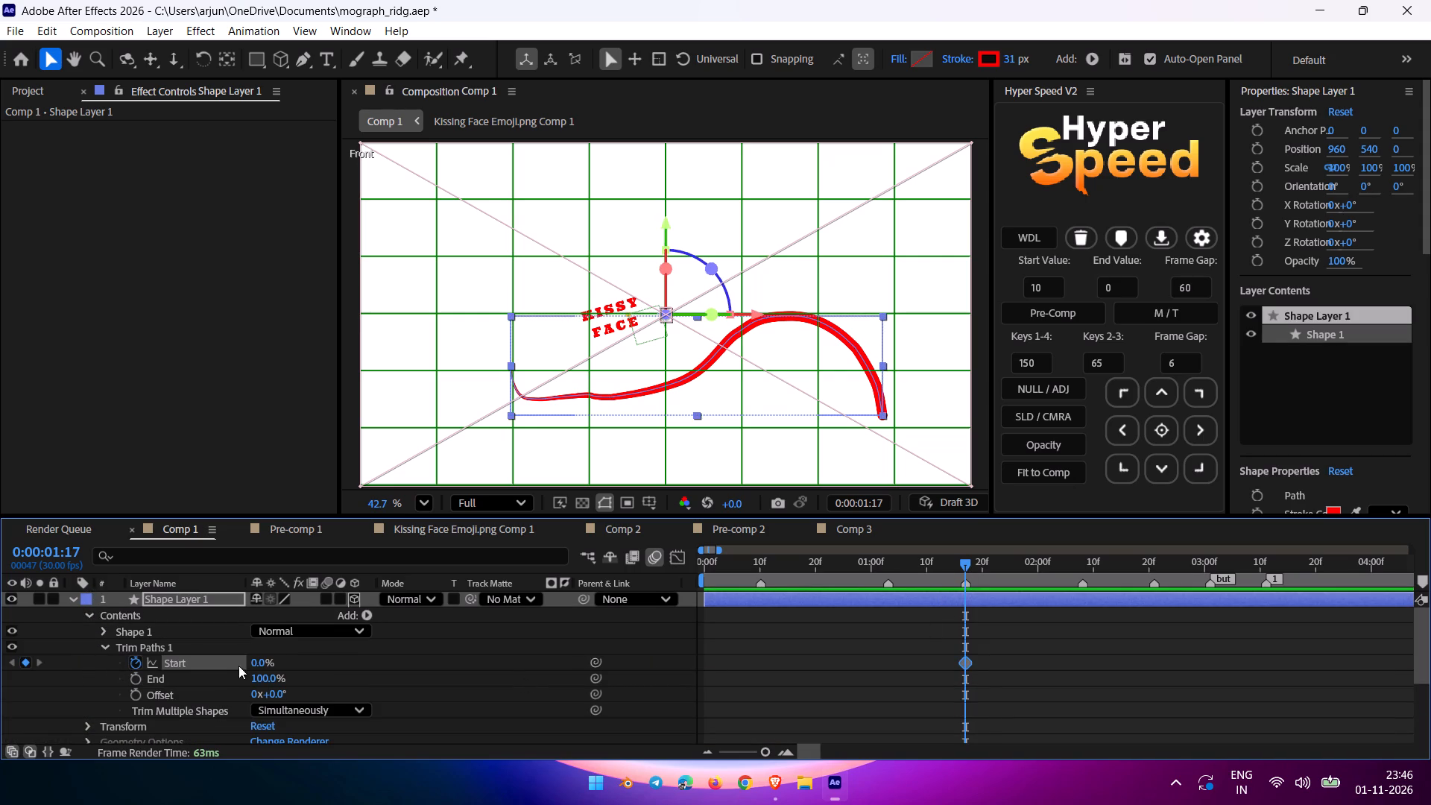
pyautogui.click(140, 675)
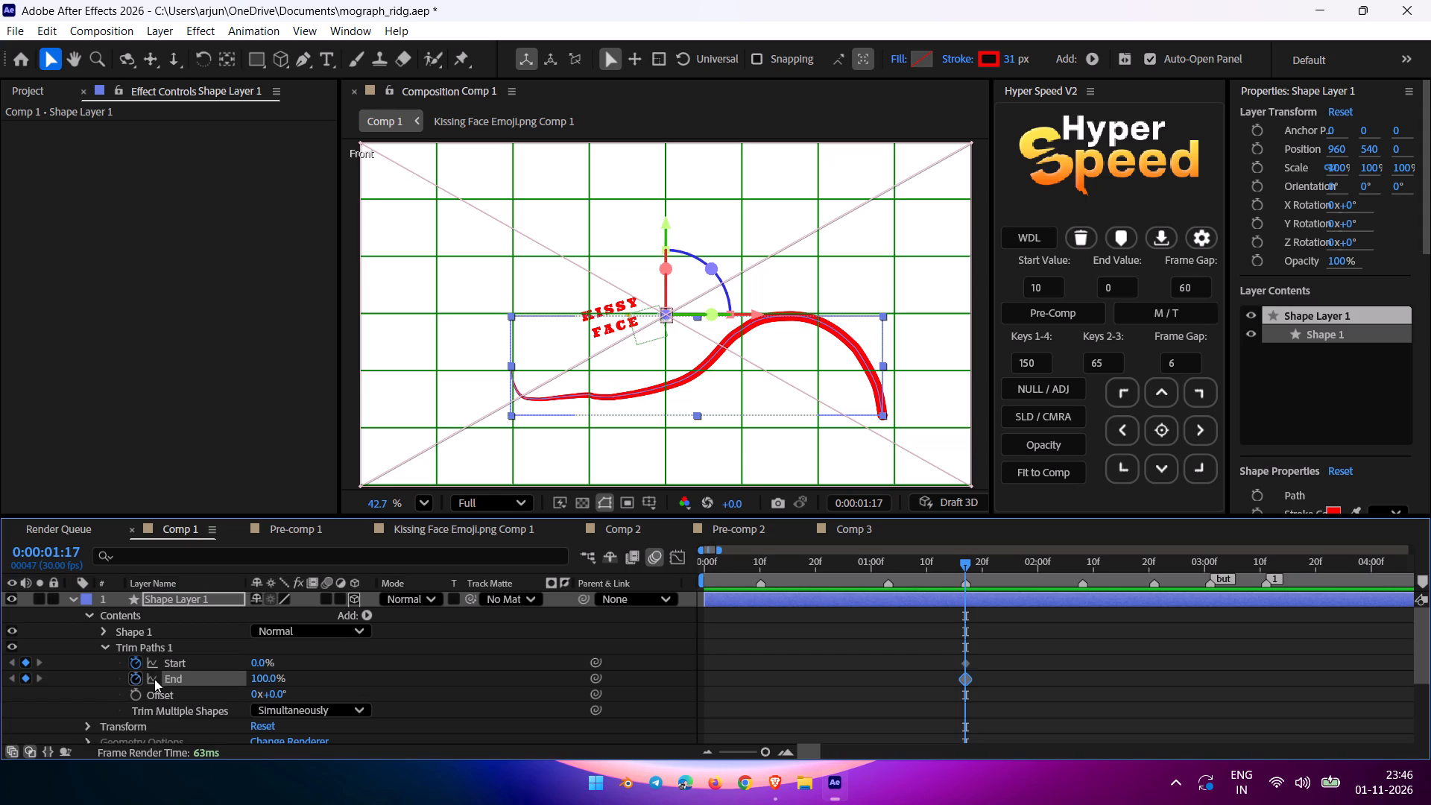
pyautogui.moveTo(261, 679); pyautogui.dragTo(190, 689)
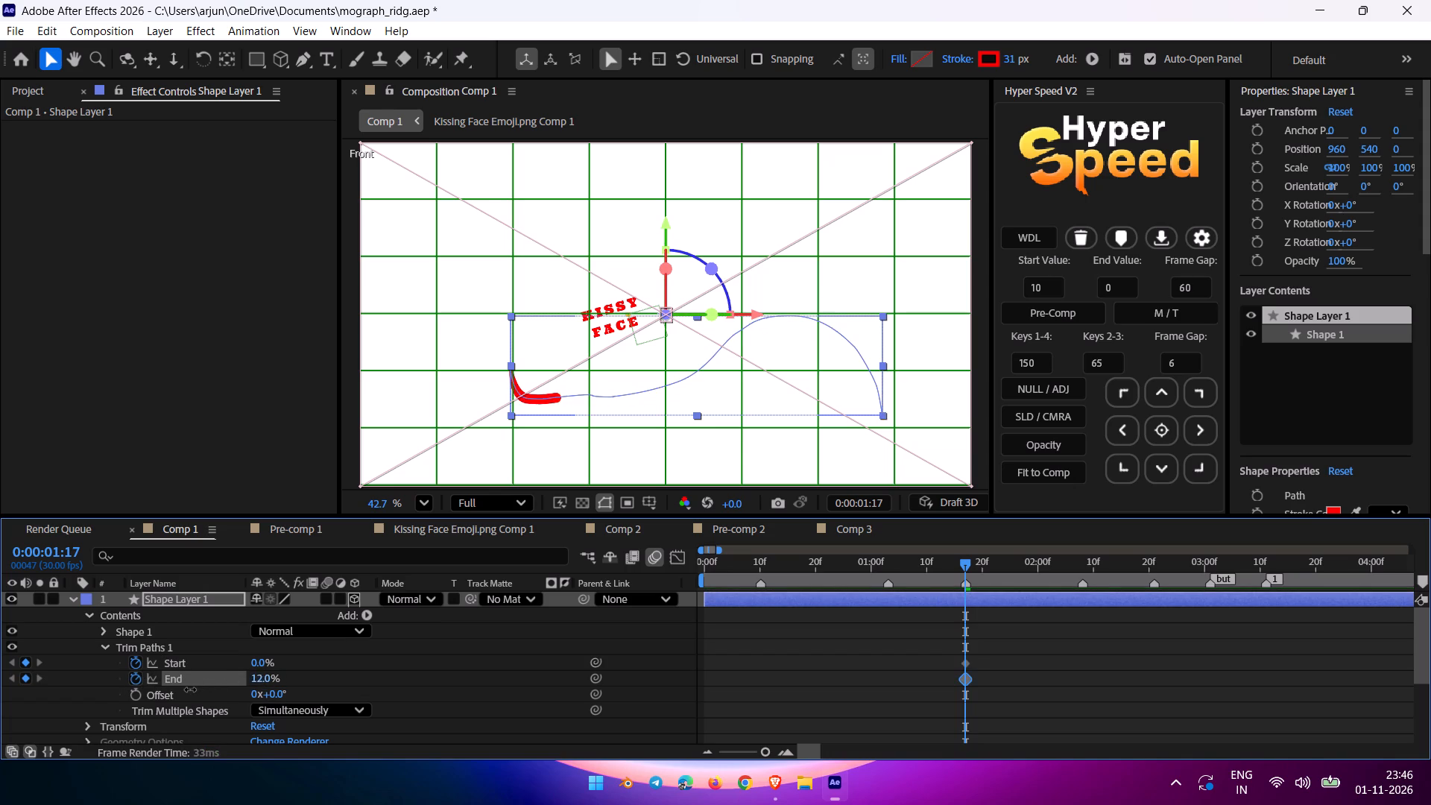
pyautogui.moveTo(190, 689); pyautogui.dragTo(183, 691)
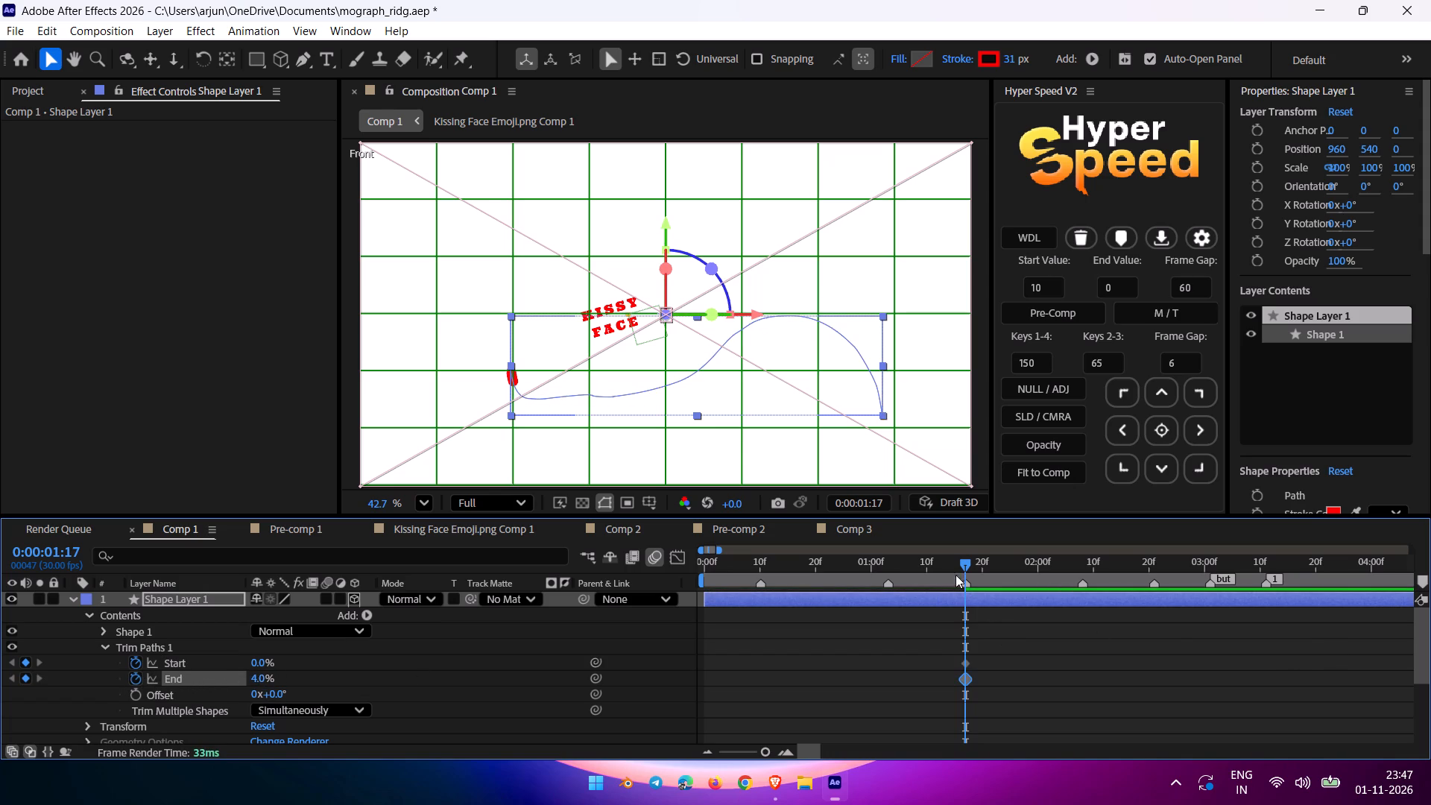
# Keyframe Trim Paths 1 at 0:00:02:08 with End at 100% and Start at 33%.
pyautogui.moveTo(974, 565); pyautogui.dragTo(1086, 579)
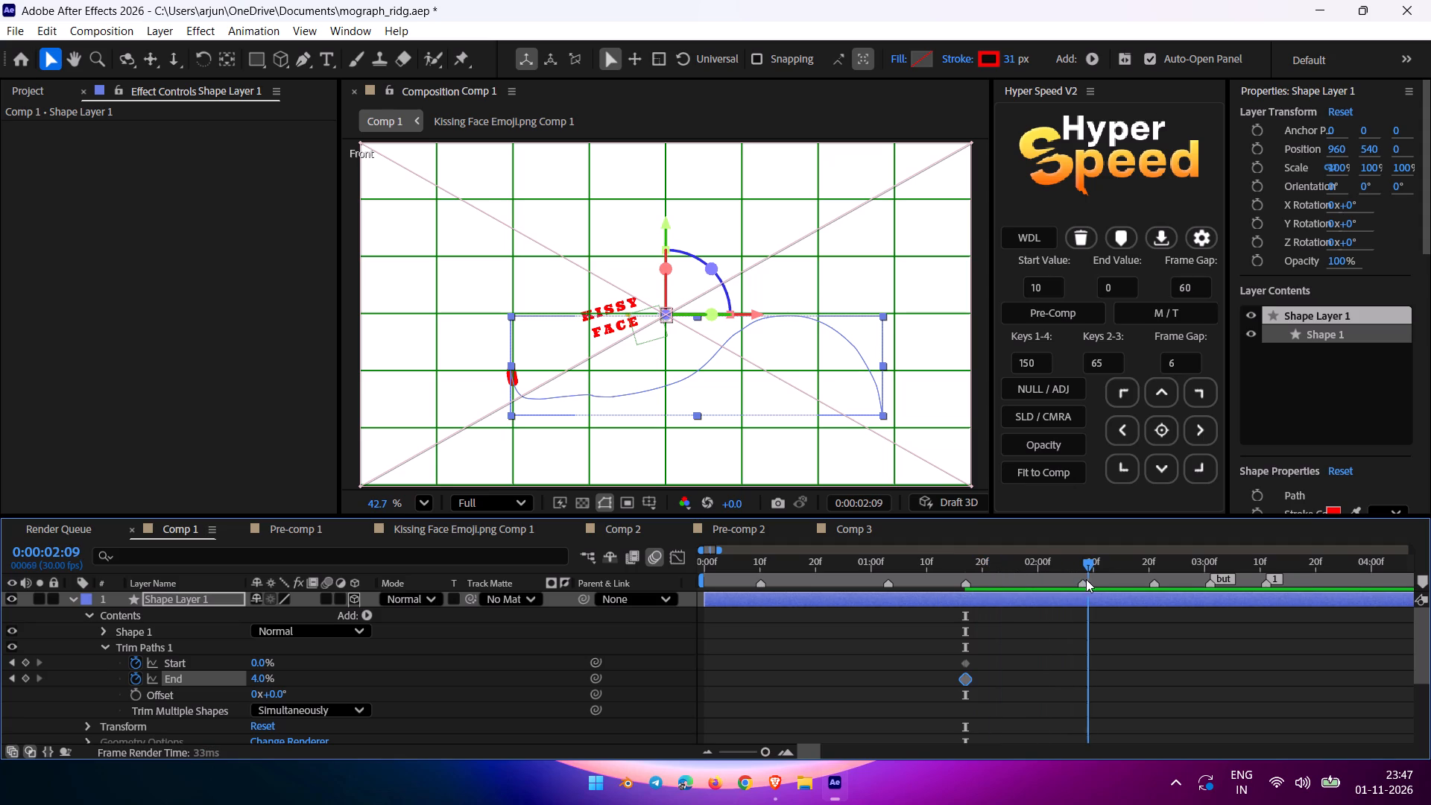
pyautogui.moveTo(1086, 579); pyautogui.dragTo(1081, 581)
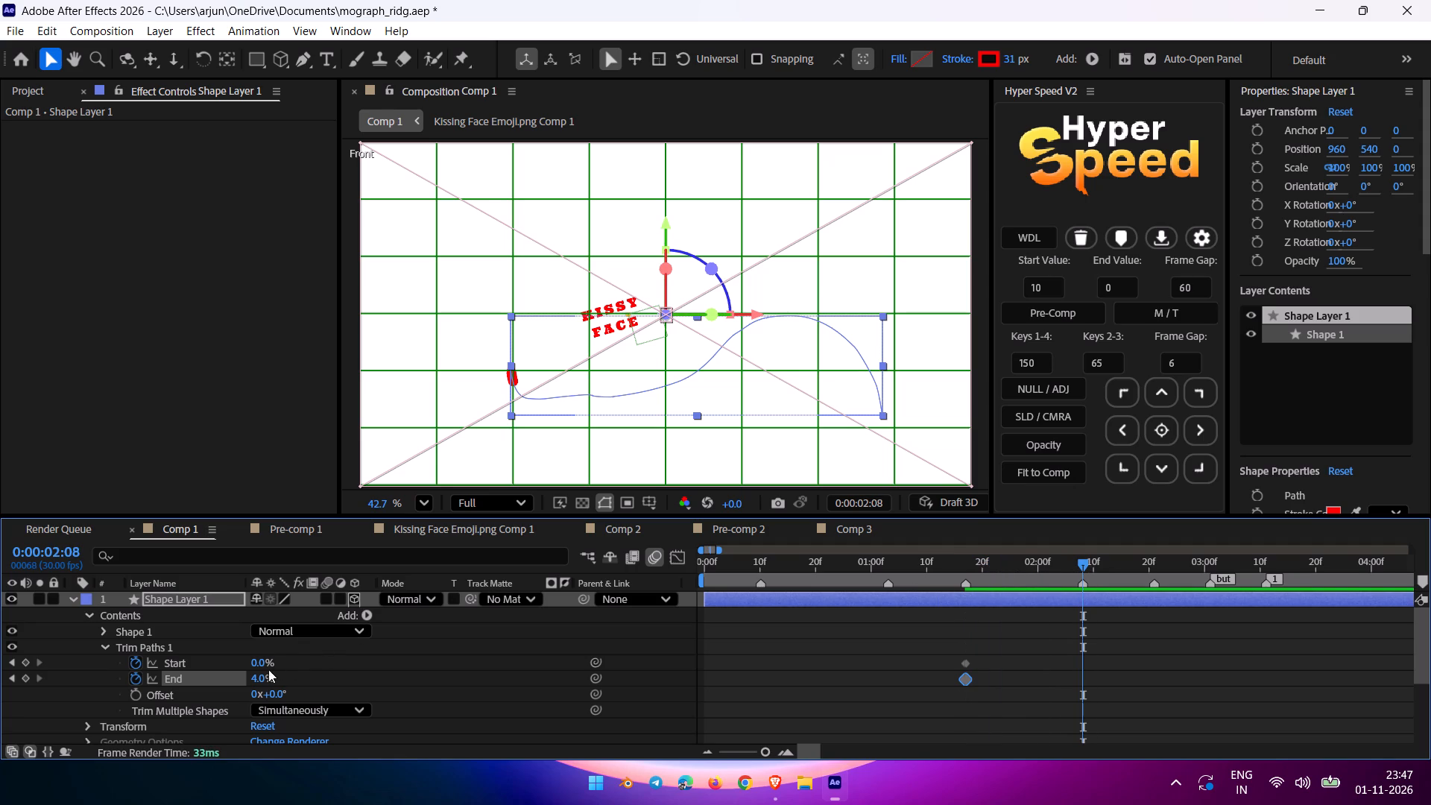
pyautogui.moveTo(258, 675); pyautogui.dragTo(403, 663)
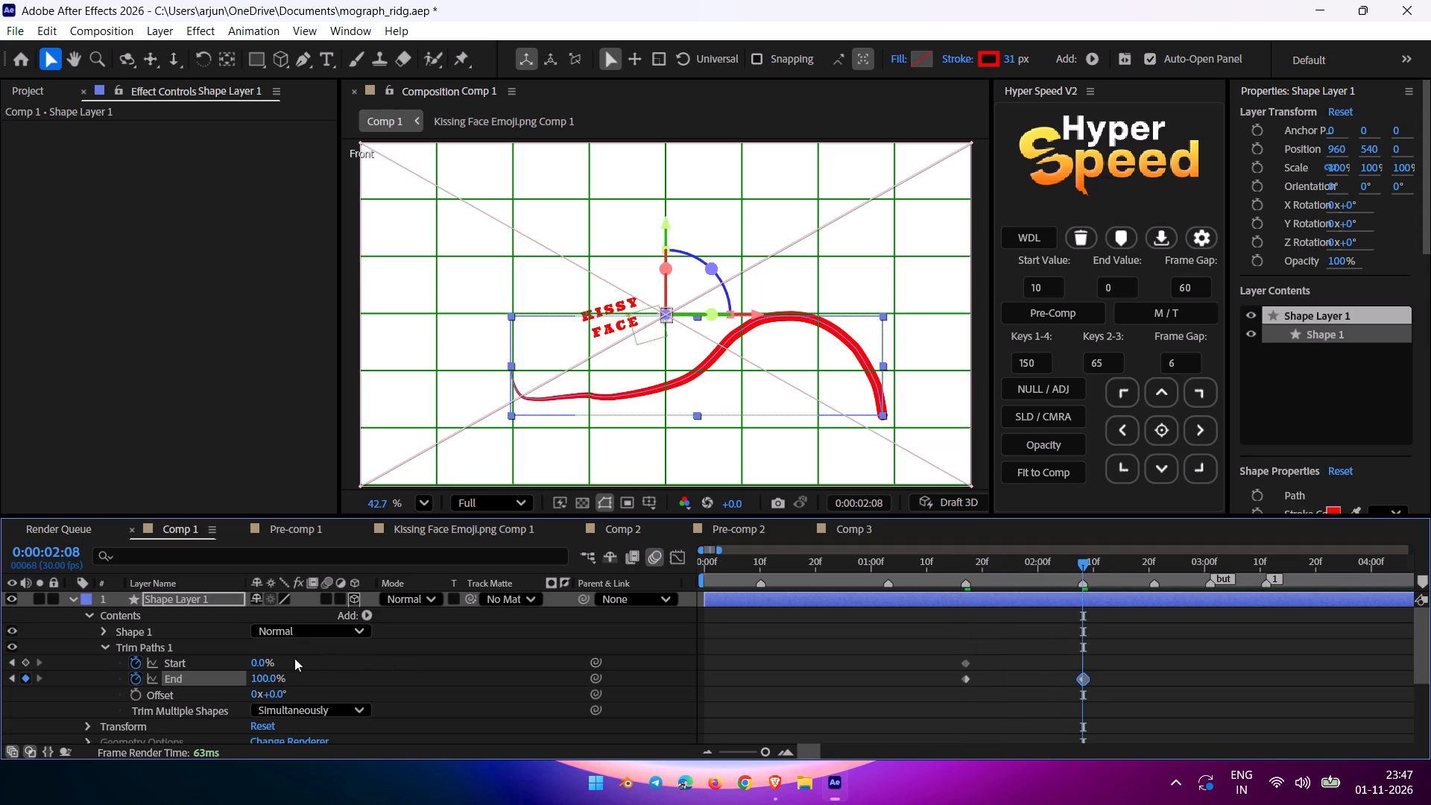
pyautogui.moveTo(254, 663); pyautogui.dragTo(294, 659)
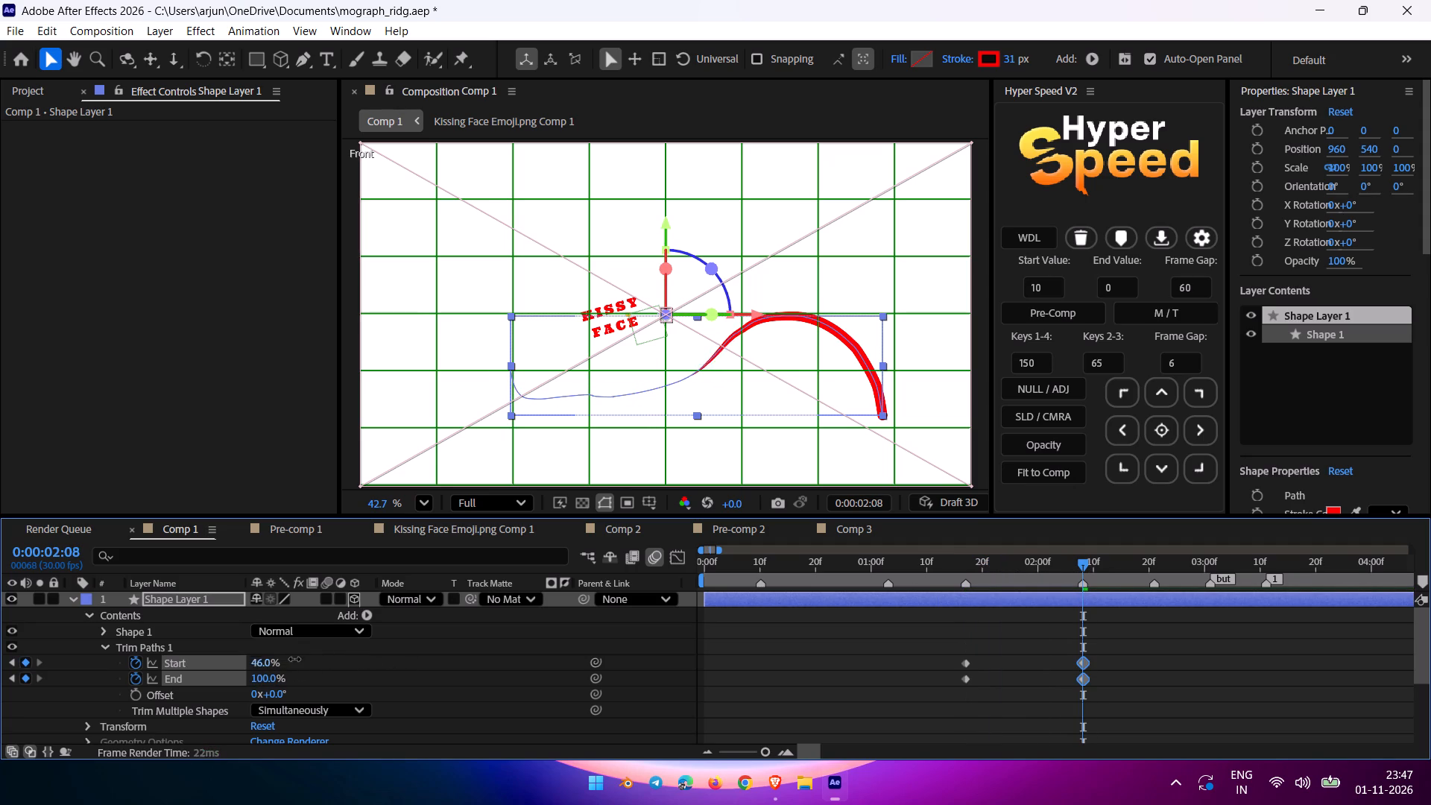
pyautogui.moveTo(294, 659); pyautogui.dragTo(291, 657)
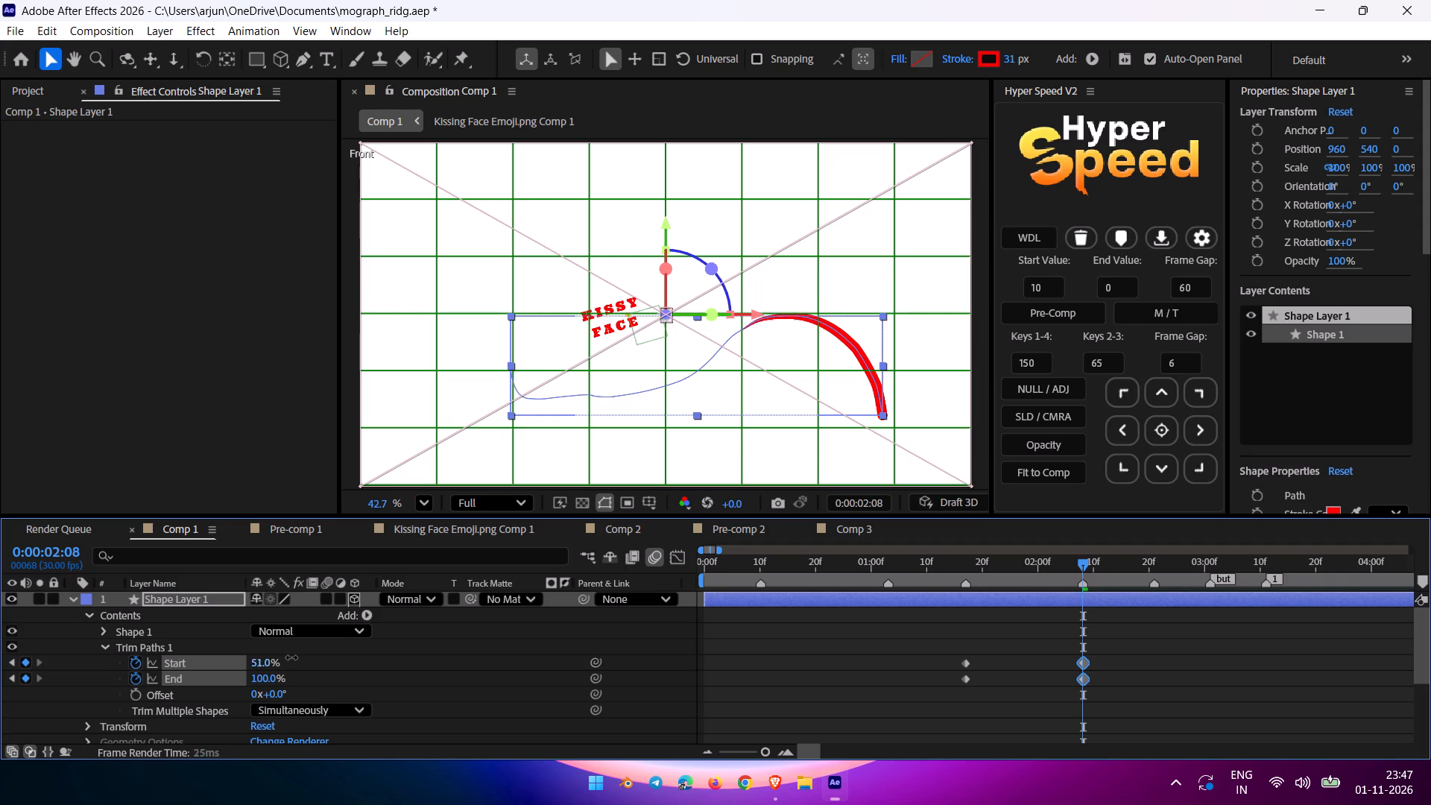
pyautogui.moveTo(291, 657); pyautogui.dragTo(282, 660)
# Shift both Trim Paths Start keyframes four frames later, so the first sits at 0:00:01:21, leaving the End keyframes in place.
pyautogui.click(955, 684)
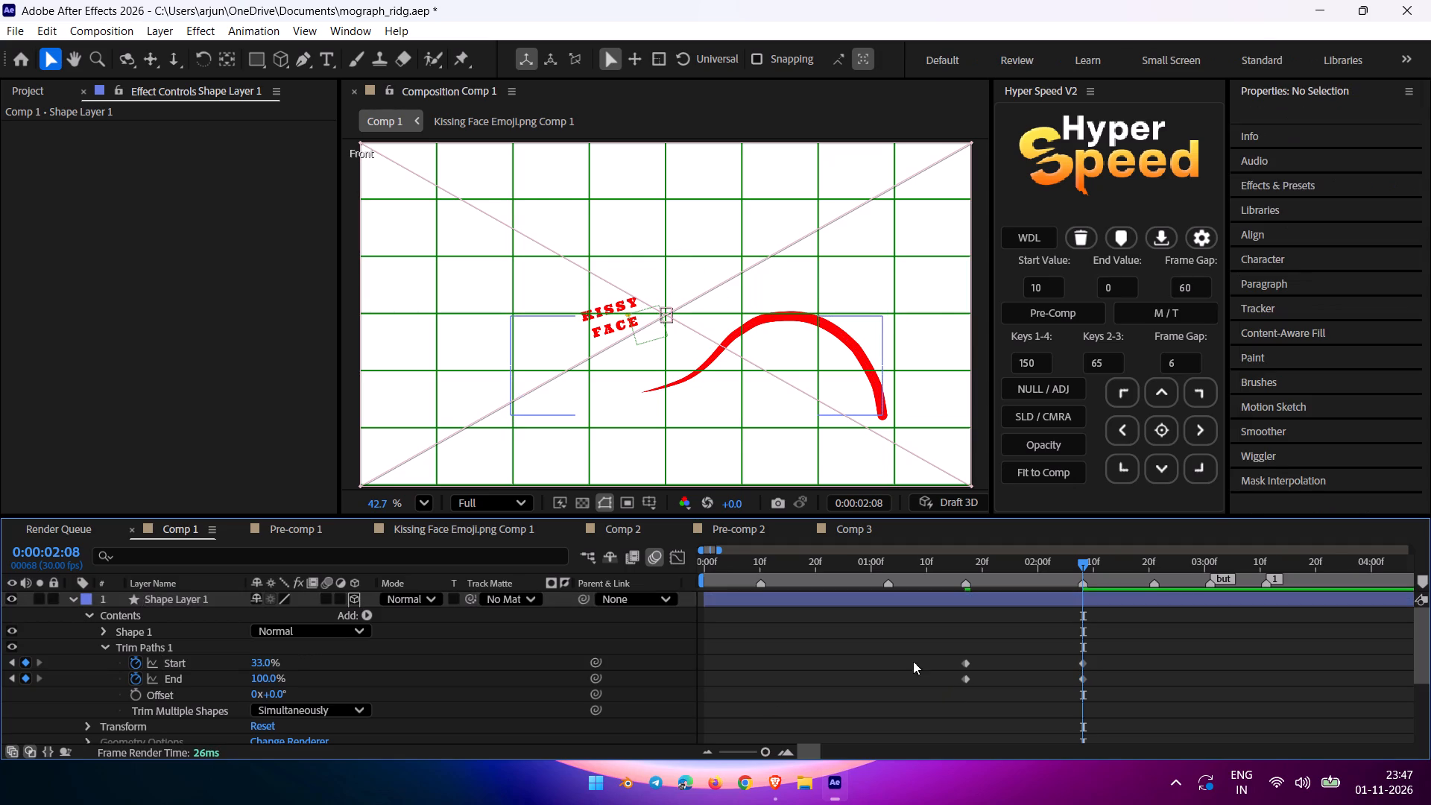
pyautogui.moveTo(913, 661); pyautogui.dragTo(1137, 692)
pyautogui.click(1062, 668)
pyautogui.moveTo(897, 660); pyautogui.dragTo(1140, 662)
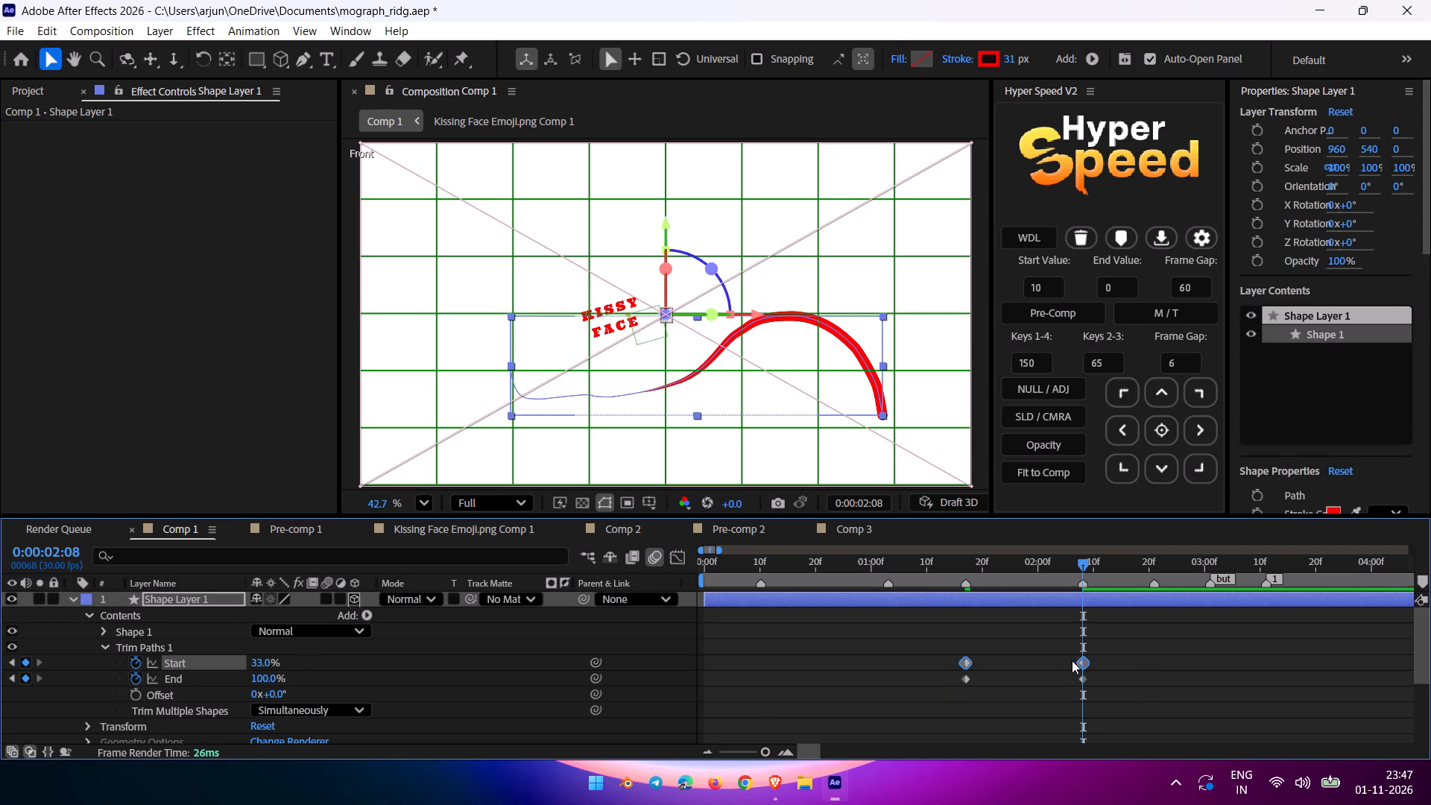
pyautogui.moveTo(1087, 663); pyautogui.dragTo(1108, 660)
# Preview the composition and scrub around 0:00:01:17 to 0:00:01:24 to check how the curve draws on with the offset Start keyframes.
pyautogui.moveTo(1078, 561); pyautogui.dragTo(955, 585)
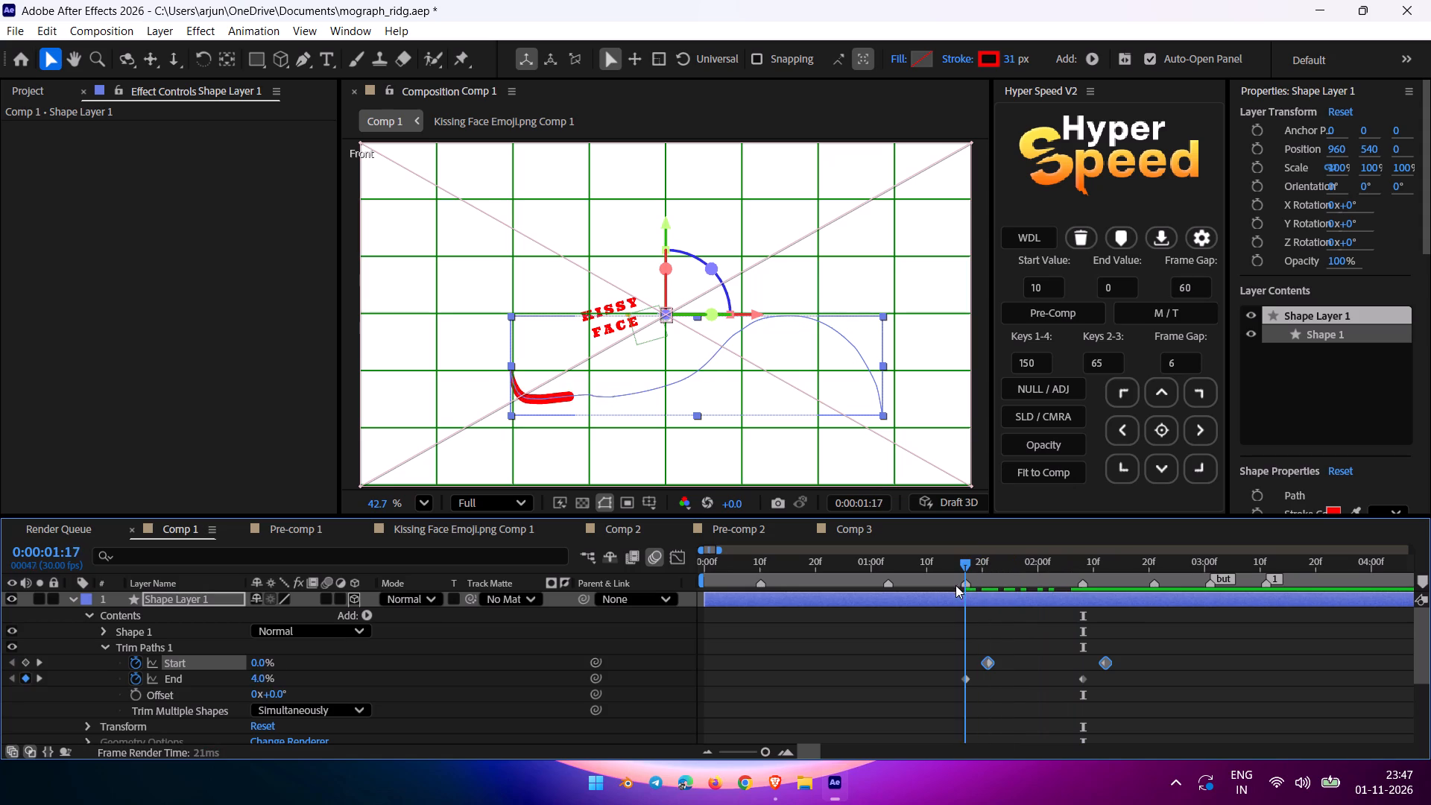
pyautogui.moveTo(955, 585); pyautogui.dragTo(590, 686)
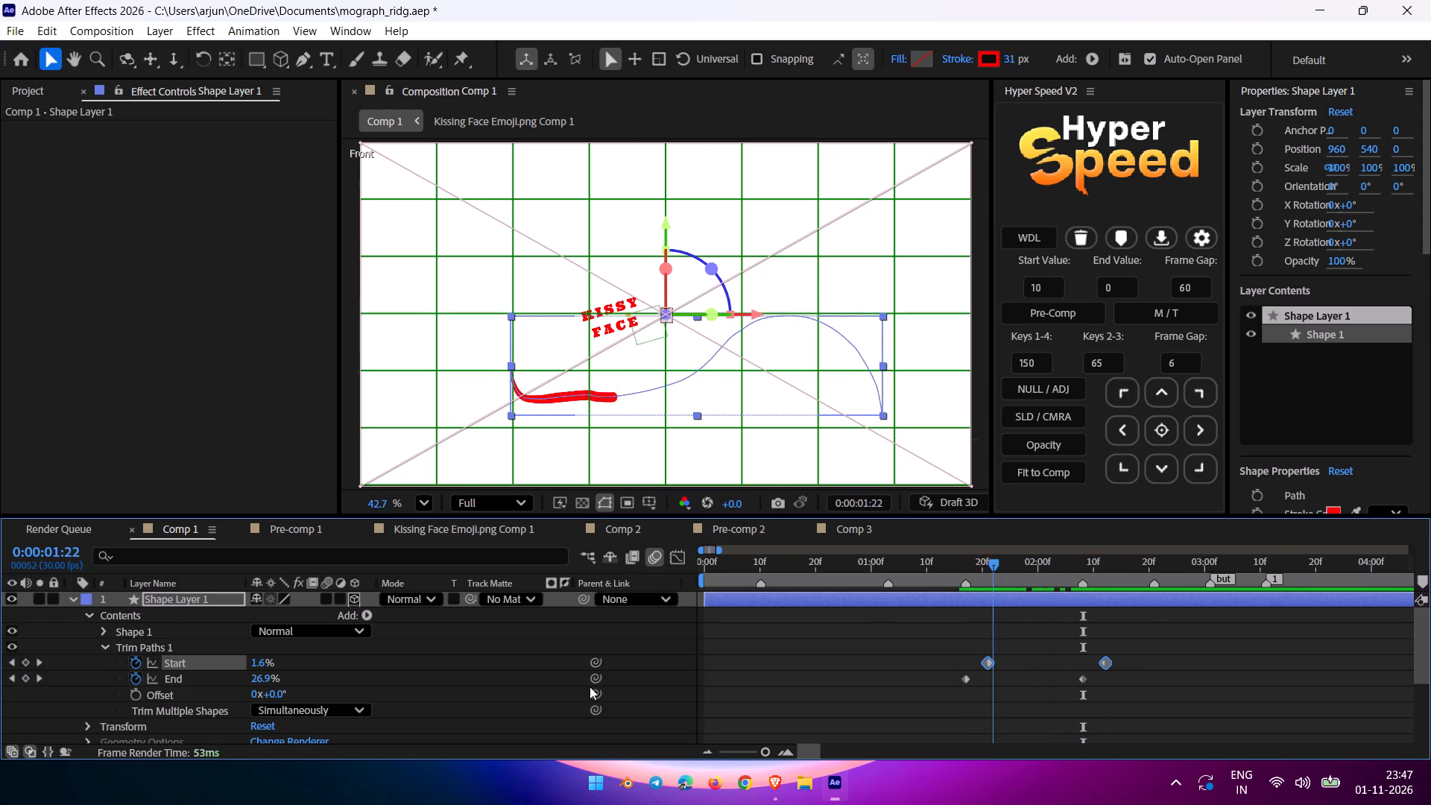
pyautogui.moveTo(590, 686); pyautogui.dragTo(517, 701)
pyautogui.press('space')
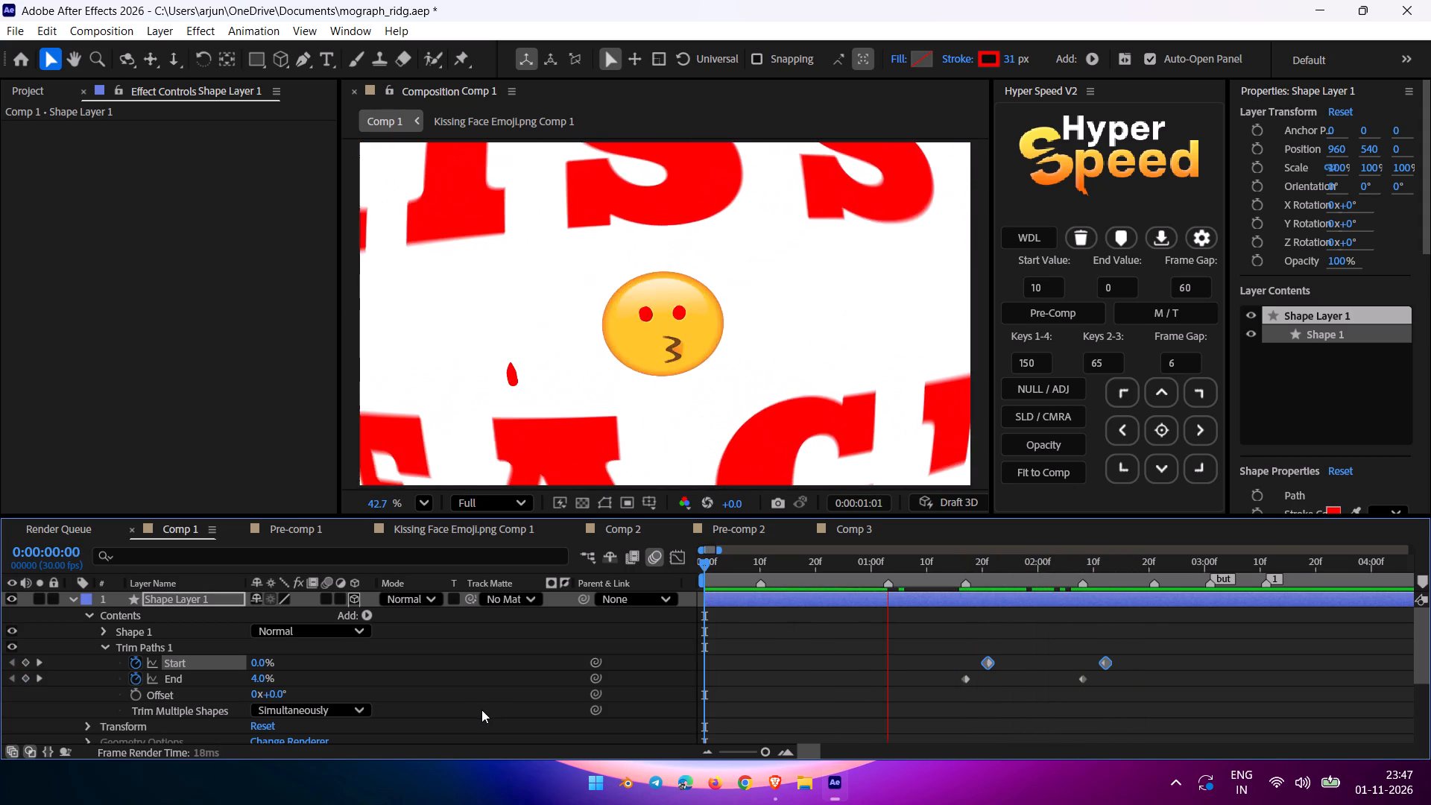
pyautogui.press('space')
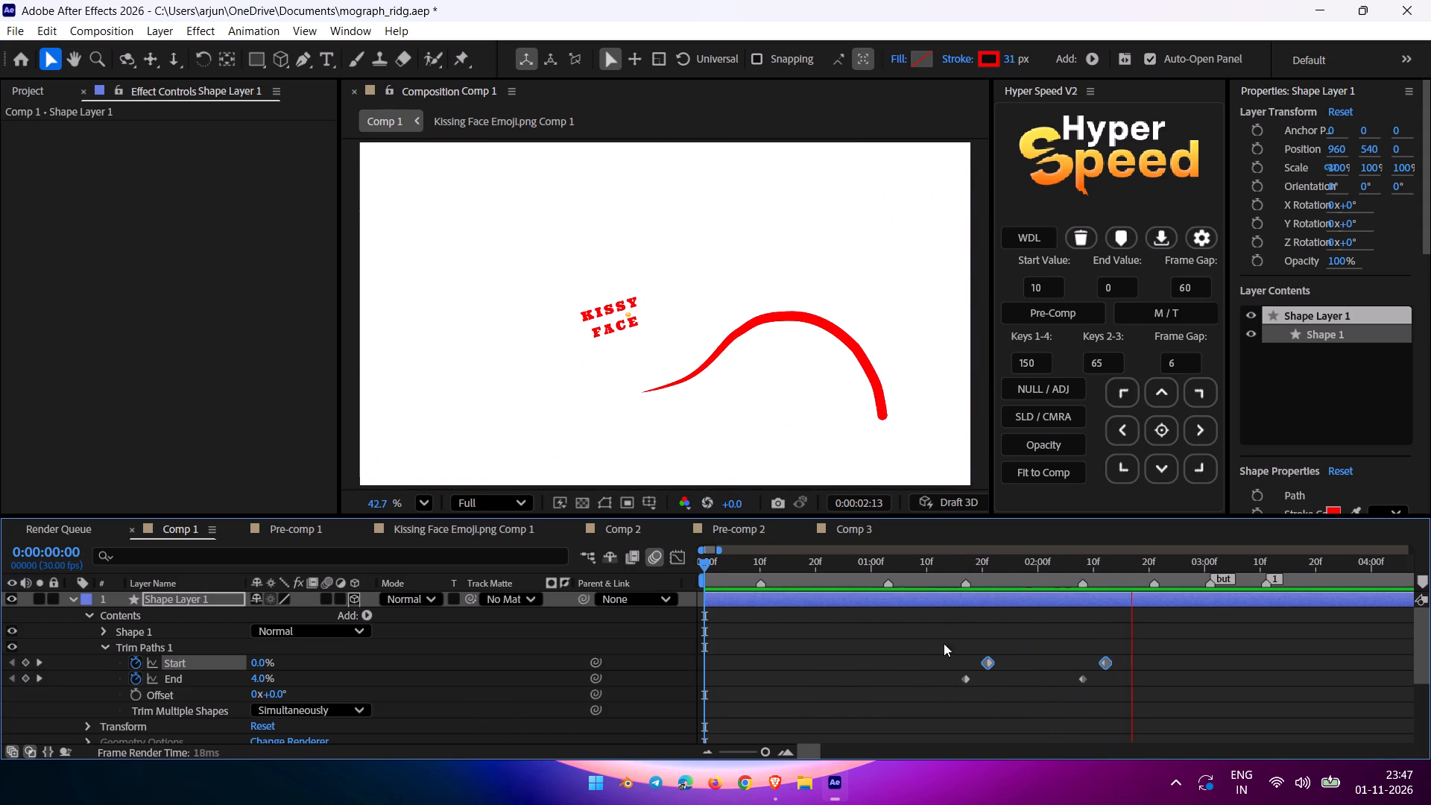
pyautogui.moveTo(967, 559); pyautogui.dragTo(1010, 562)
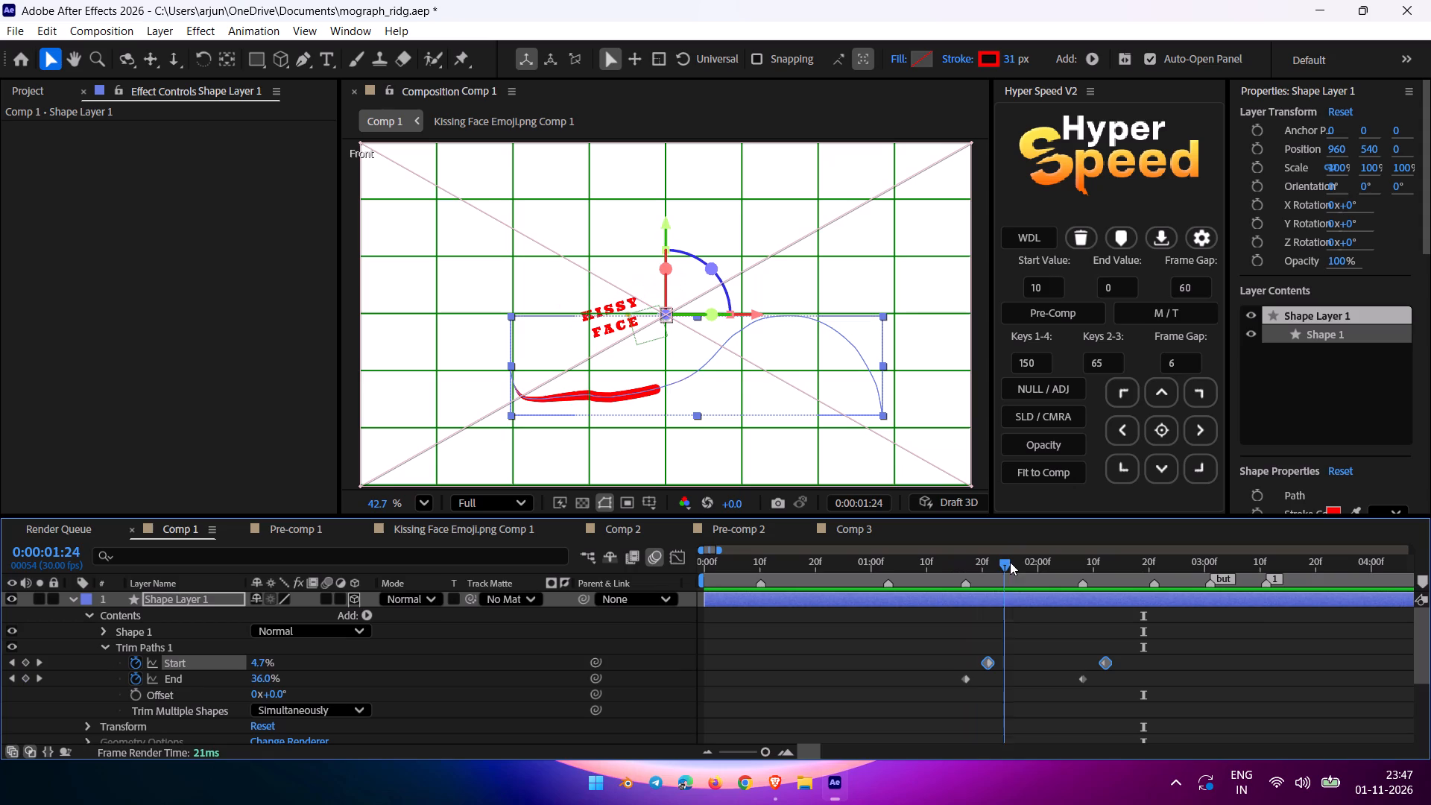
pyautogui.moveTo(1010, 562); pyautogui.dragTo(987, 569)
# Try Miter Join as Stroke 1's Line Join, and settle on Bevel Join.
pyautogui.scroll(-1, 340, 654)
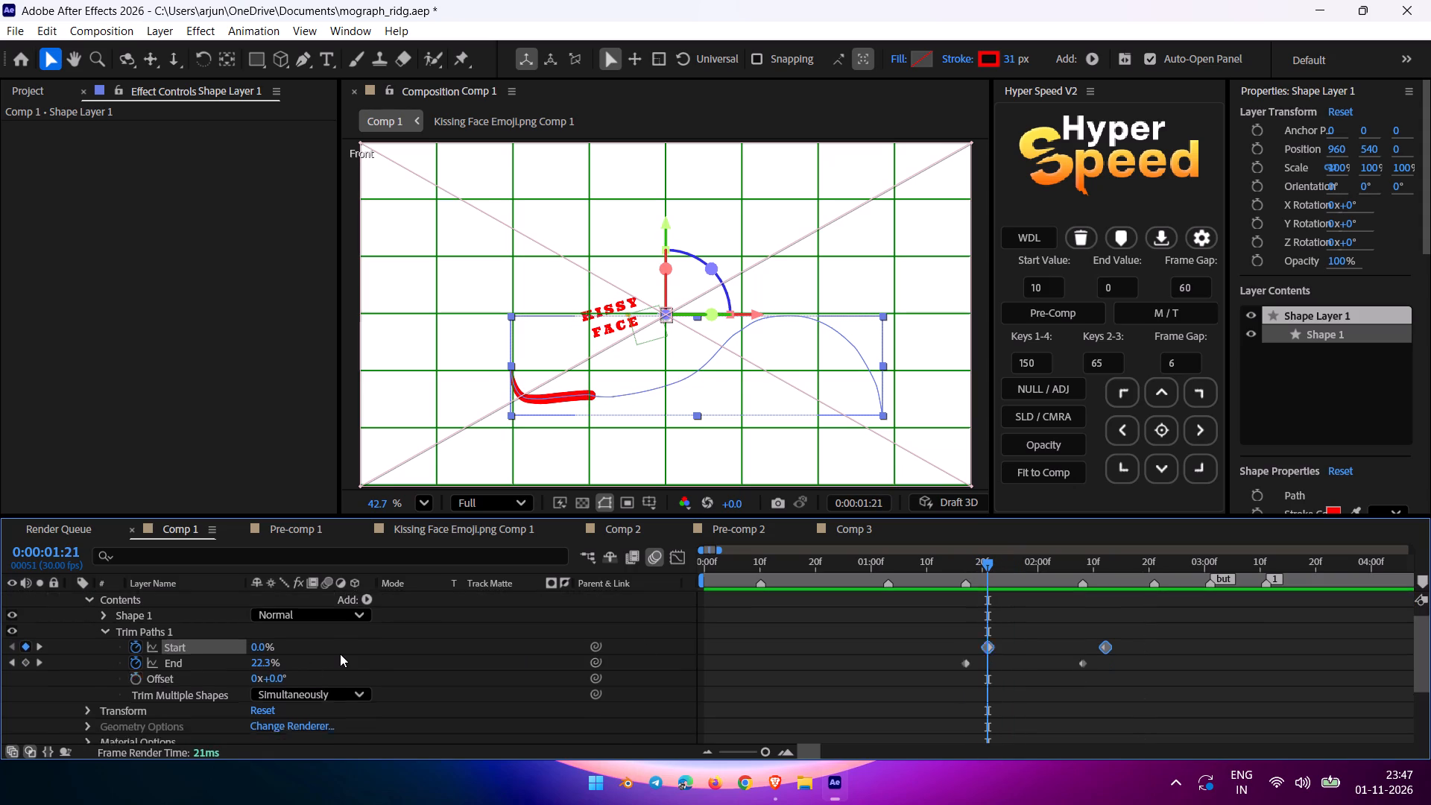
pyautogui.scroll(-2, 340, 654)
pyautogui.scroll(2, 157, 666)
pyautogui.scroll(-2, 154, 666)
pyautogui.scroll(3, 132, 675)
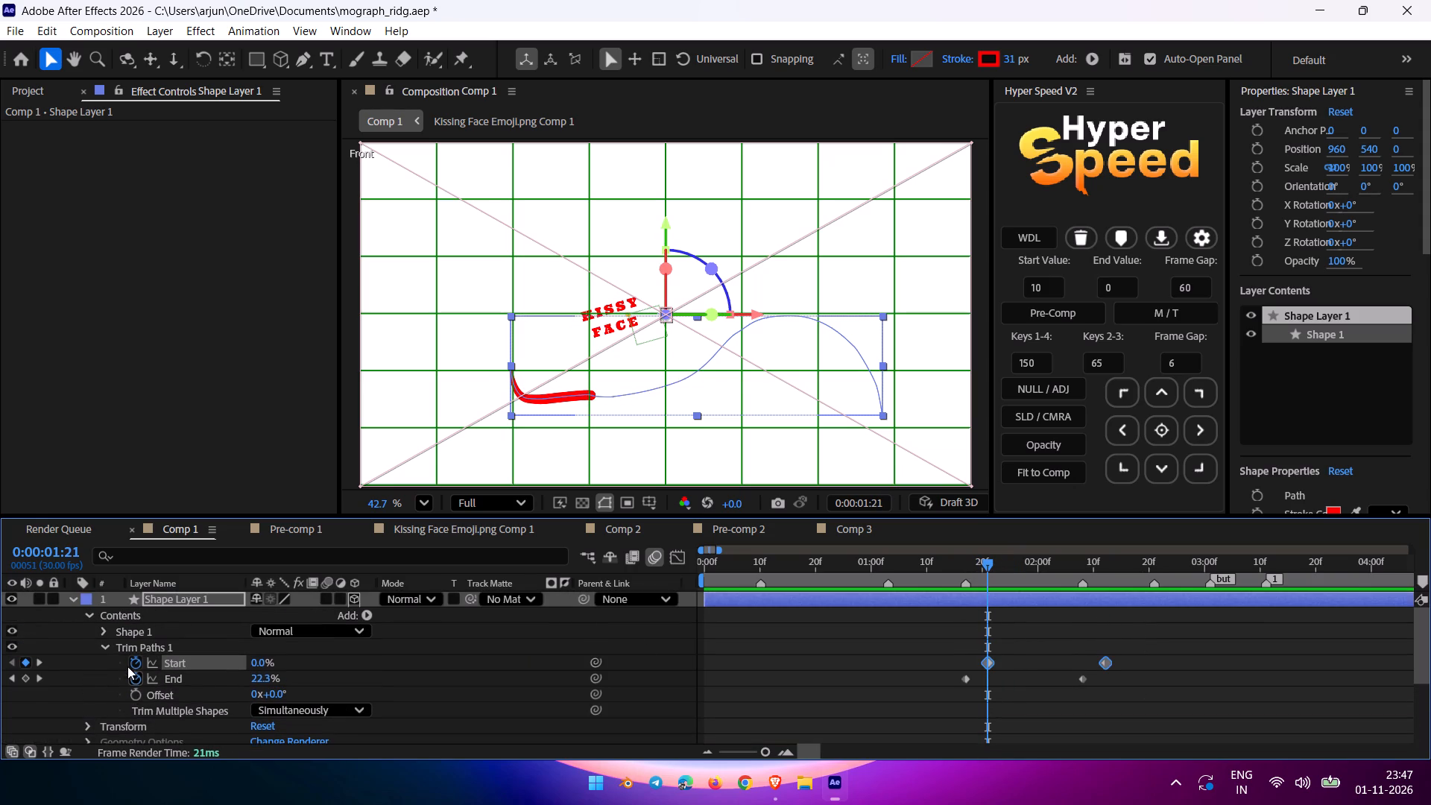
pyautogui.click(101, 636)
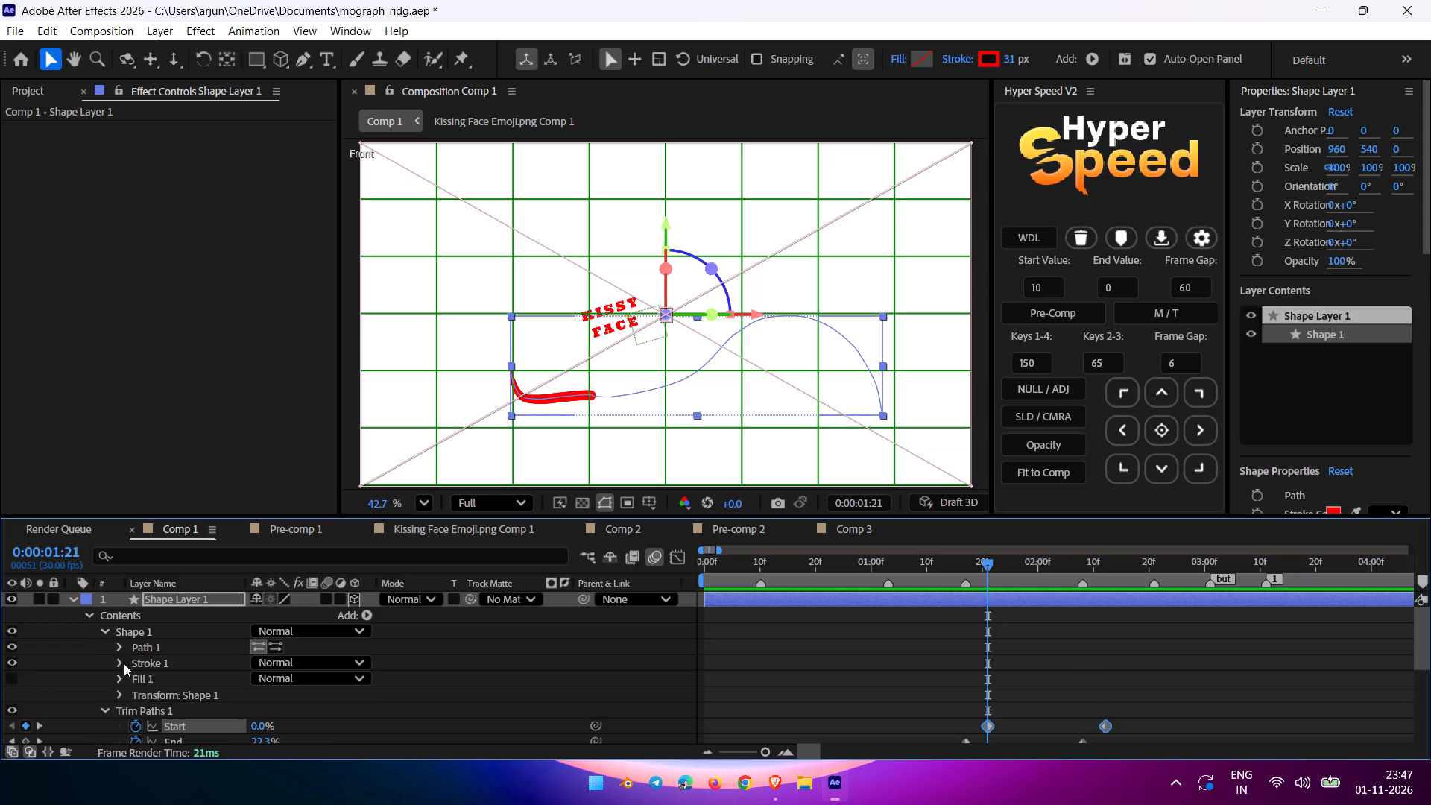
pyautogui.click(115, 662)
pyautogui.scroll(-3, 124, 663)
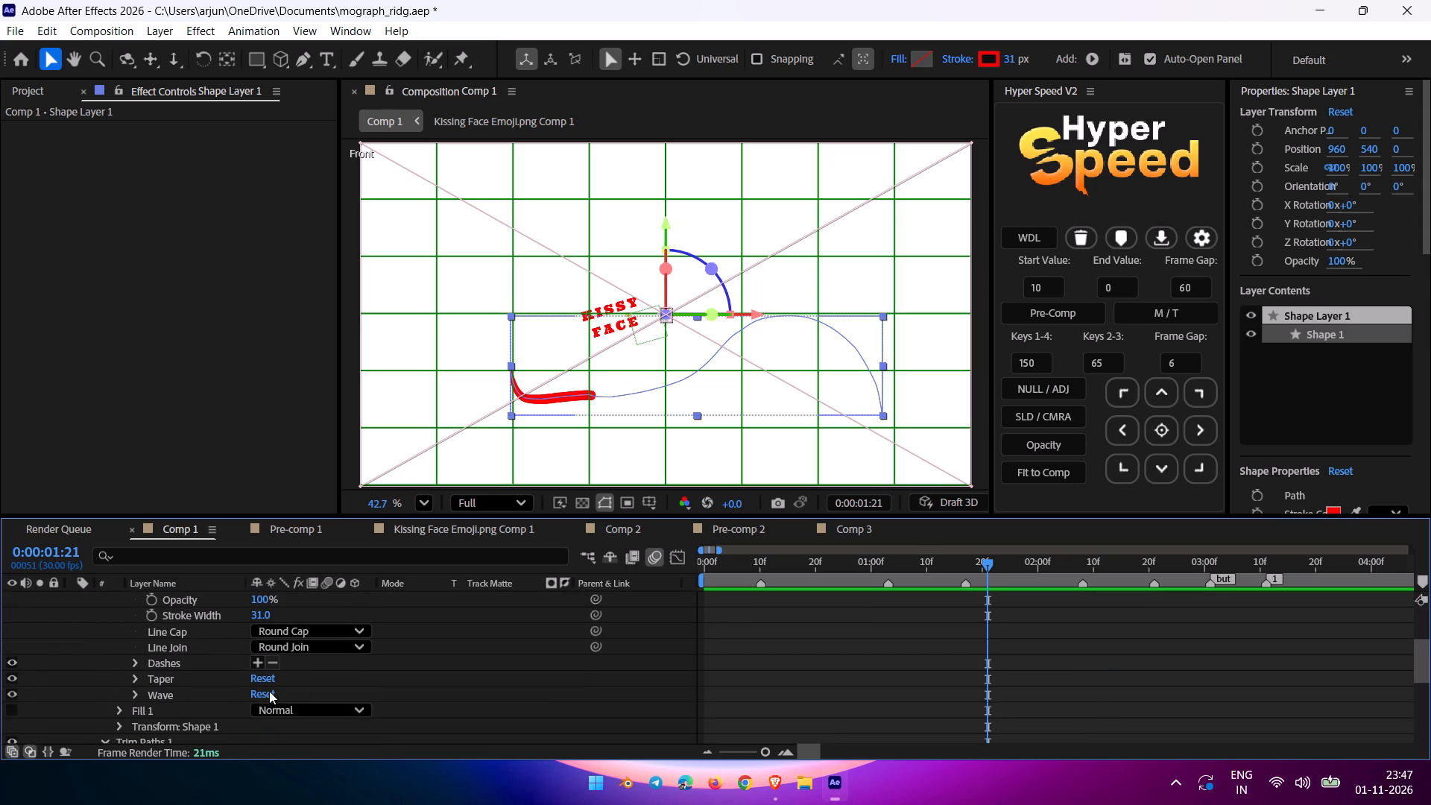
pyautogui.scroll(-1, 269, 691)
pyautogui.scroll(2, 257, 669)
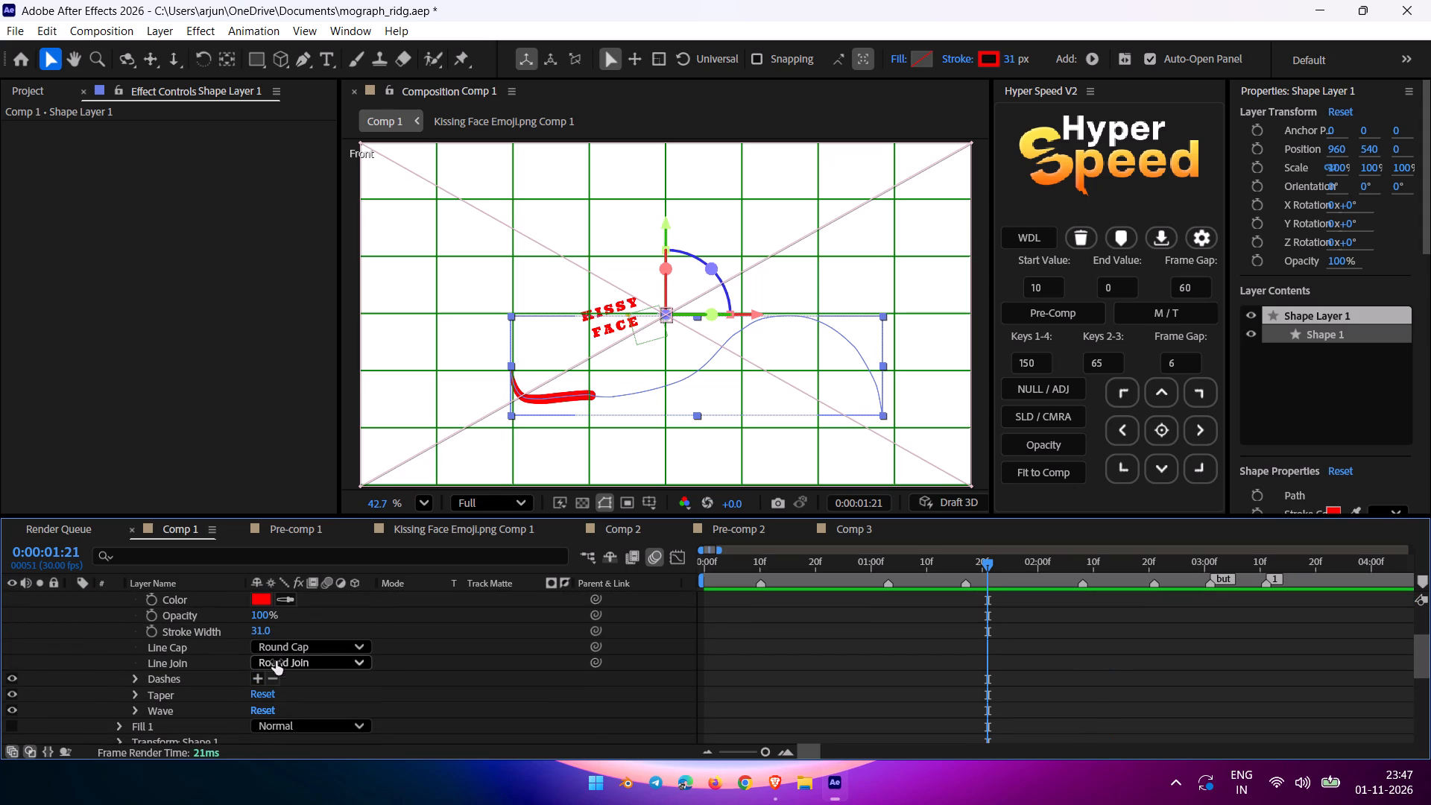
pyautogui.click(276, 661)
pyautogui.click(304, 680)
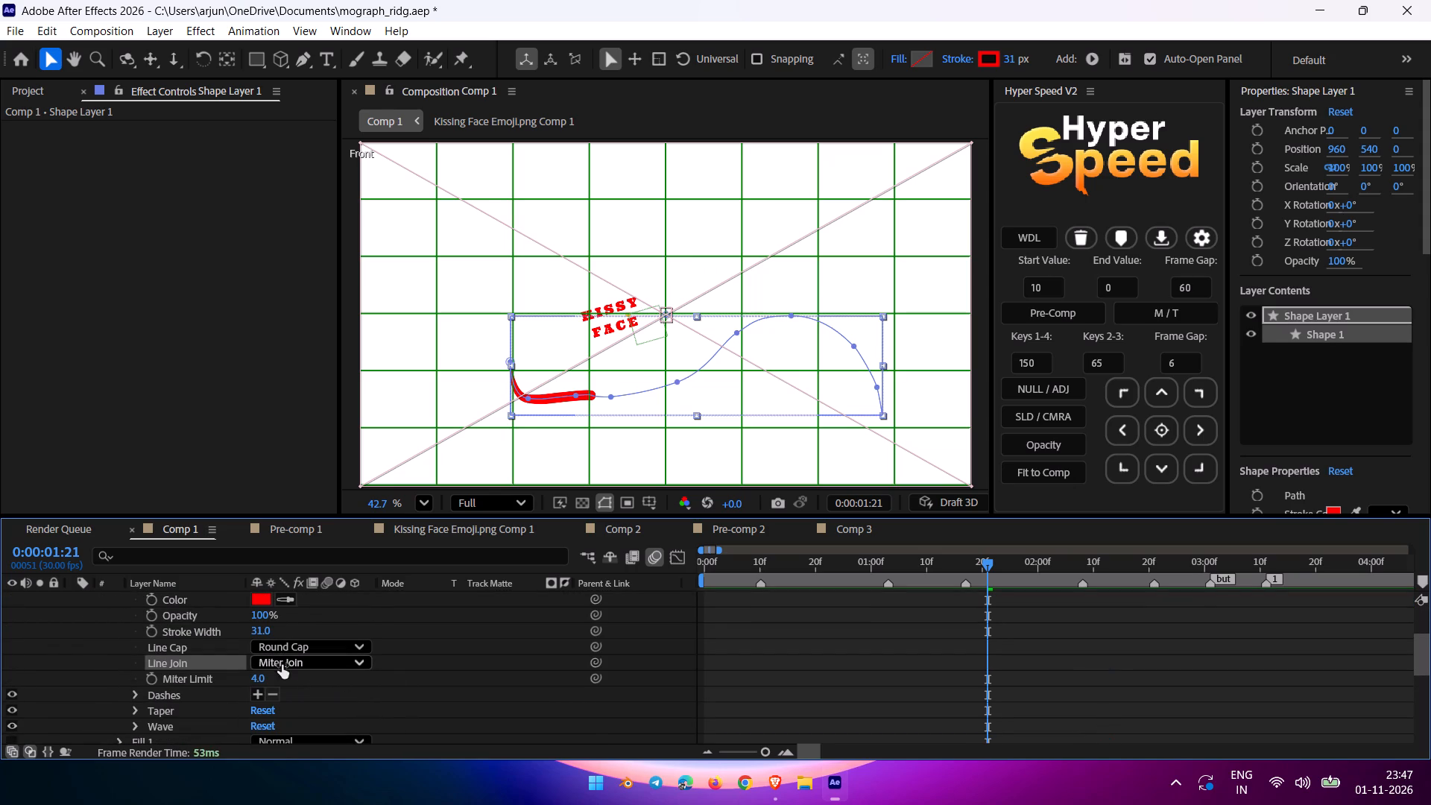
pyautogui.click(279, 662)
pyautogui.click(303, 716)
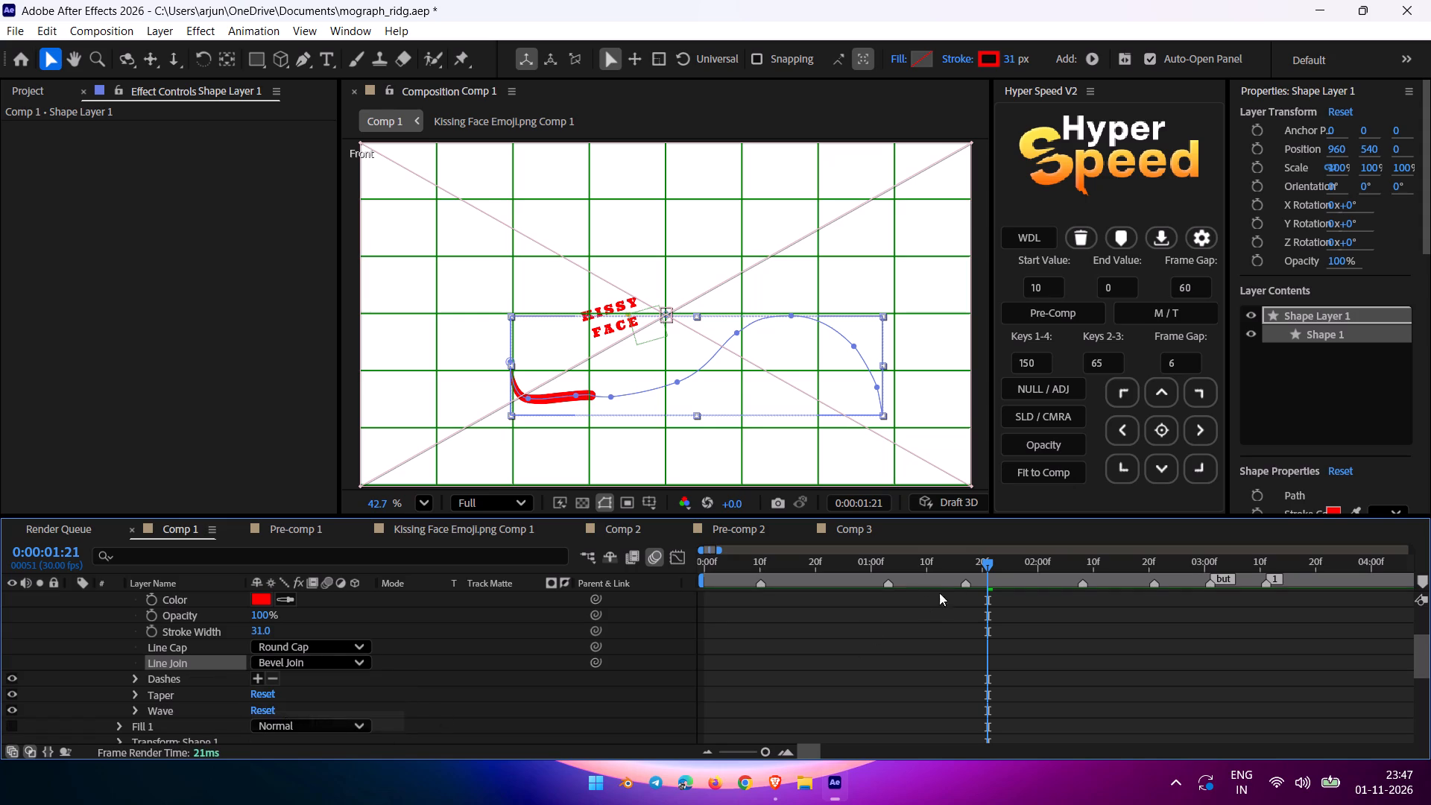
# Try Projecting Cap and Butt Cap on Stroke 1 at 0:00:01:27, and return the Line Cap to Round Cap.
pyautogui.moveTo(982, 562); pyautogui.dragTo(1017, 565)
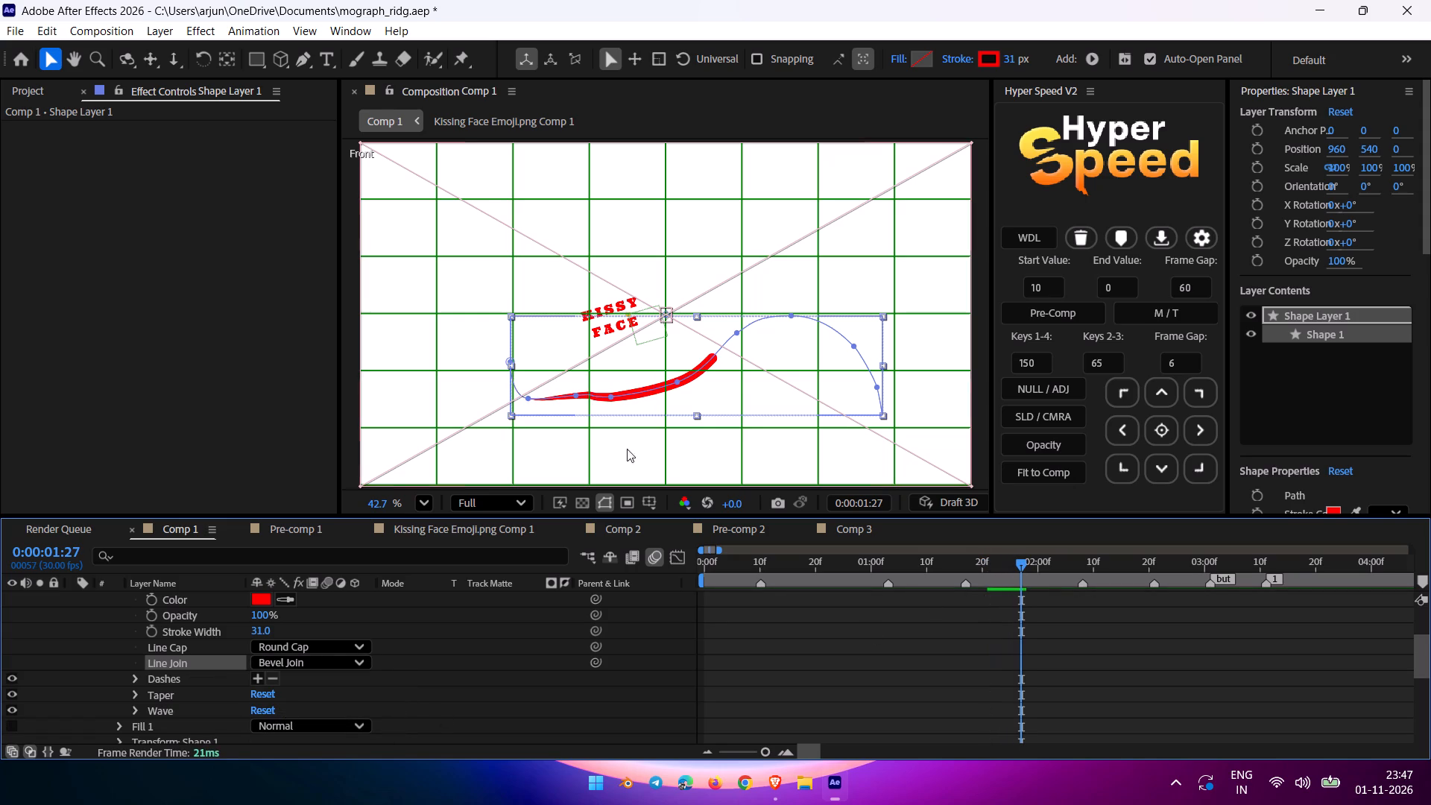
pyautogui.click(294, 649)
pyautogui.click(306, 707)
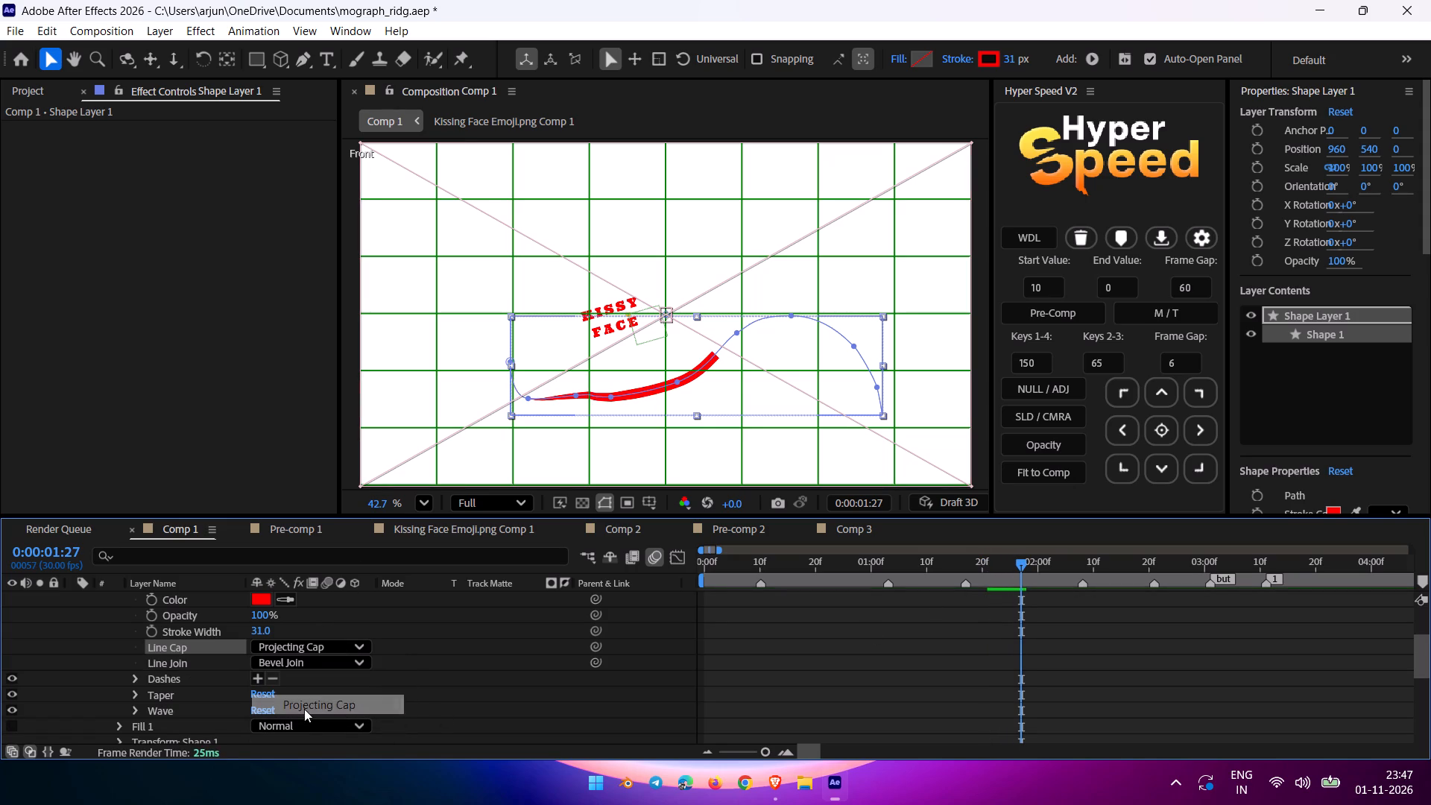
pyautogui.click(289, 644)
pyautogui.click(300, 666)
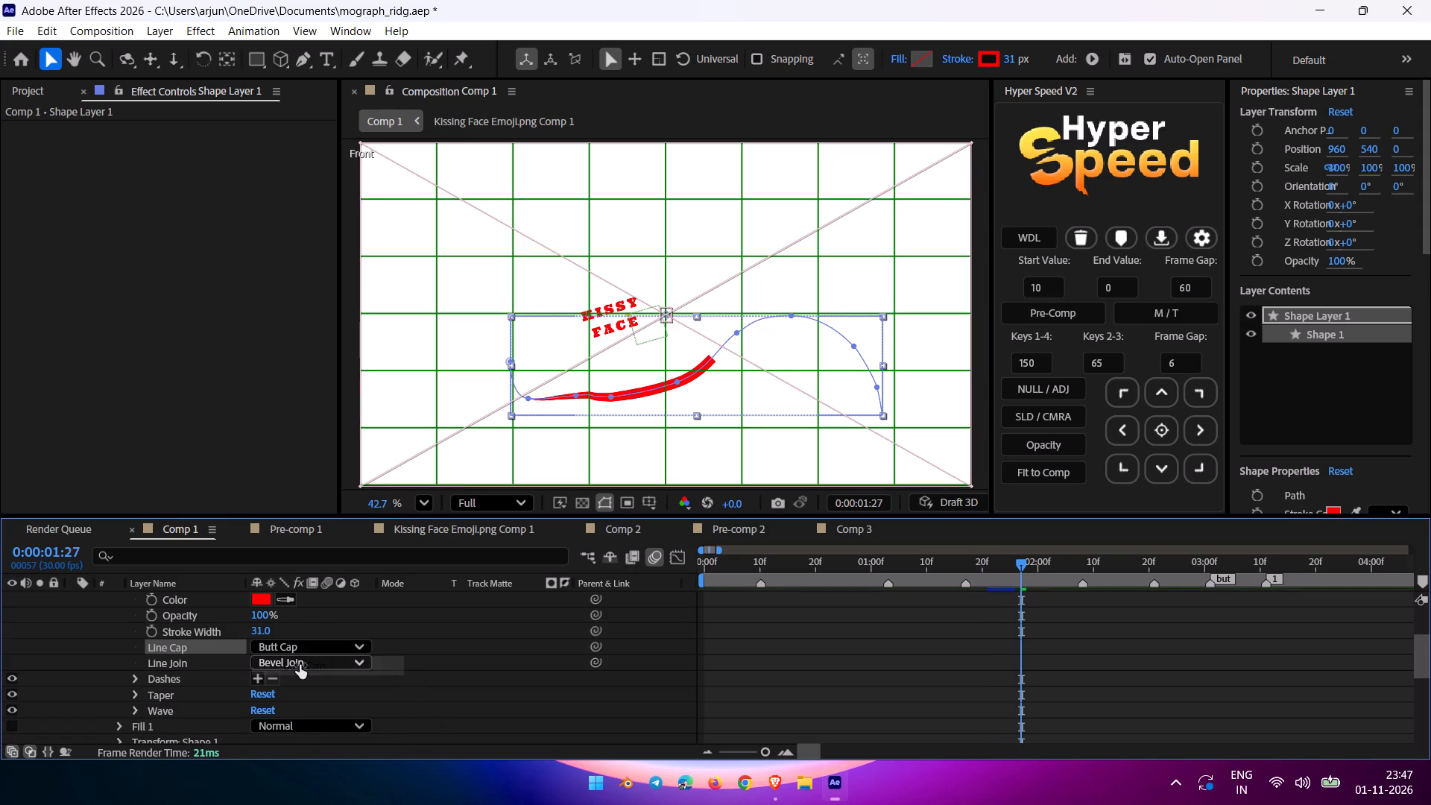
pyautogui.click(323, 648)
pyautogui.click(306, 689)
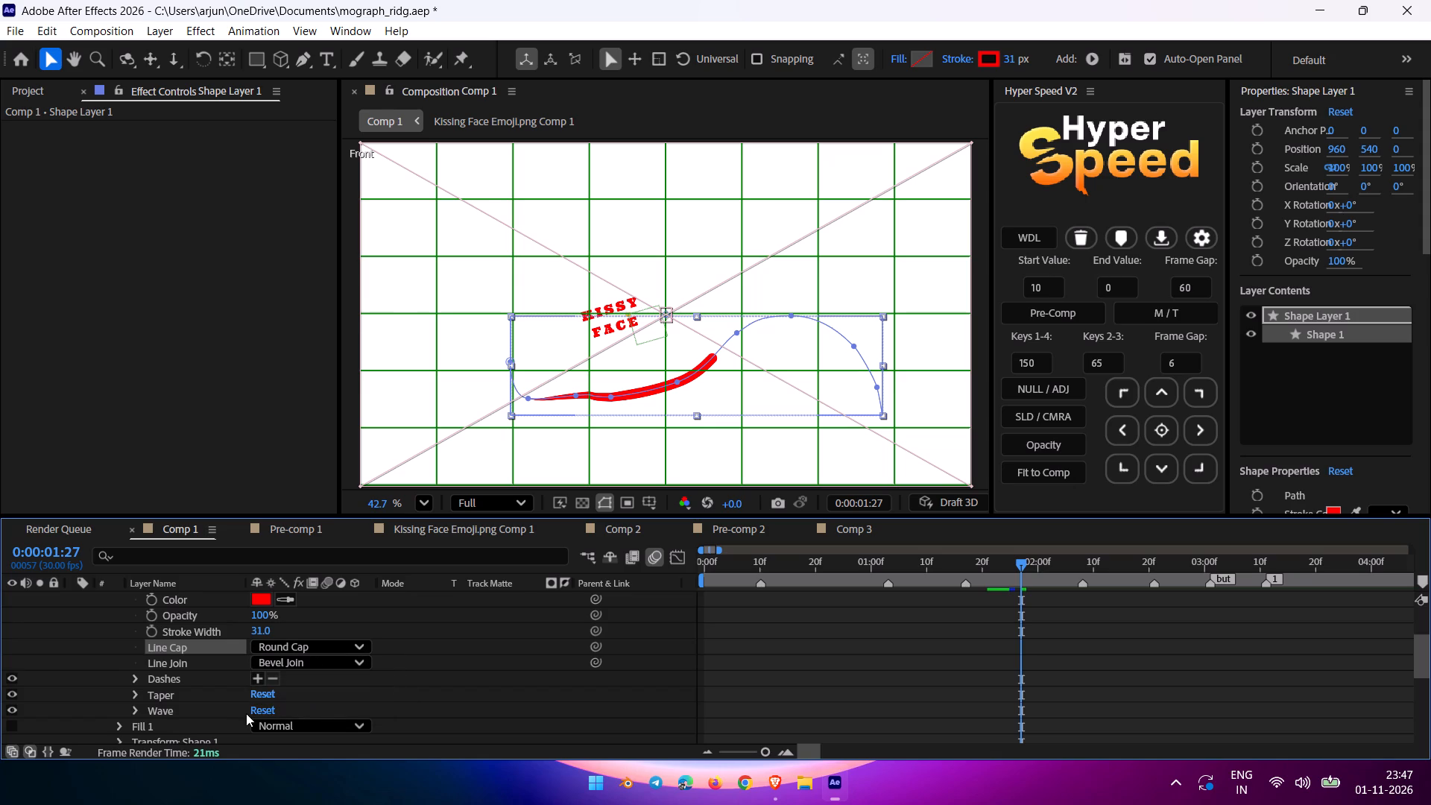
# Set Stroke 1's Stroke Width to 35.
pyautogui.scroll(3, 247, 711)
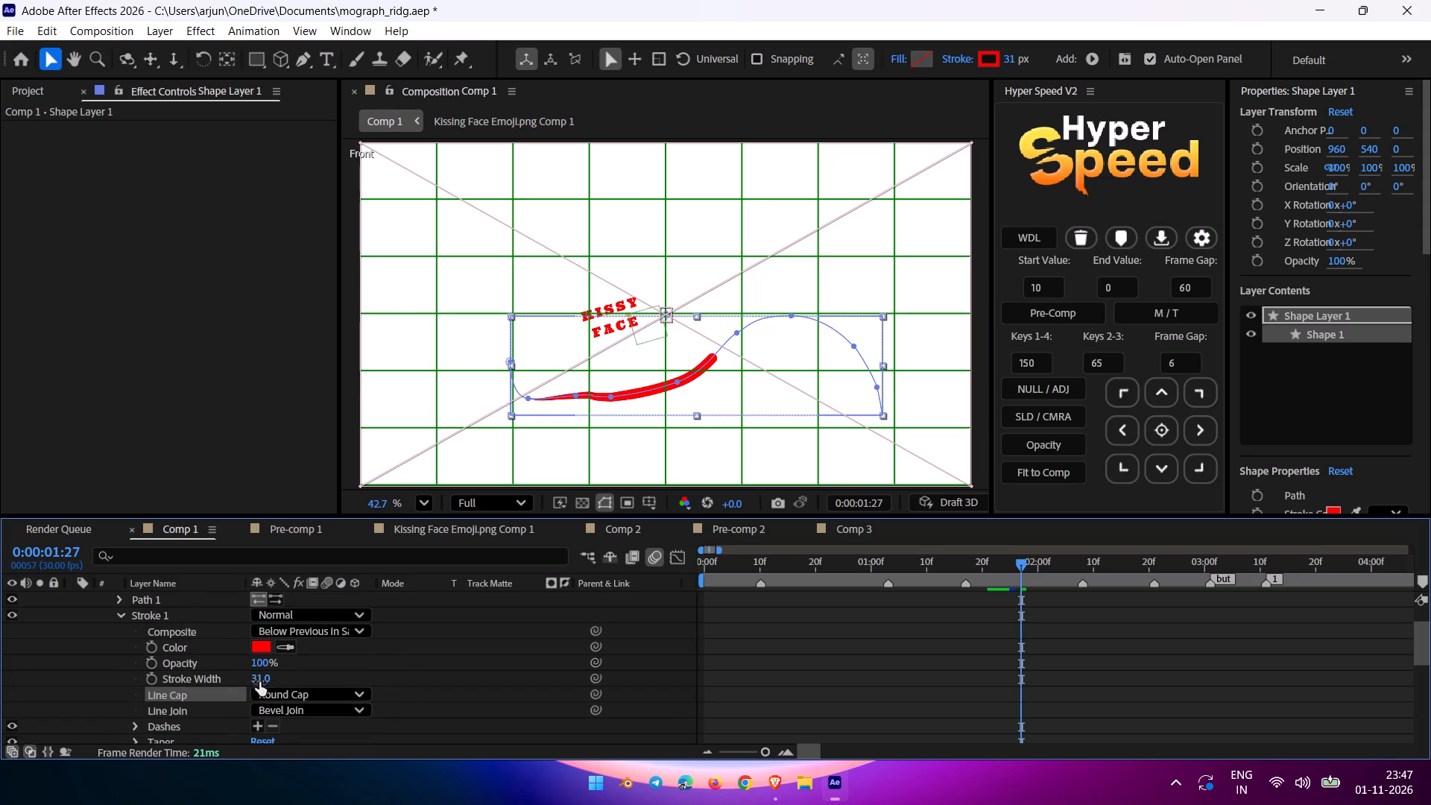
pyautogui.click(259, 682)
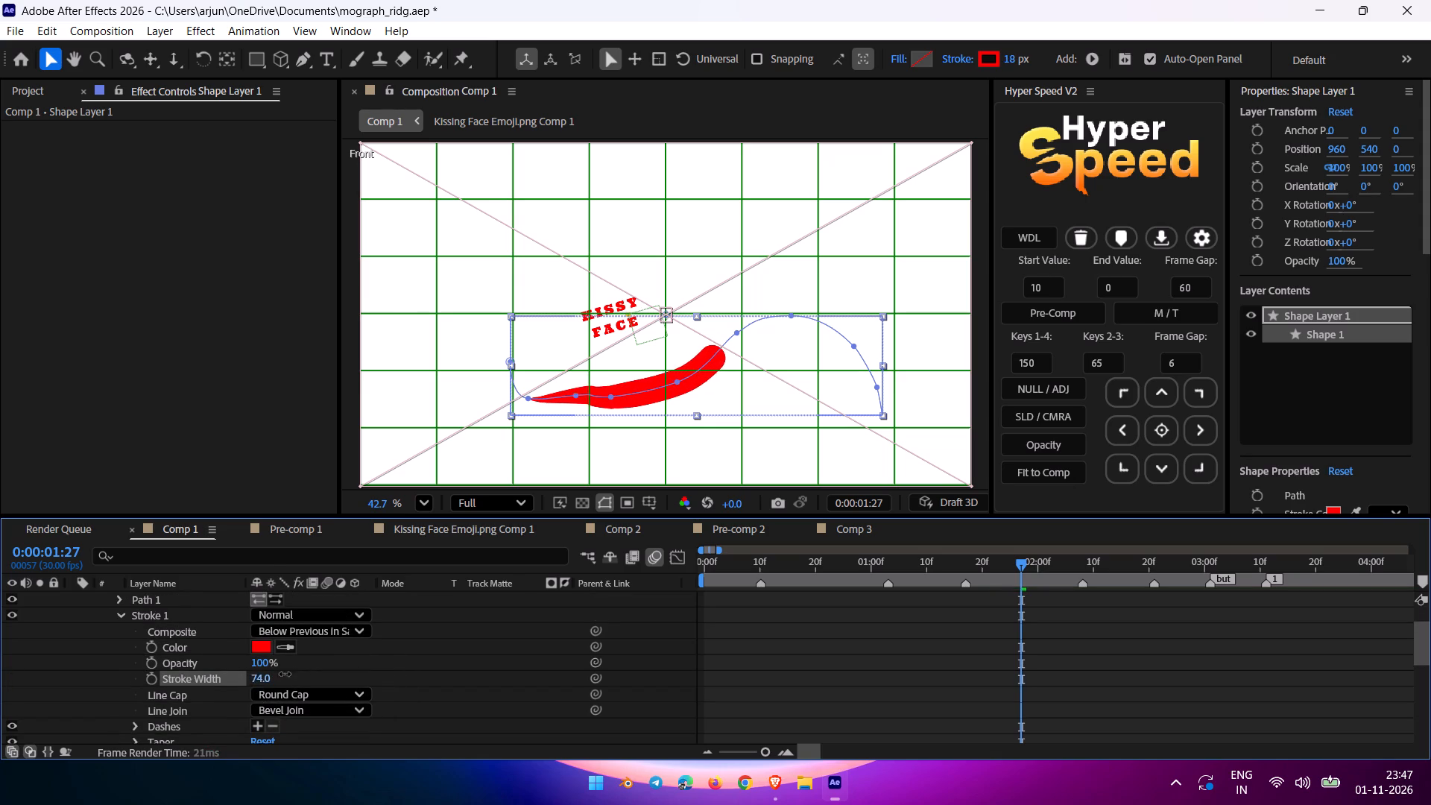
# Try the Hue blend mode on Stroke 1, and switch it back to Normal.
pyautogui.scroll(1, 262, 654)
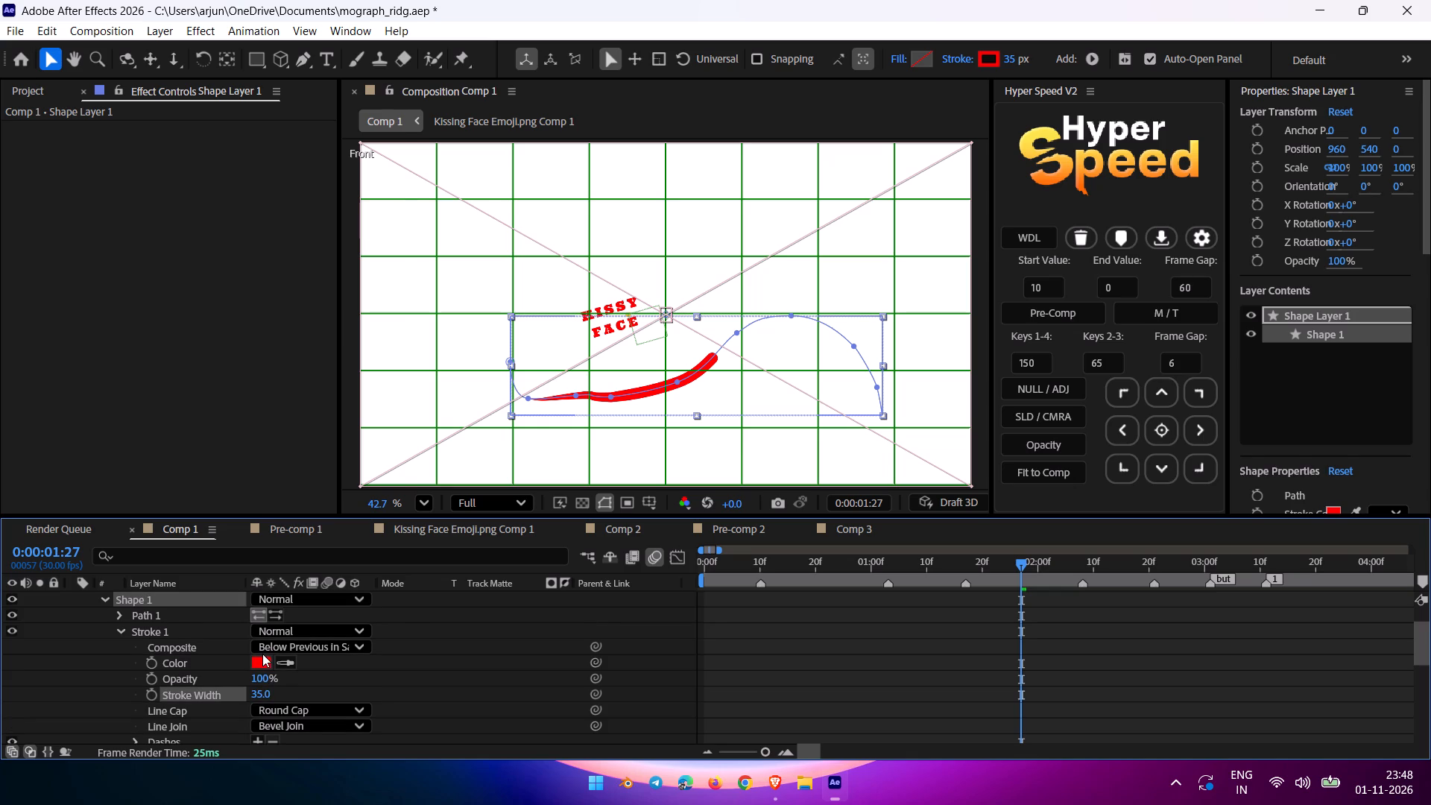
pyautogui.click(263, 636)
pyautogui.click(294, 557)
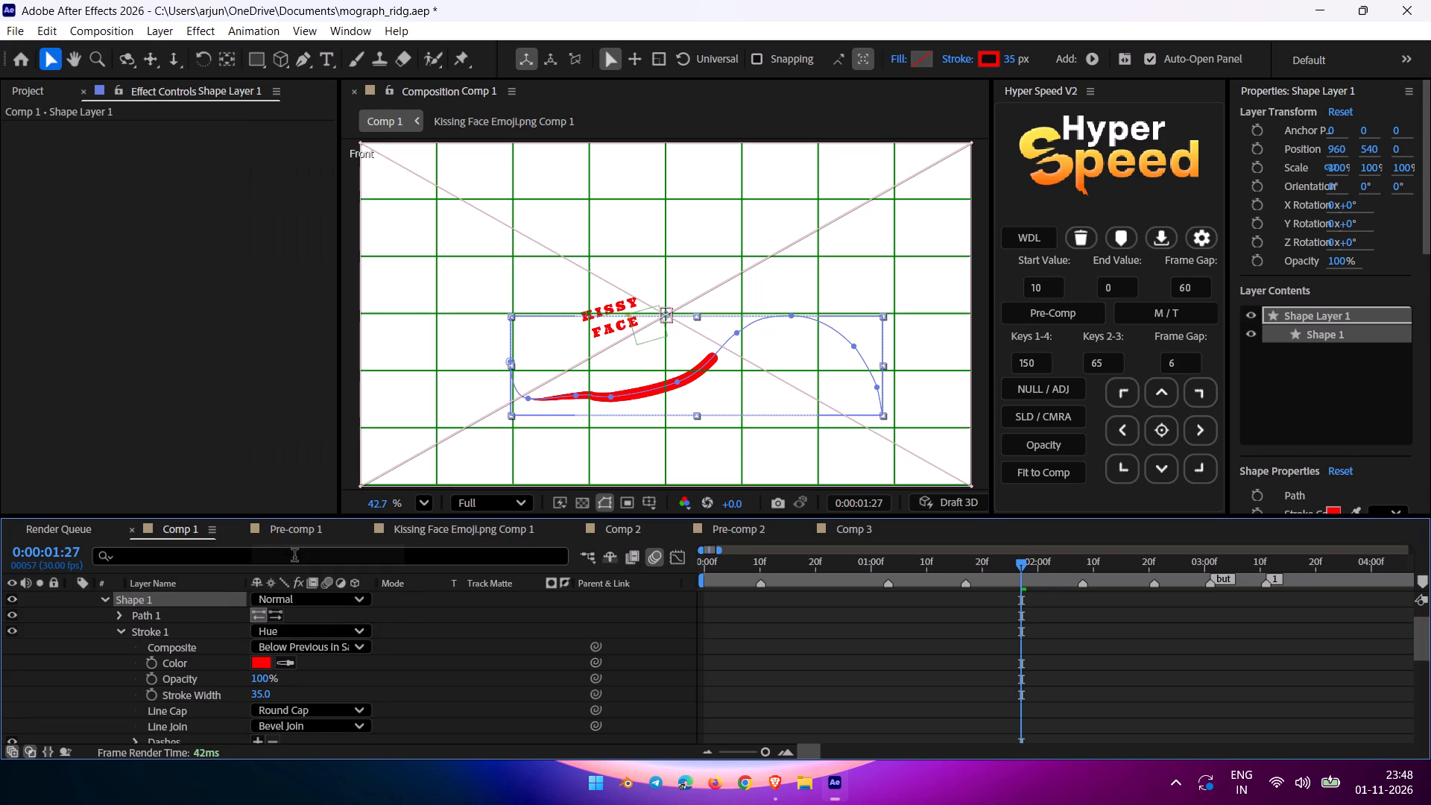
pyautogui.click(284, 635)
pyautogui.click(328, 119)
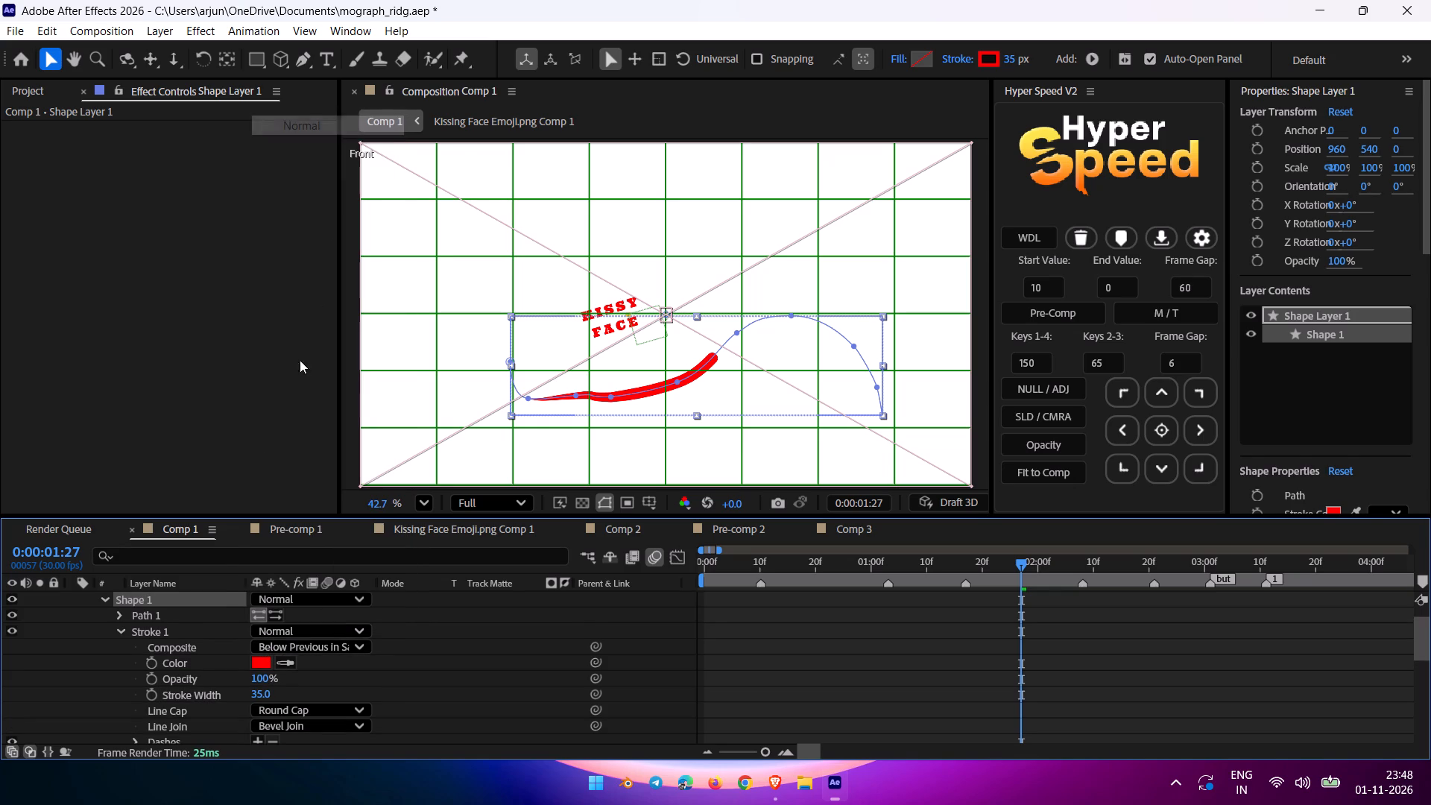
# Set the Start Length of Stroke 1's Taper to 35%.
pyautogui.scroll(1, 226, 632)
pyautogui.click(121, 632)
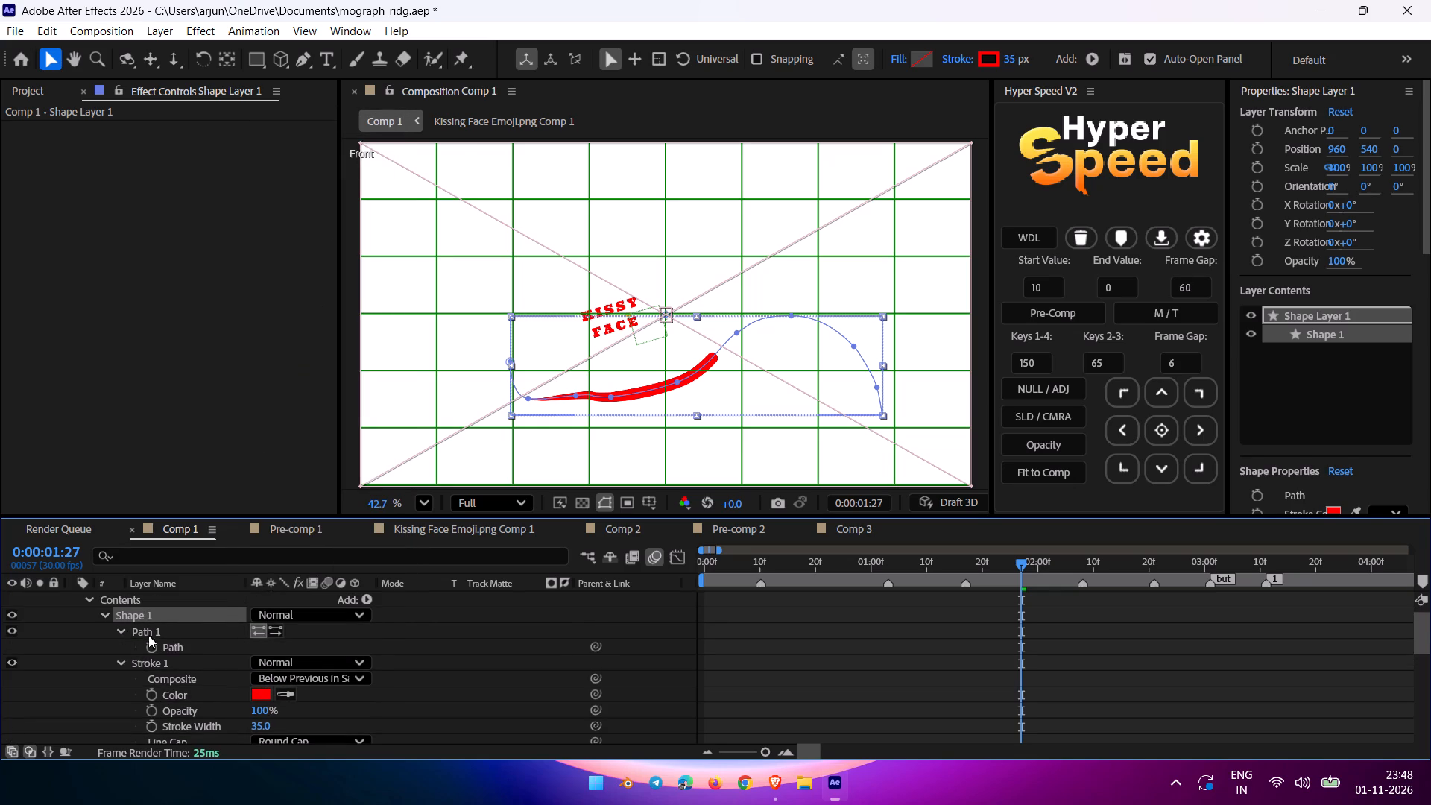
pyautogui.scroll(-4, 157, 666)
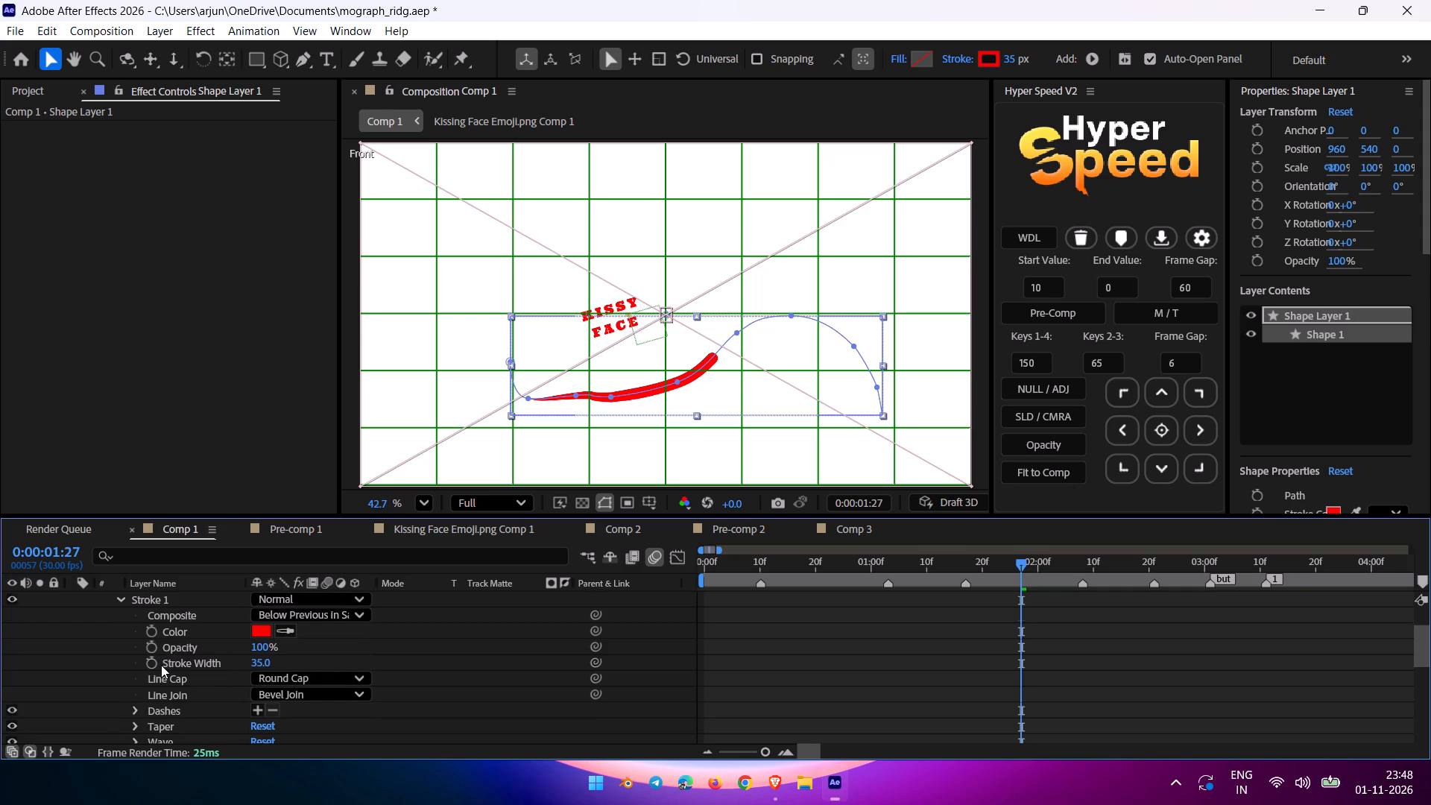
pyautogui.scroll(-1, 161, 665)
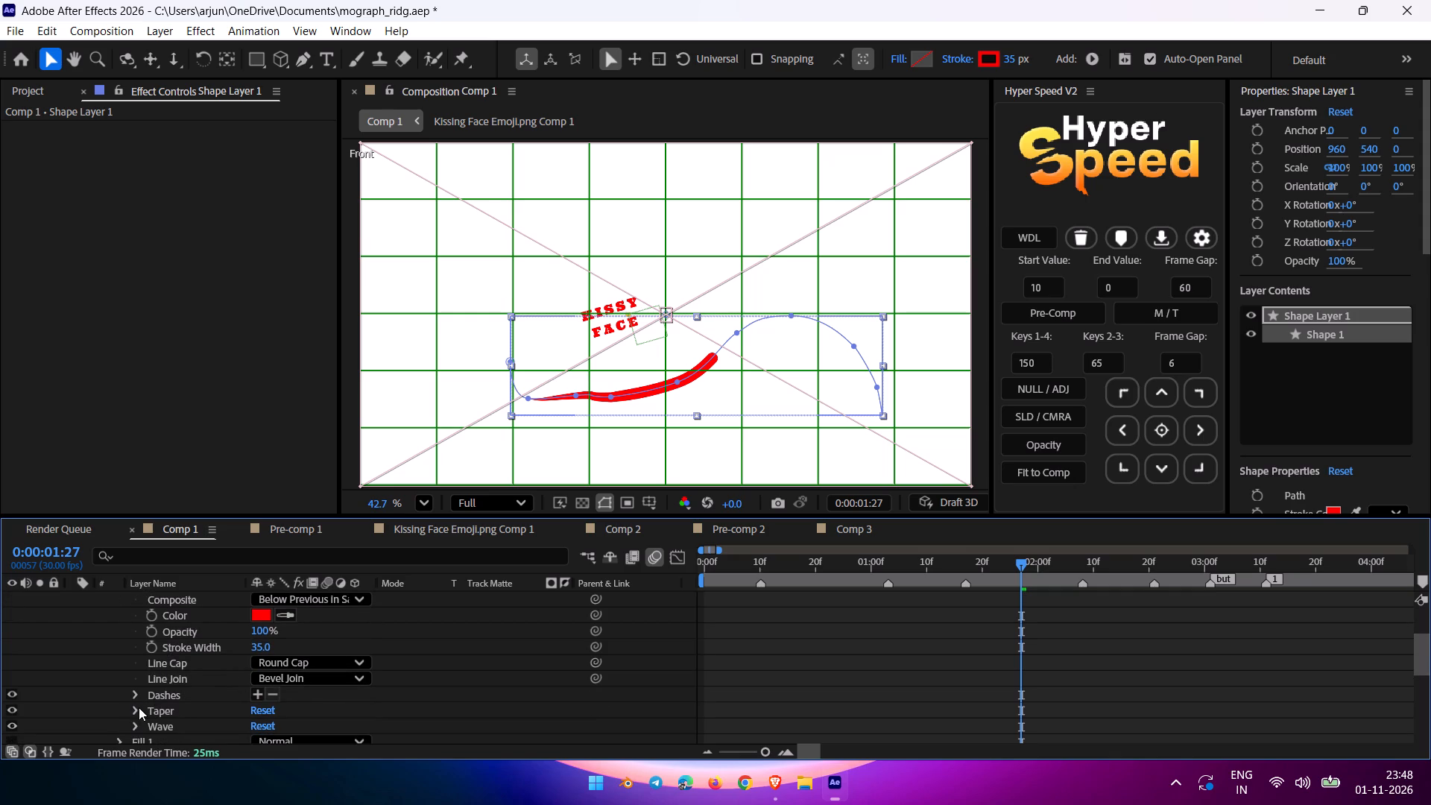
pyautogui.click(136, 707)
pyautogui.scroll(-1, 206, 670)
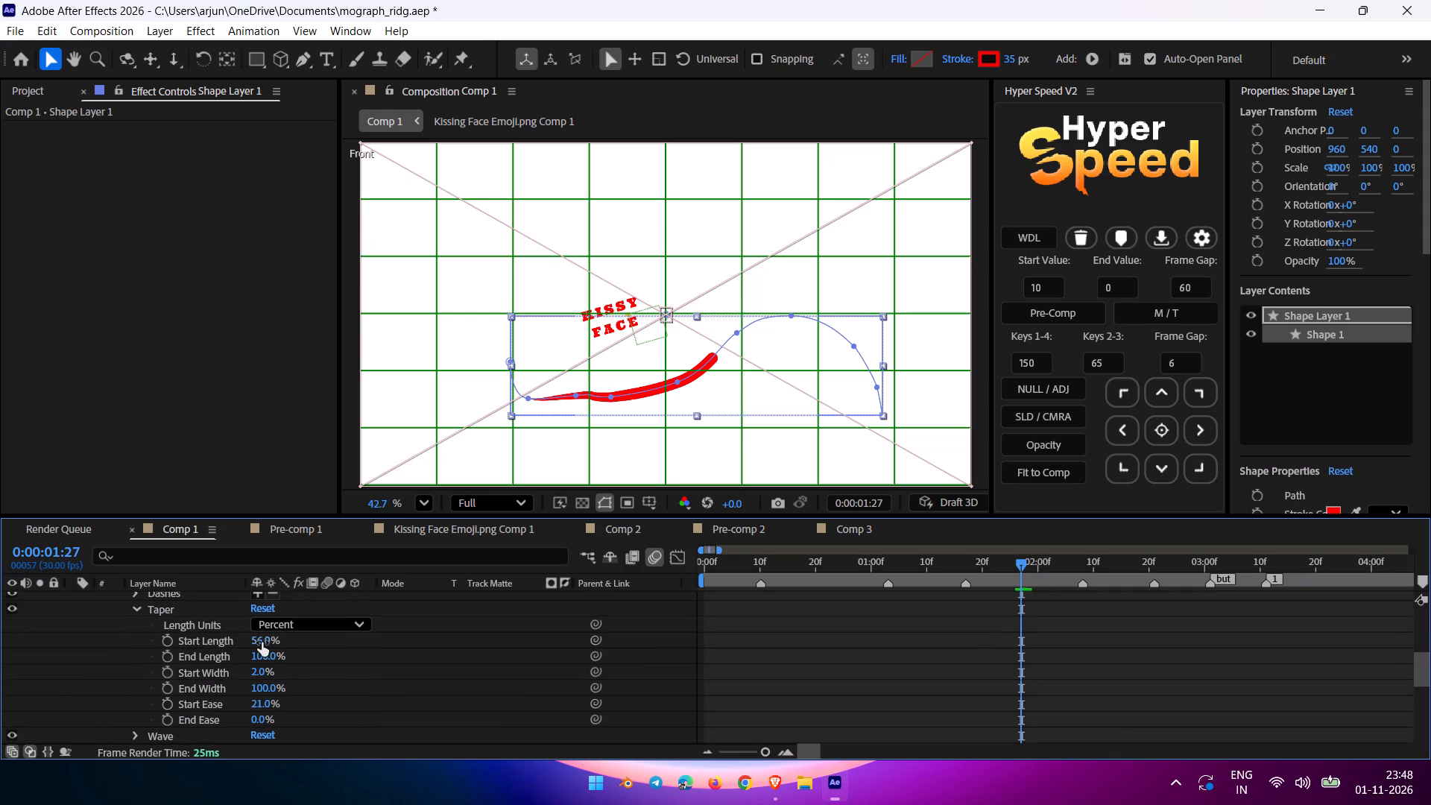
pyautogui.moveTo(262, 643); pyautogui.dragTo(247, 648)
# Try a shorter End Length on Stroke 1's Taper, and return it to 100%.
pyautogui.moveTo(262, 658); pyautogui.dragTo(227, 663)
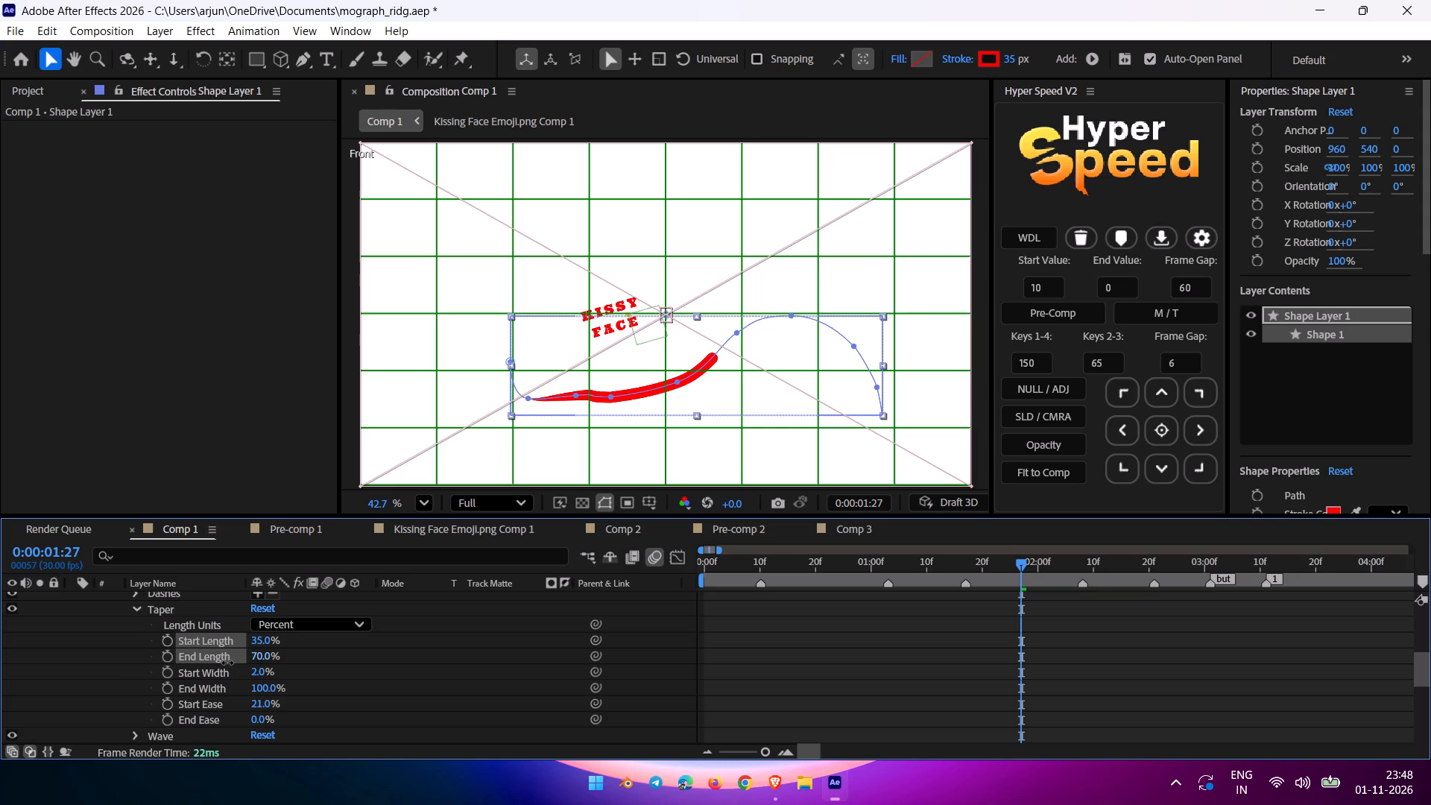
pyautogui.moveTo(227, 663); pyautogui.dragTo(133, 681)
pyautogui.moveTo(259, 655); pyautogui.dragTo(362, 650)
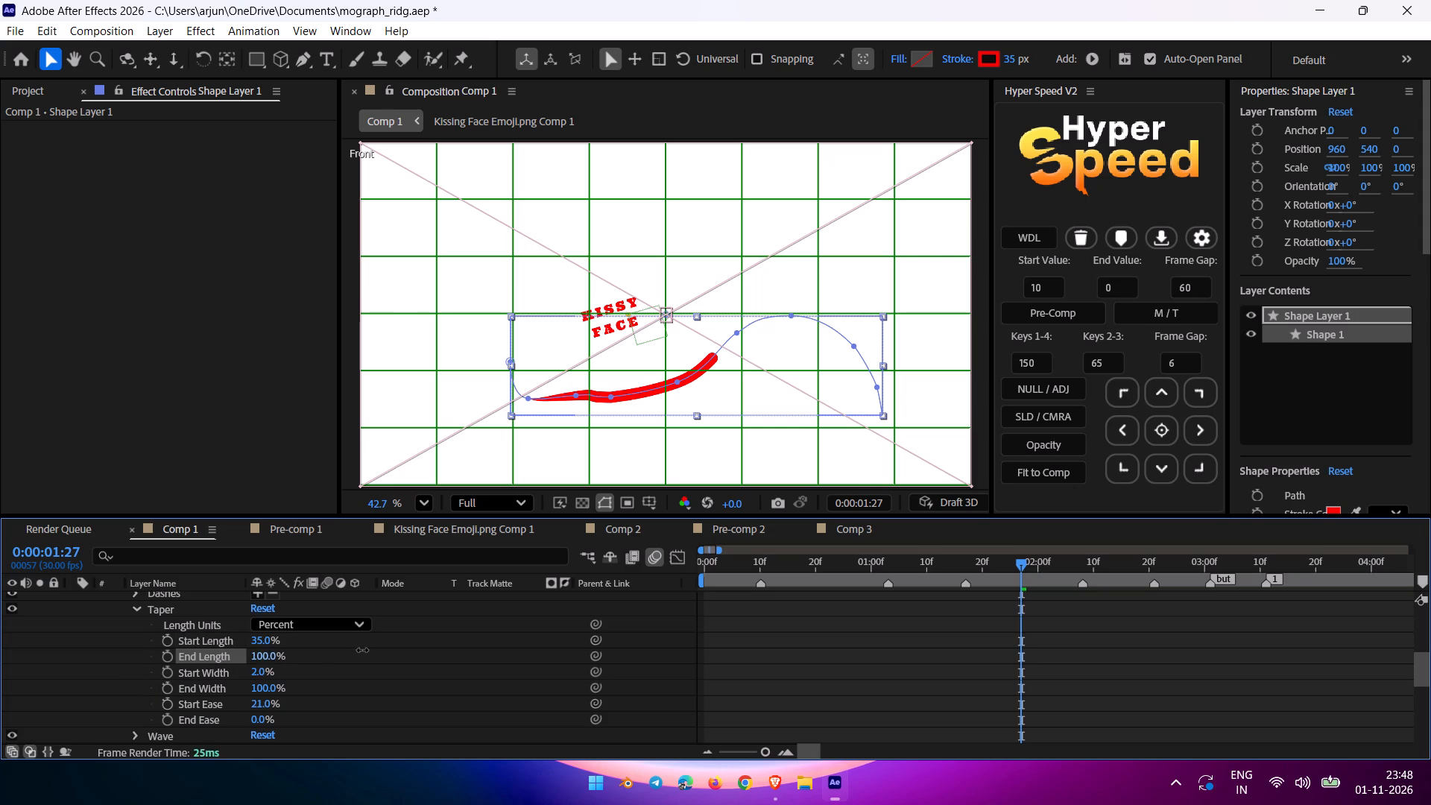
# Set the Start Ease of Stroke 1's Taper to 57%.
pyautogui.moveTo(362, 650); pyautogui.dragTo(408, 640)
pyautogui.moveTo(259, 699); pyautogui.dragTo(244, 703)
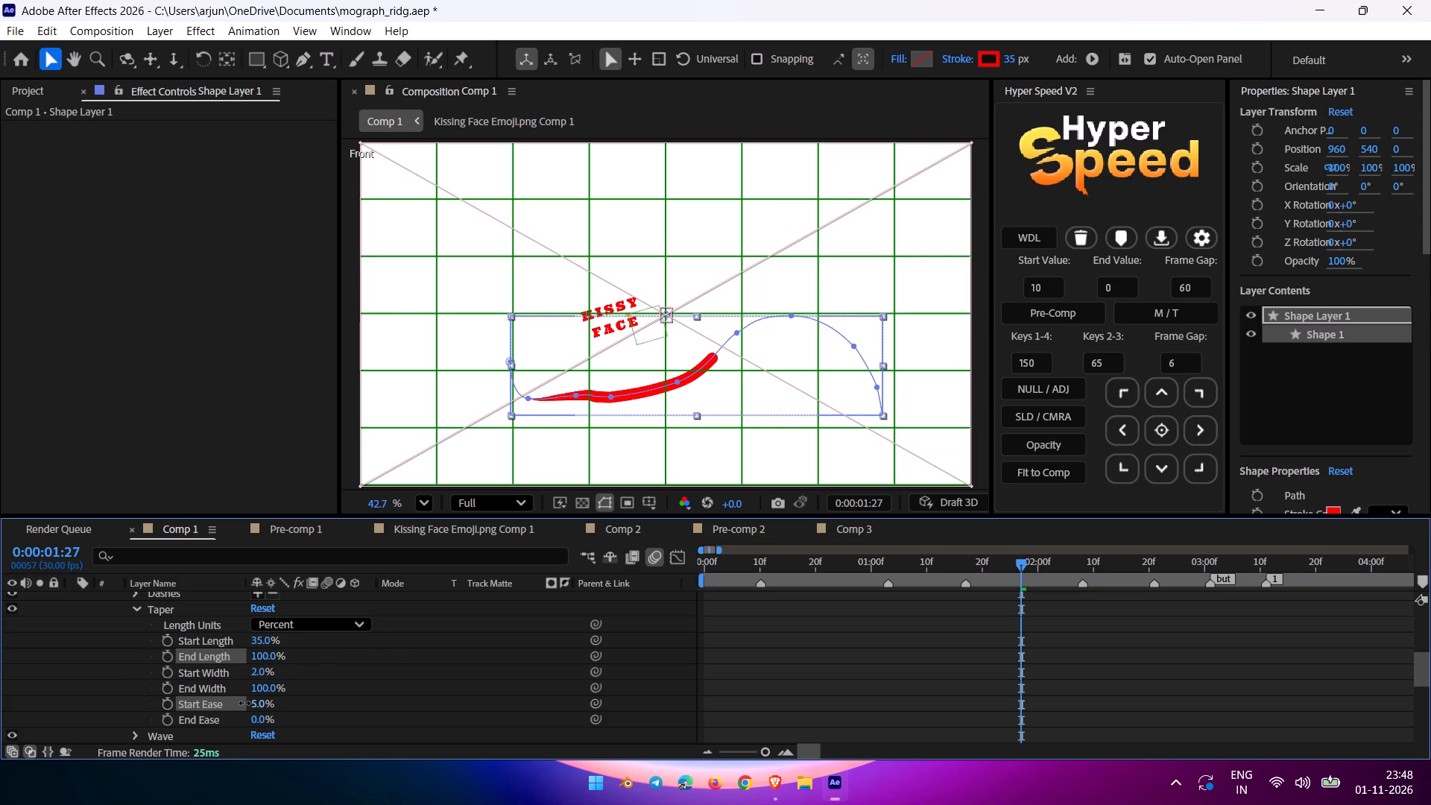
pyautogui.moveTo(244, 703); pyautogui.dragTo(156, 722)
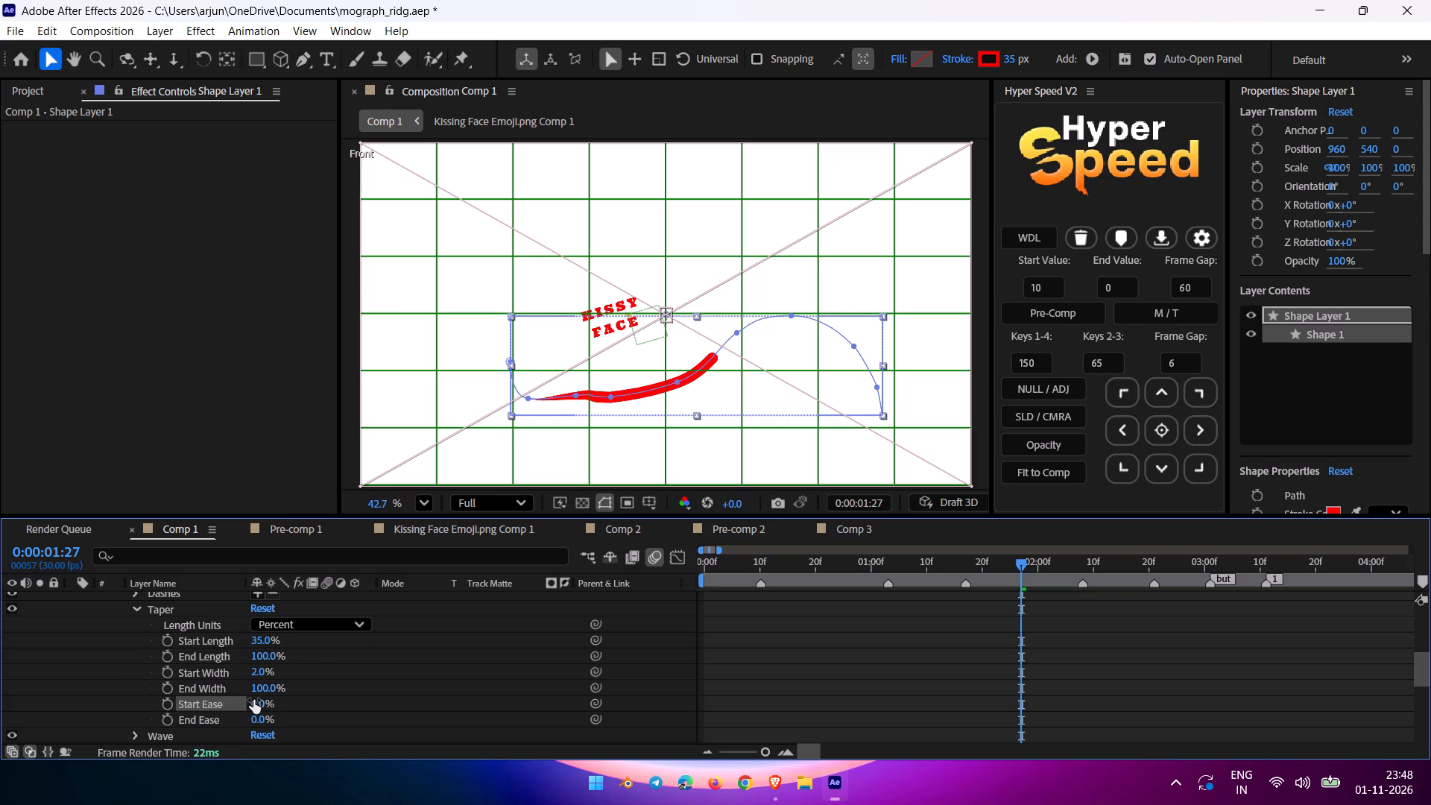
pyautogui.moveTo(253, 700); pyautogui.dragTo(230, 705)
pyautogui.moveTo(230, 705); pyautogui.dragTo(303, 690)
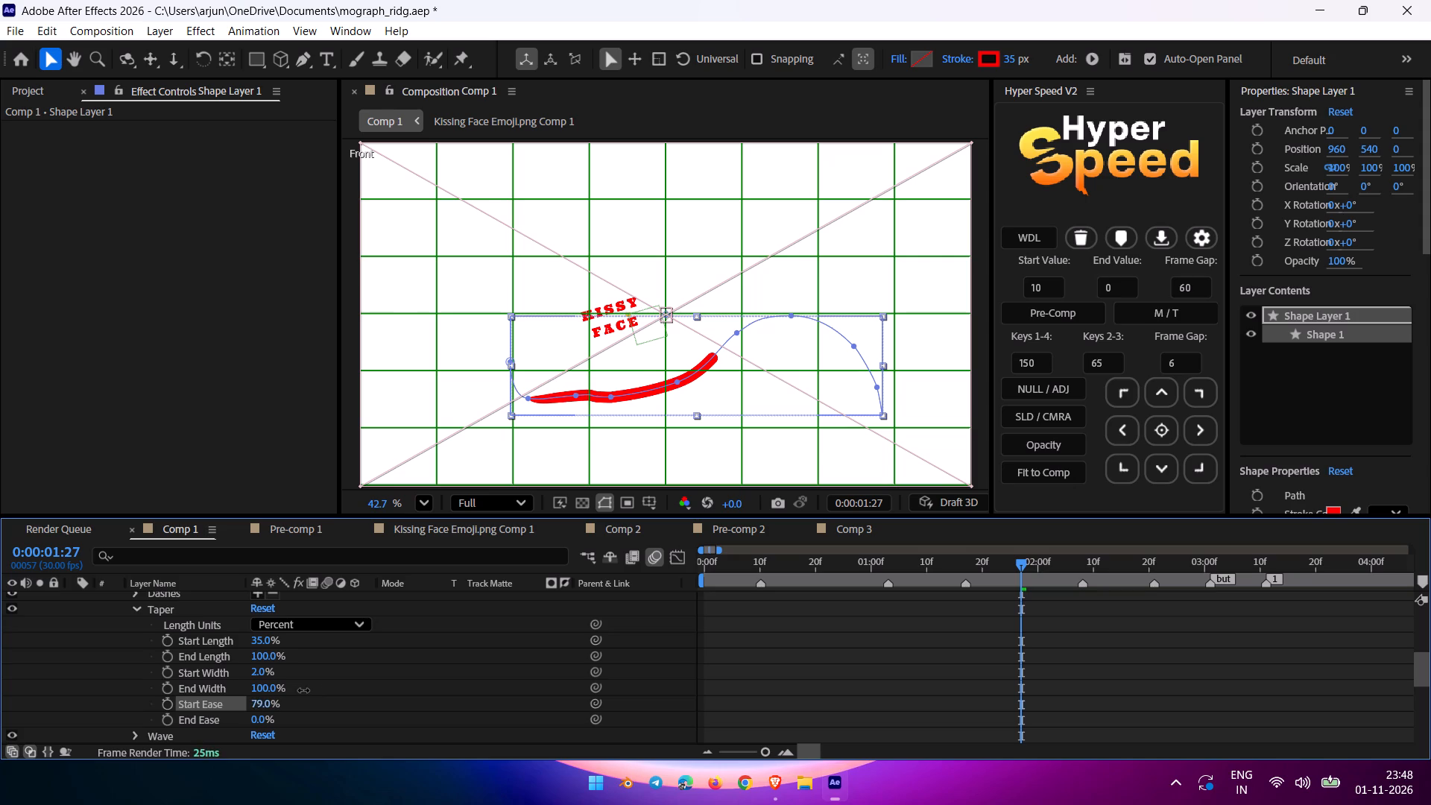
pyautogui.moveTo(303, 690); pyautogui.dragTo(285, 692)
# Check the tapered line's motion, and move the path point before the curve's rise slightly toward the rise to smooth the flat section.
pyautogui.moveTo(1022, 555); pyautogui.dragTo(1018, 570)
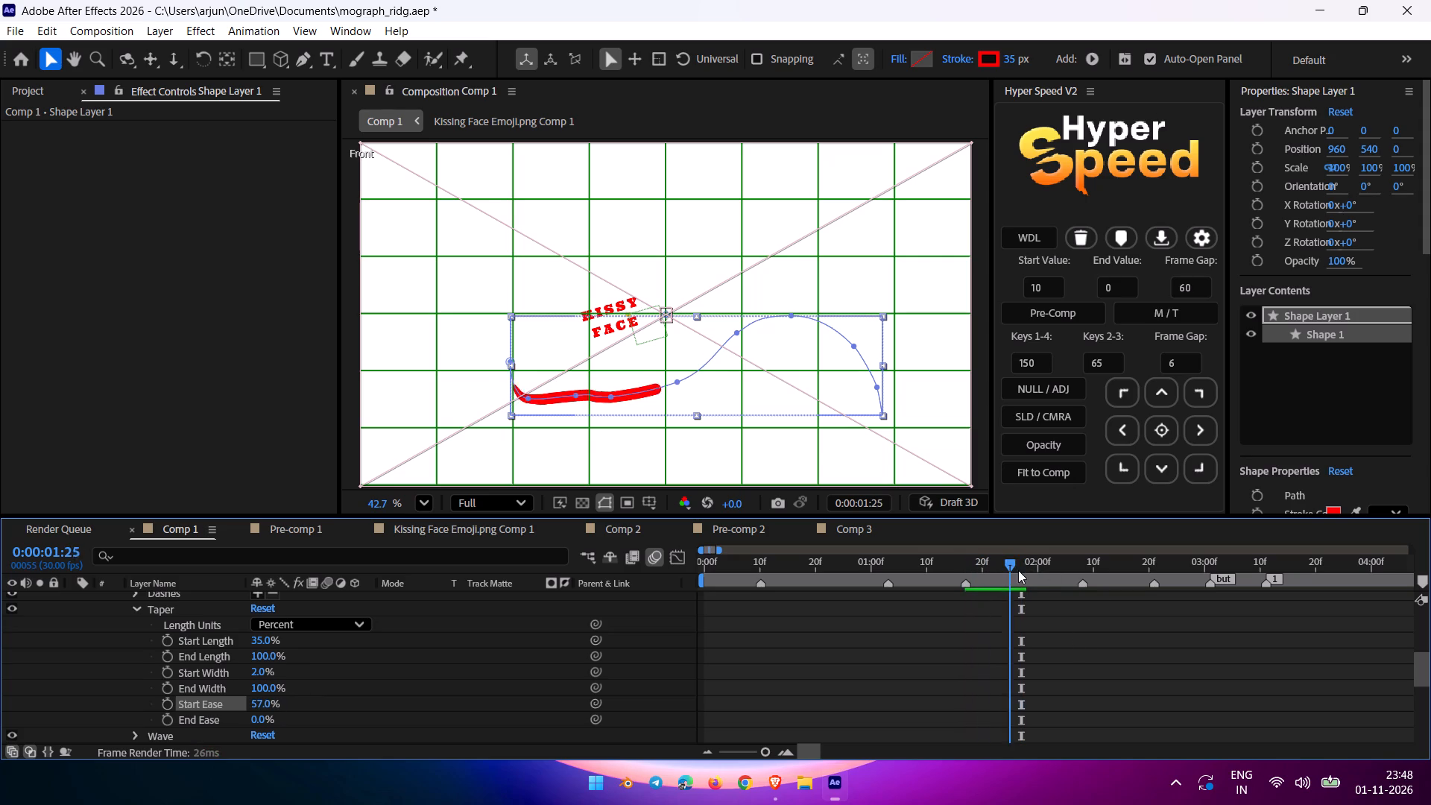
pyautogui.moveTo(1018, 570); pyautogui.dragTo(1066, 561)
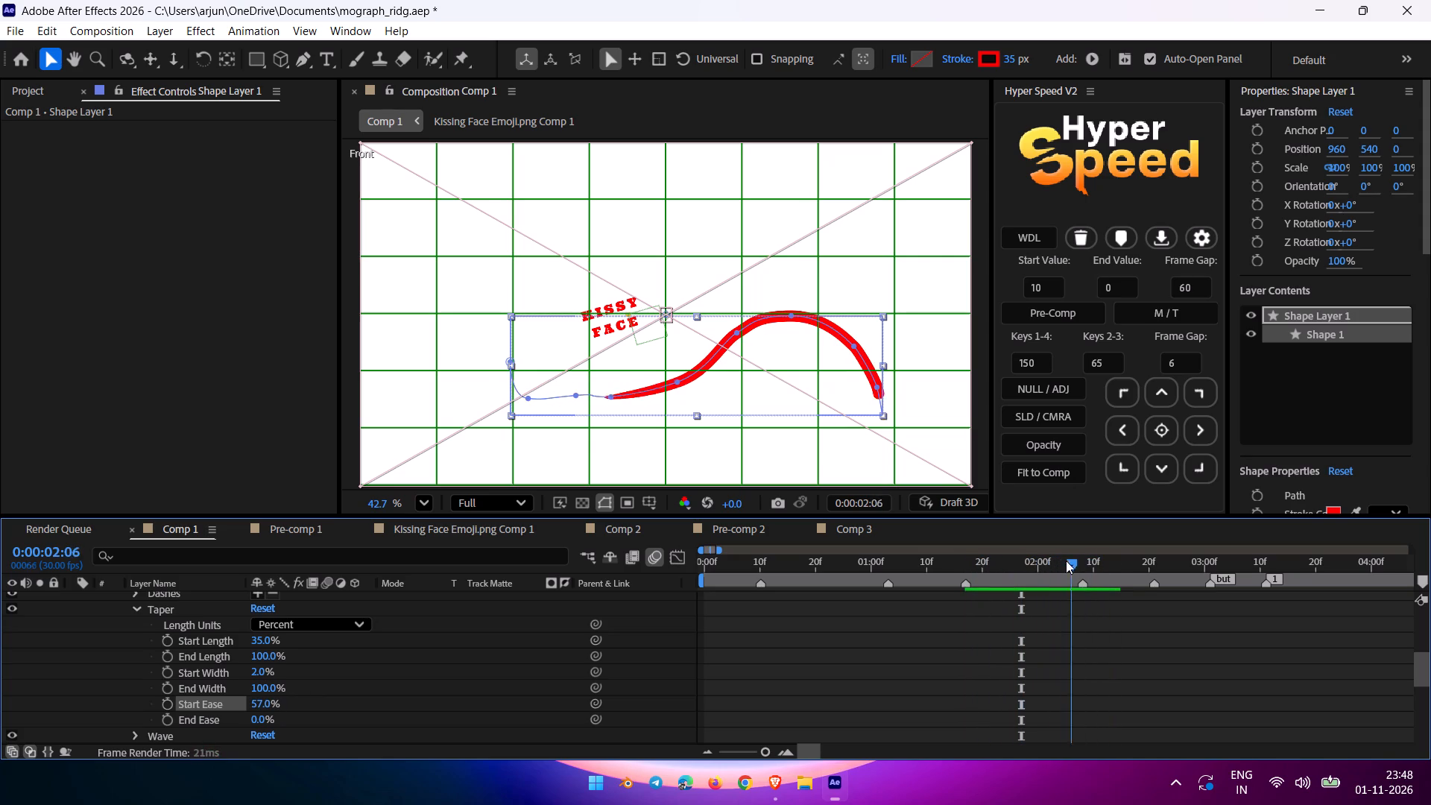
pyautogui.moveTo(1066, 561); pyautogui.dragTo(1061, 570)
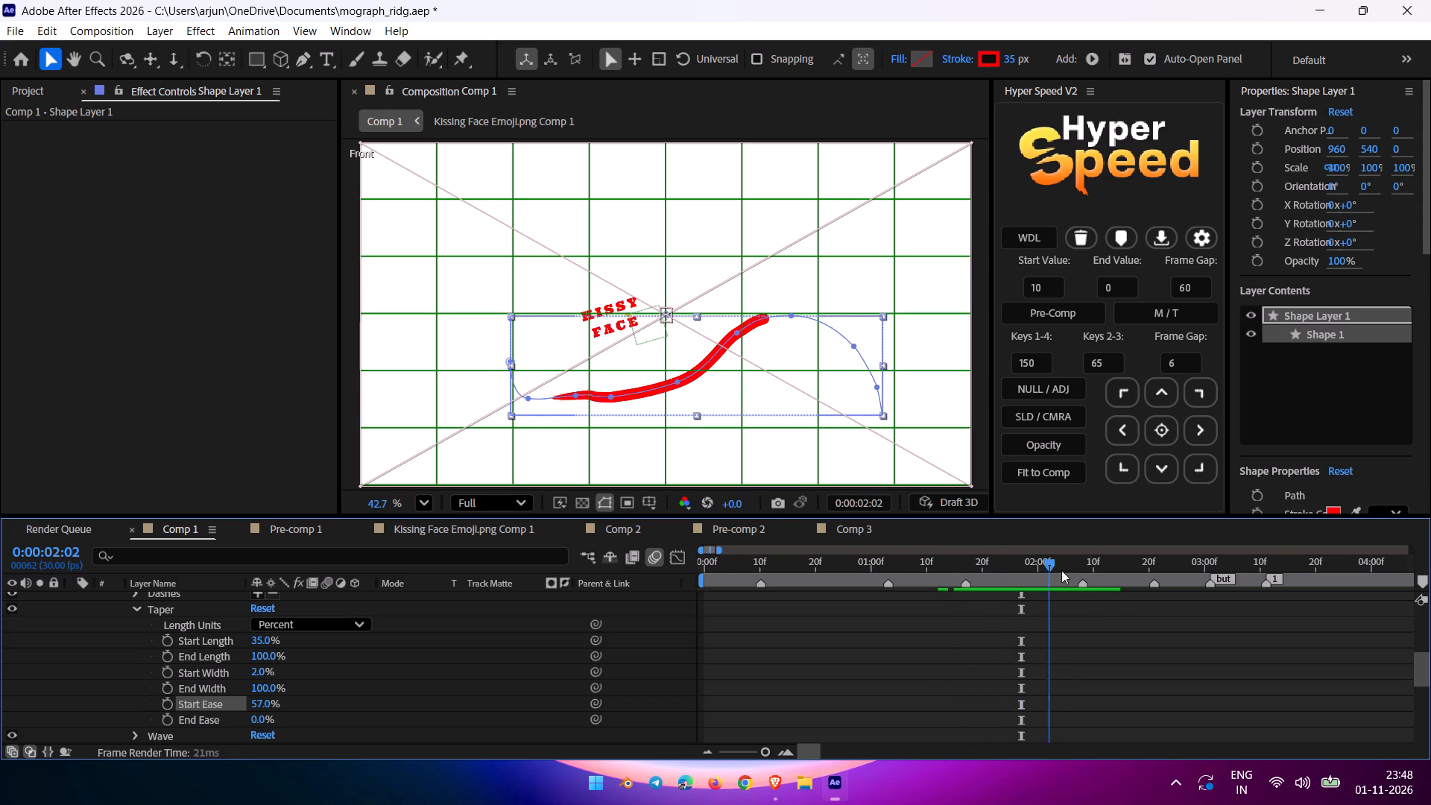
pyautogui.moveTo(1061, 570); pyautogui.dragTo(931, 592)
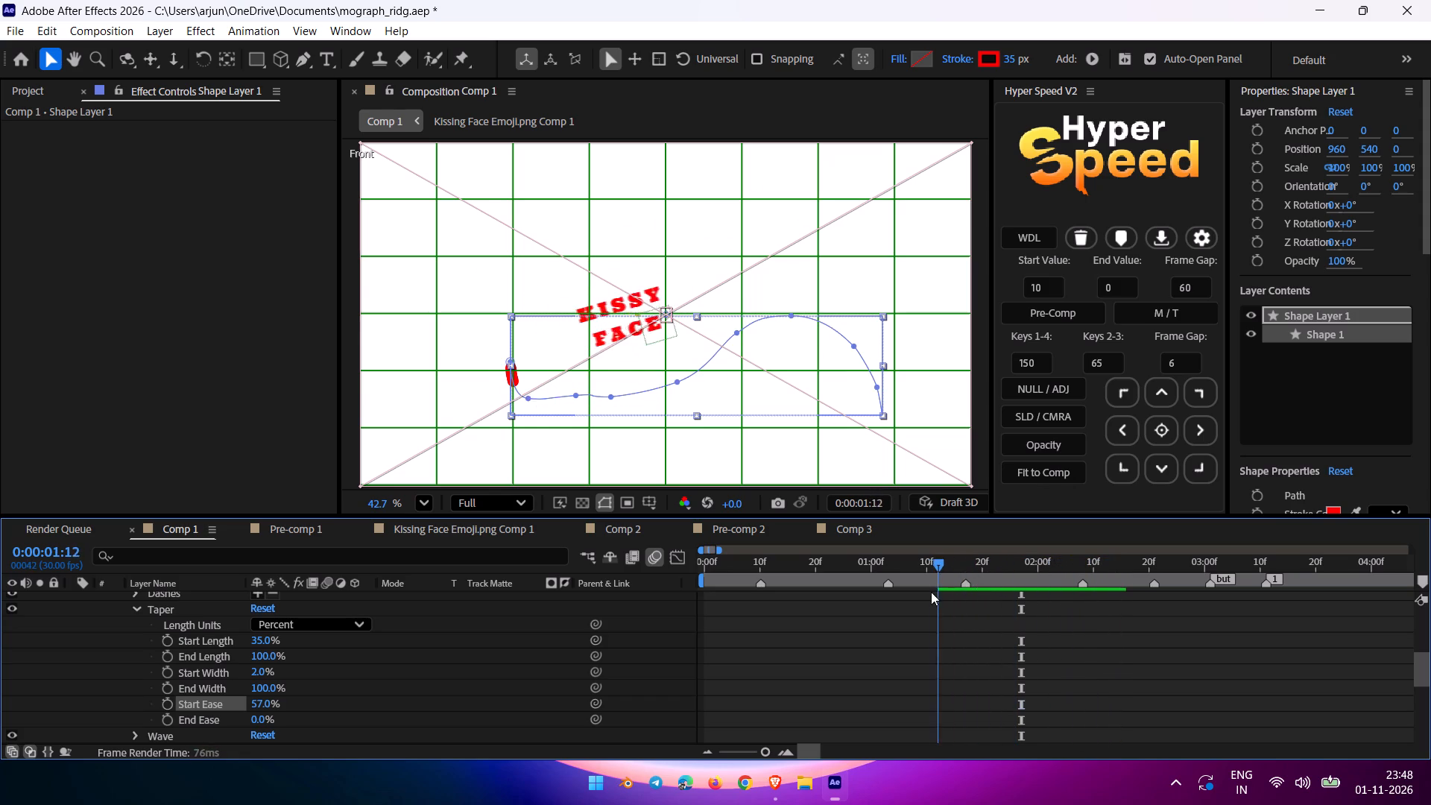
pyautogui.moveTo(931, 592); pyautogui.dragTo(981, 583)
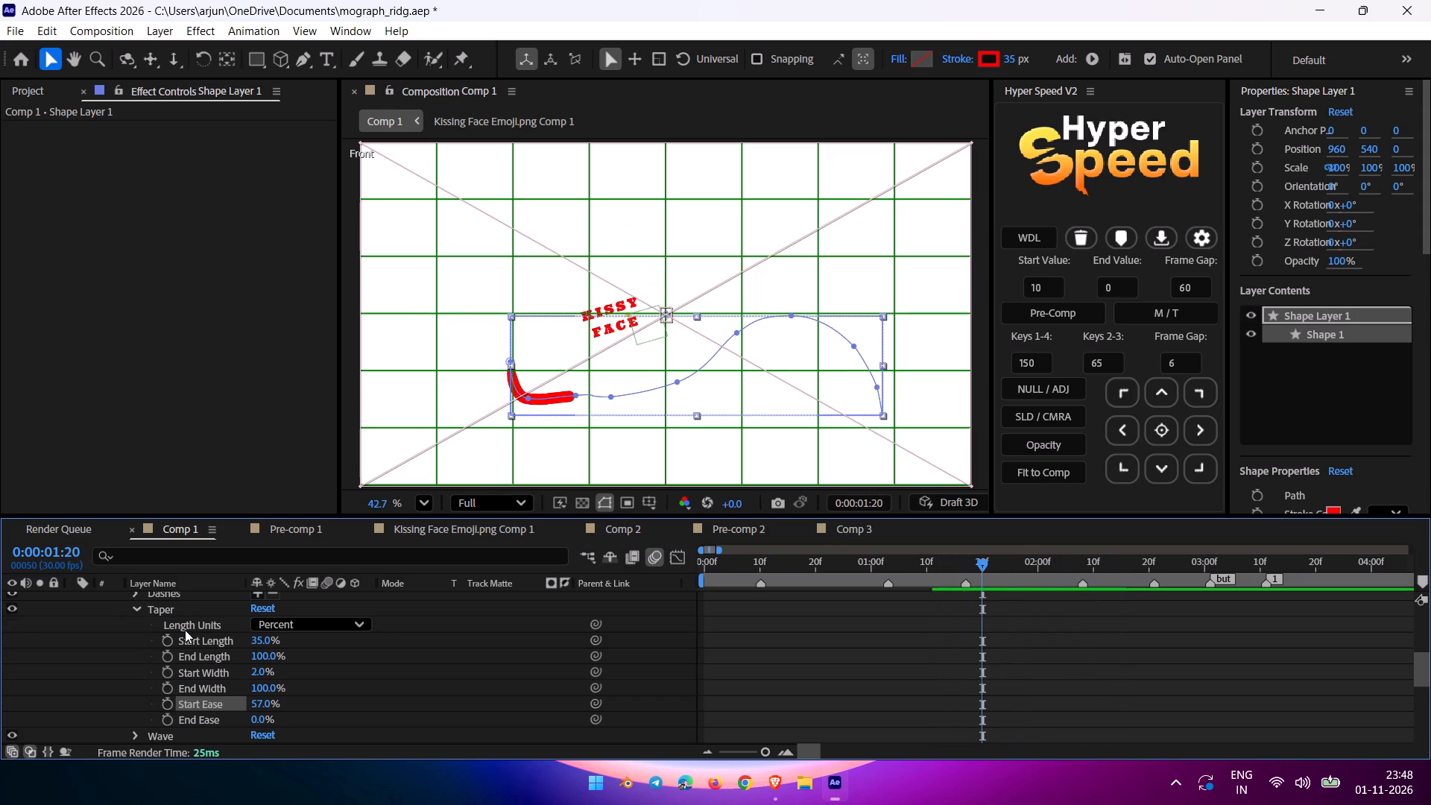
pyautogui.scroll(14, 185, 630)
pyautogui.click(136, 631)
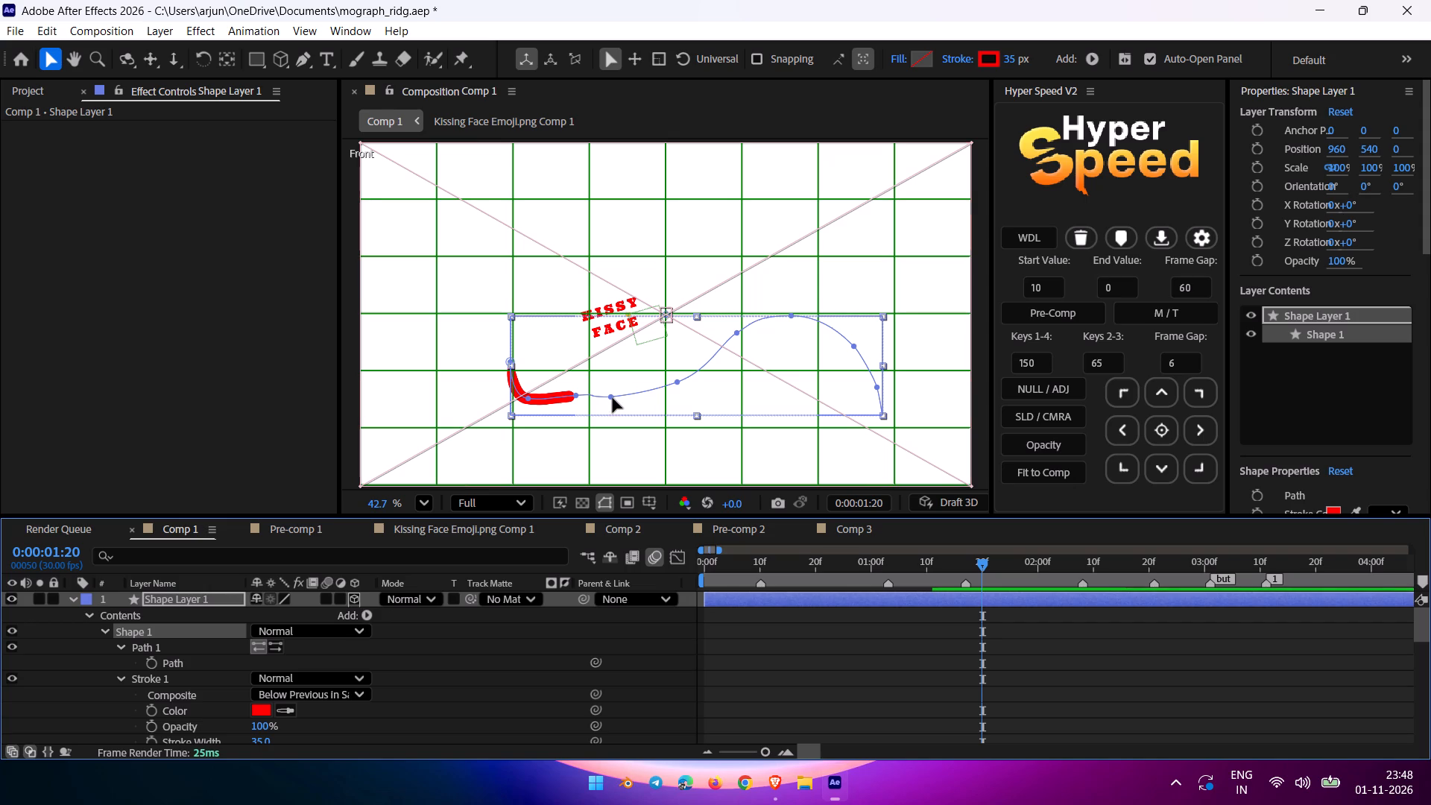
pyautogui.moveTo(613, 398); pyautogui.dragTo(629, 396)
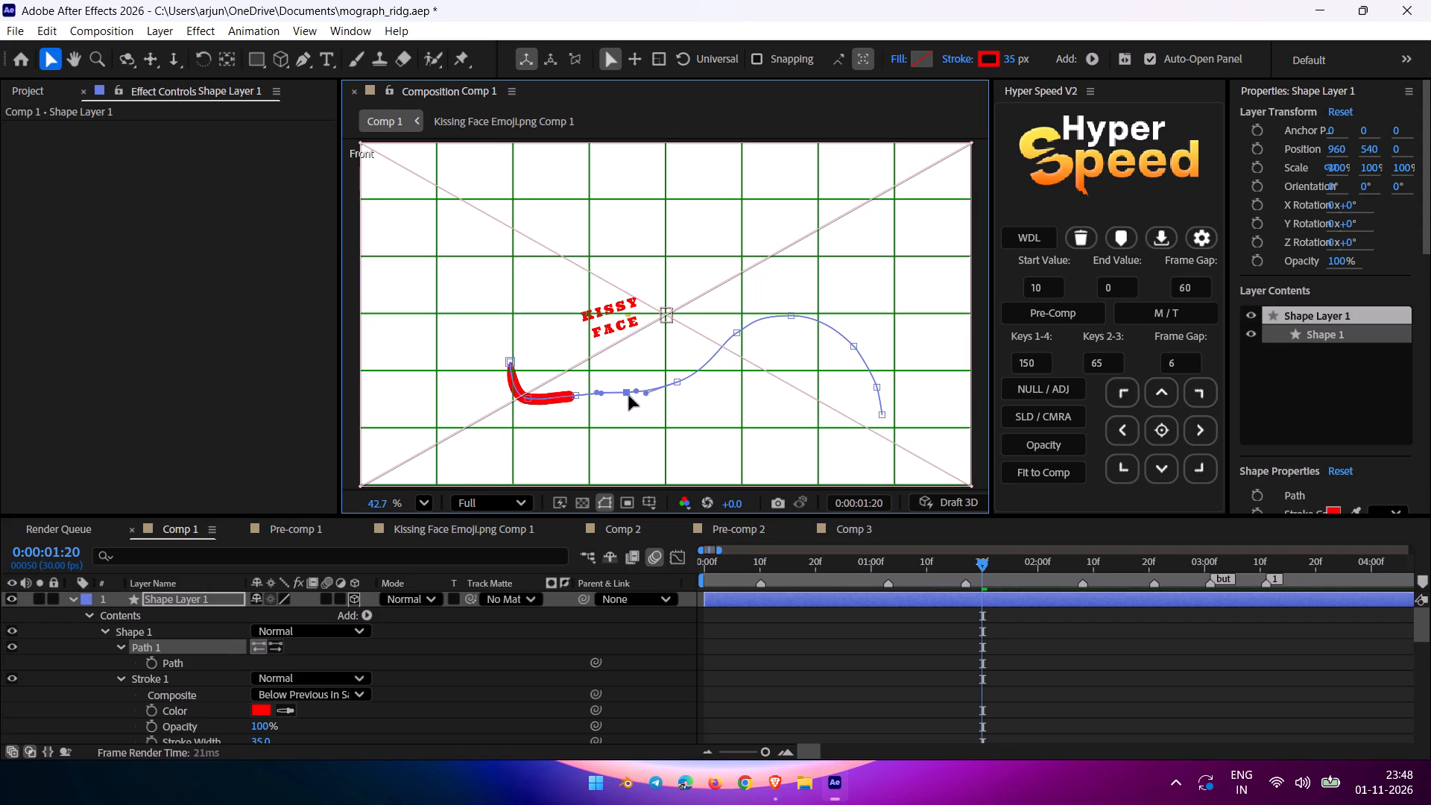
pyautogui.moveTo(629, 396); pyautogui.dragTo(629, 397)
# Review the line's draw-on animation and Shape Layer 1's Trim Paths keyframes, finishing at the first End keyframe at 0:00:01:17.
pyautogui.moveTo(982, 560); pyautogui.dragTo(930, 574)
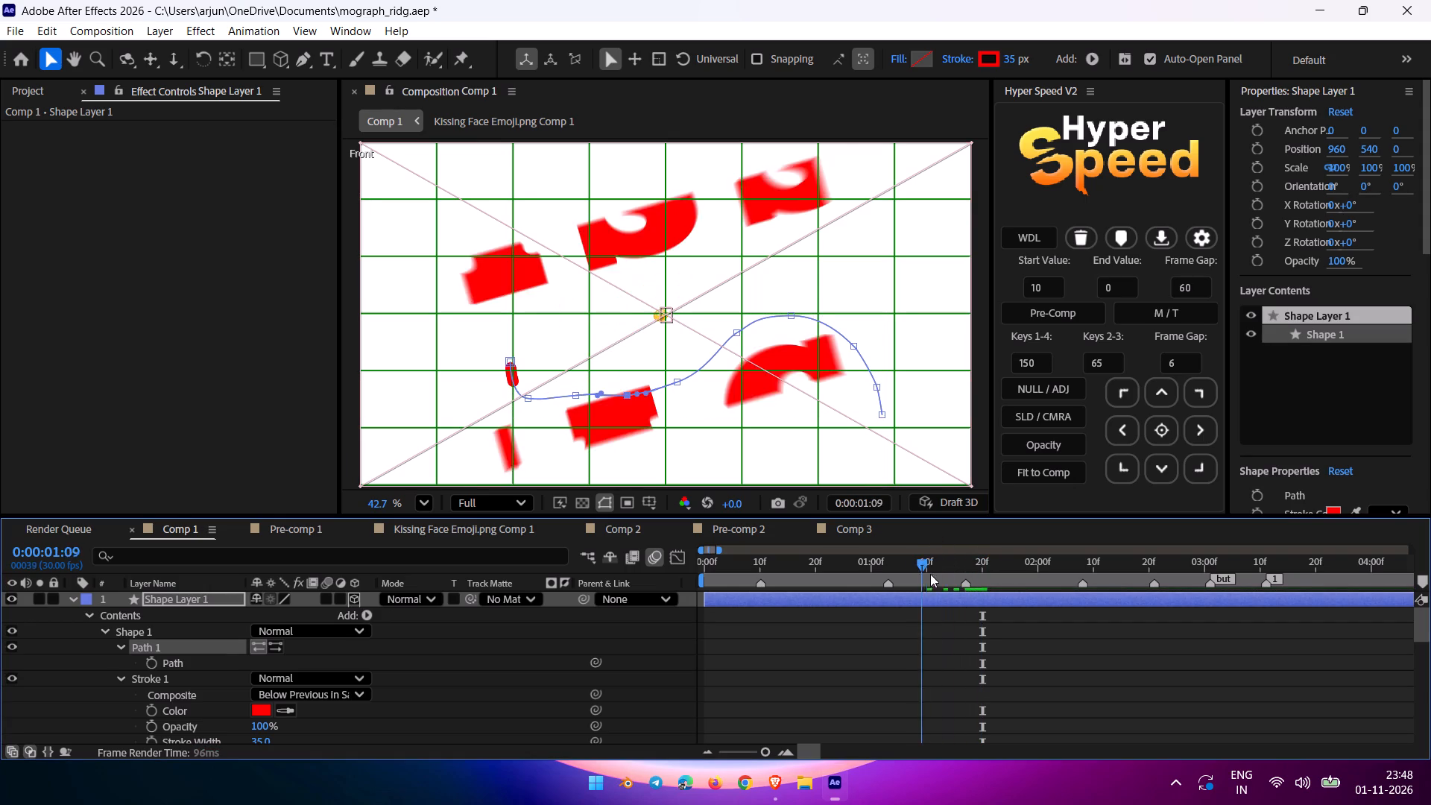
pyautogui.moveTo(930, 574); pyautogui.dragTo(1081, 577)
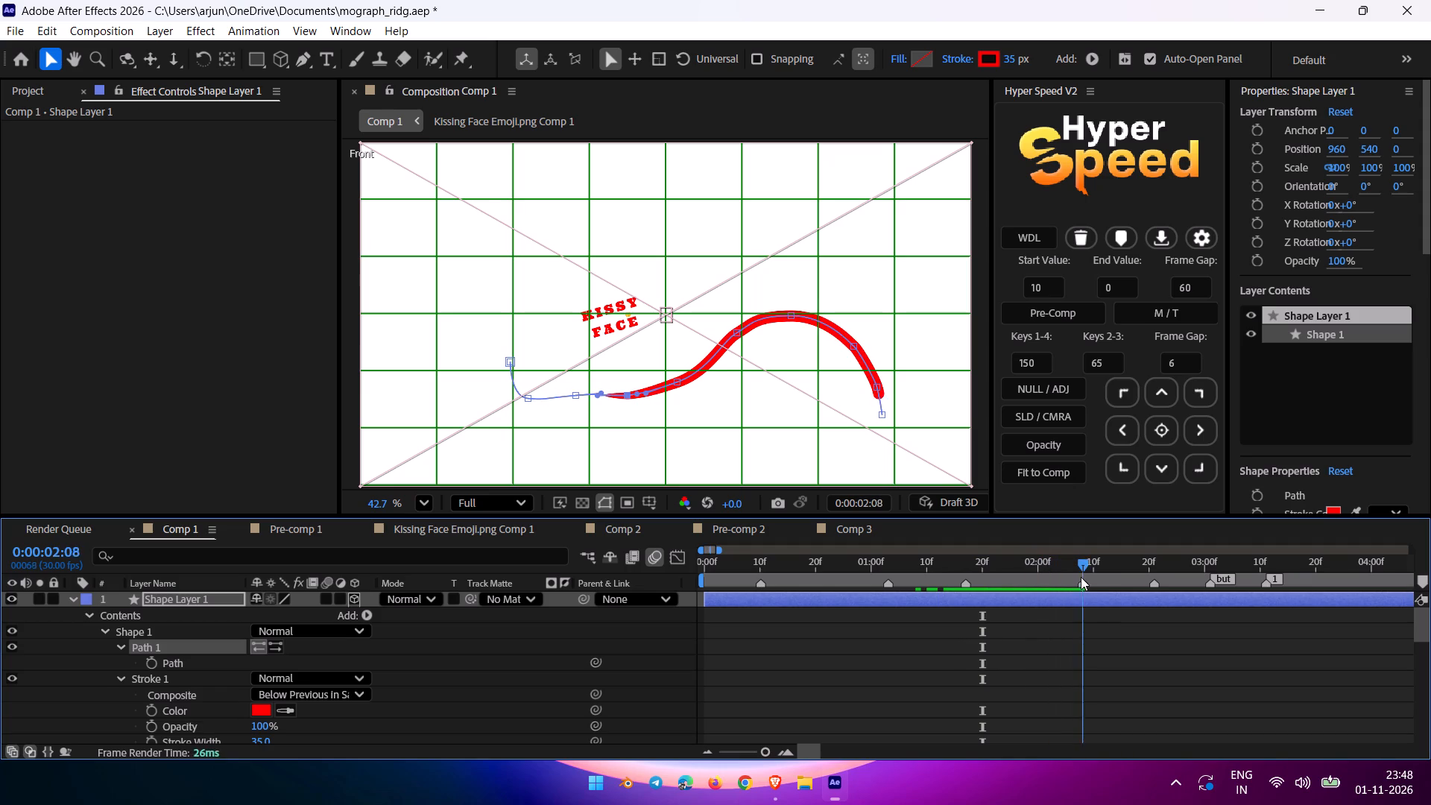
pyautogui.moveTo(1081, 577); pyautogui.dragTo(701, 661)
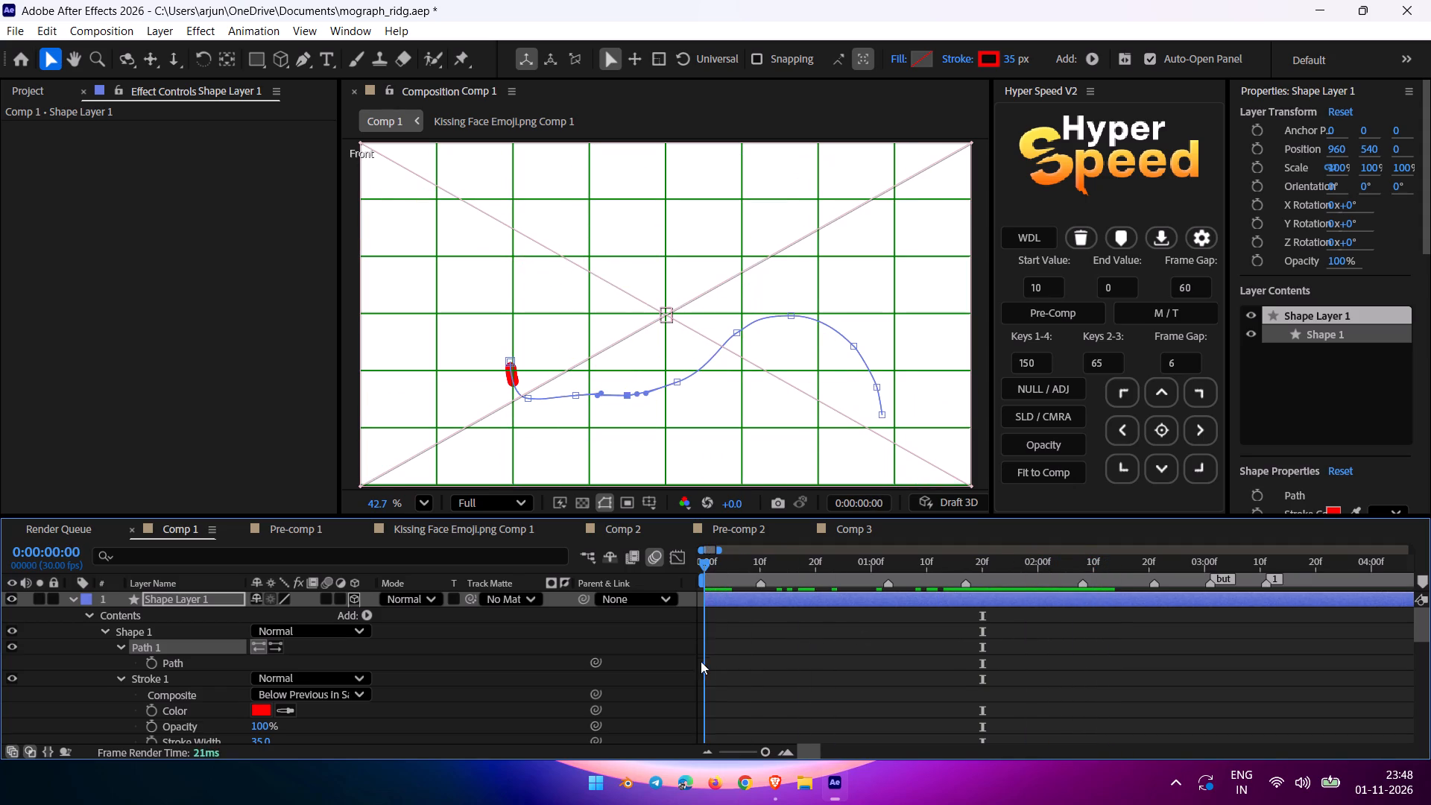
pyautogui.moveTo(701, 661); pyautogui.dragTo(971, 607)
pyautogui.press('u')
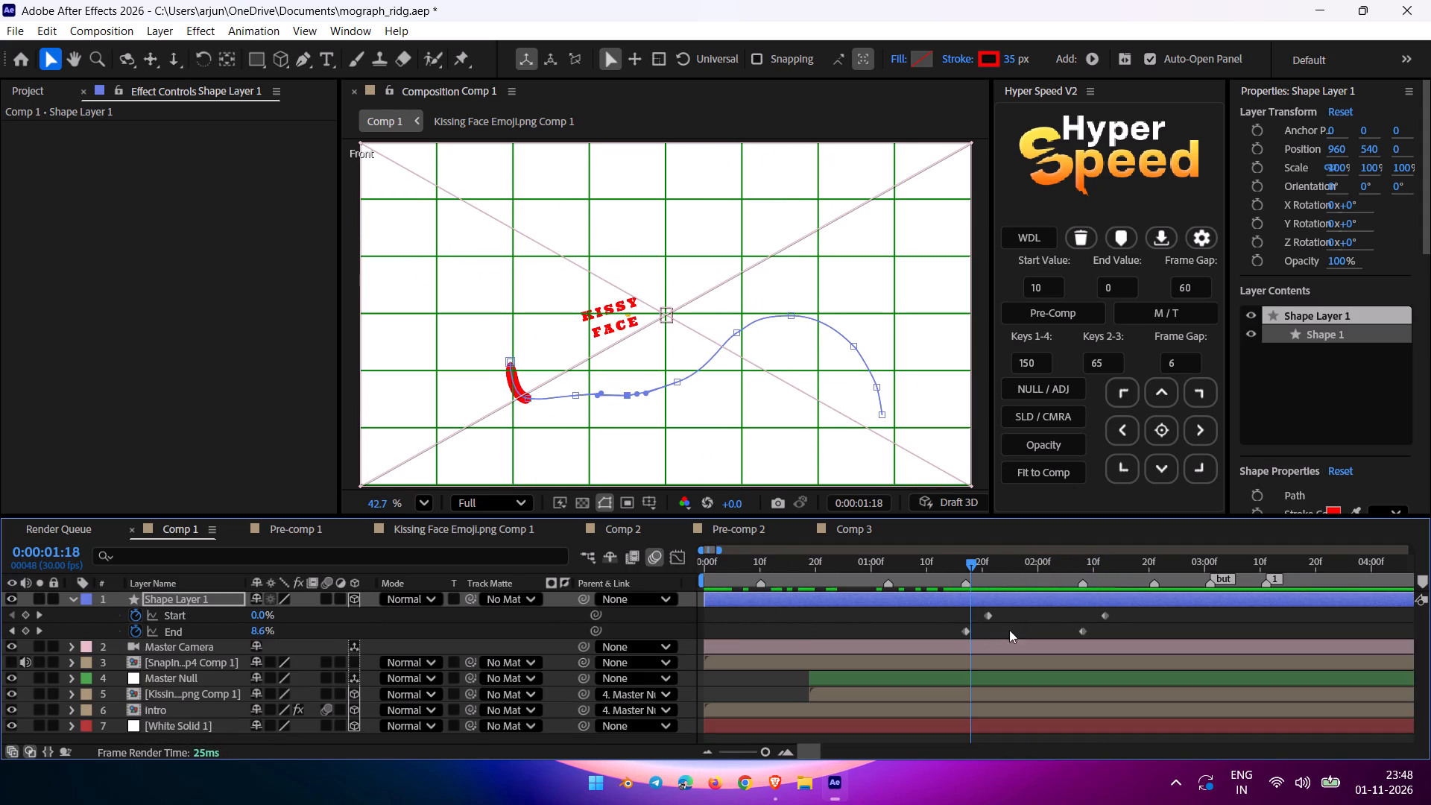
pyautogui.moveTo(967, 563); pyautogui.dragTo(960, 563)
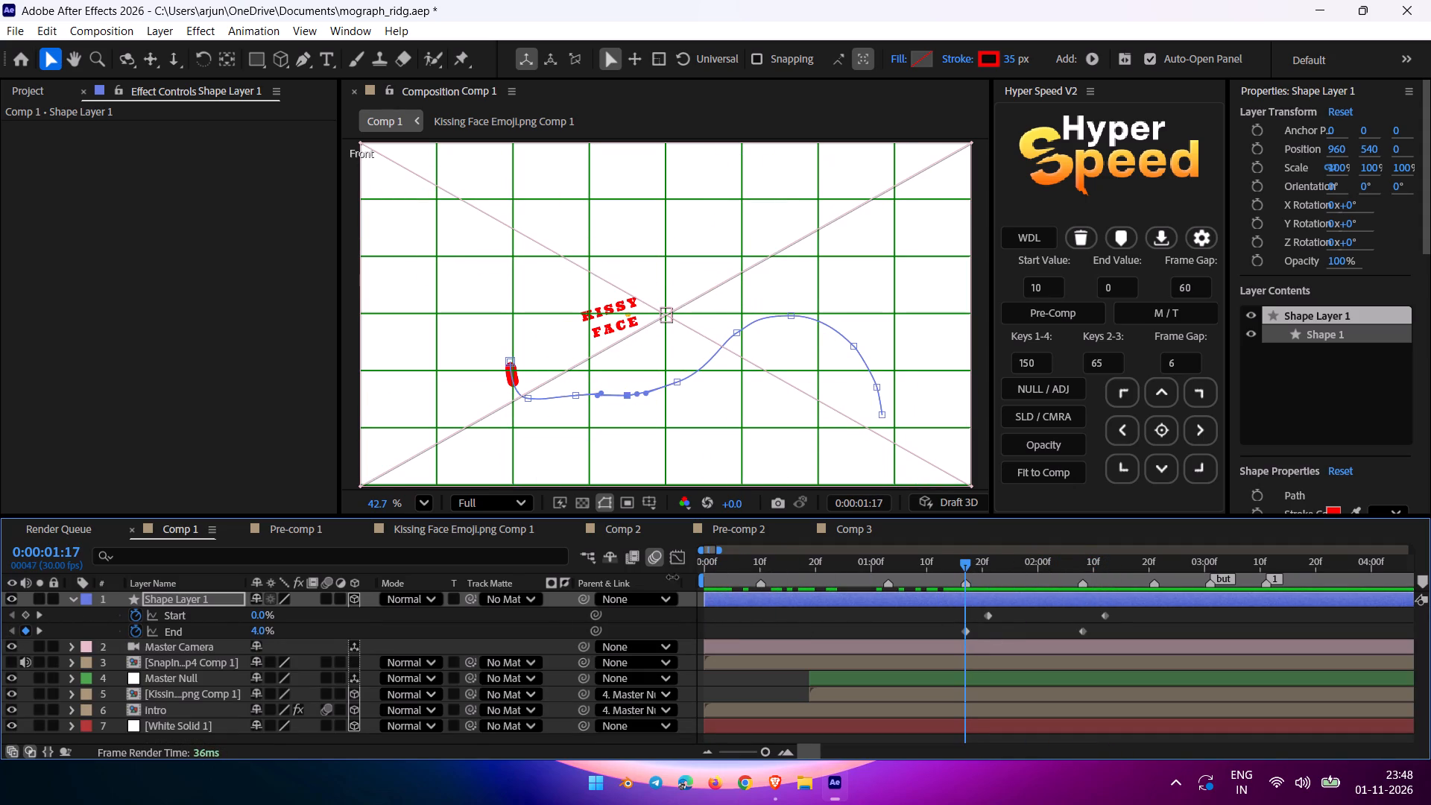
pyautogui.click(75, 599)
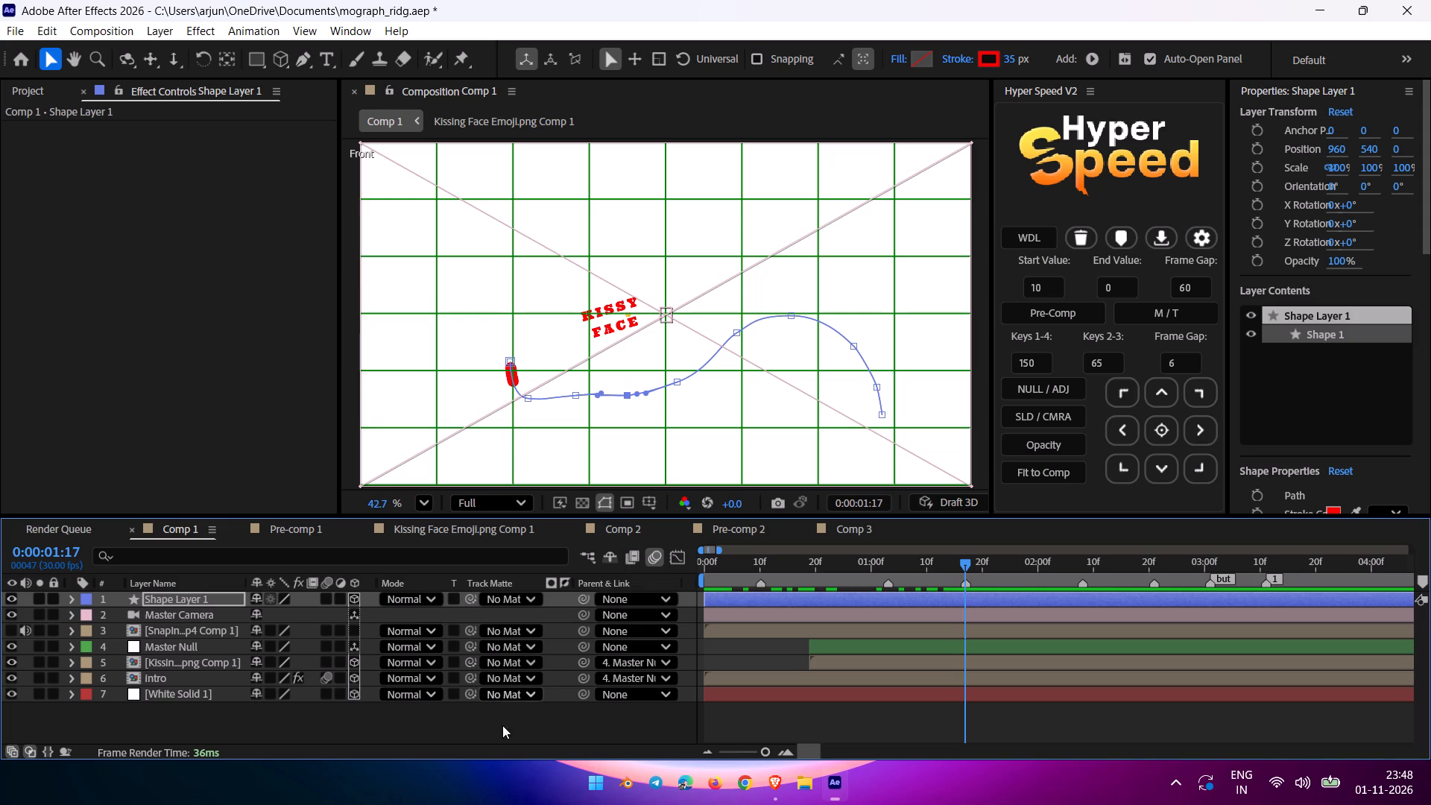
pyautogui.click(418, 725)
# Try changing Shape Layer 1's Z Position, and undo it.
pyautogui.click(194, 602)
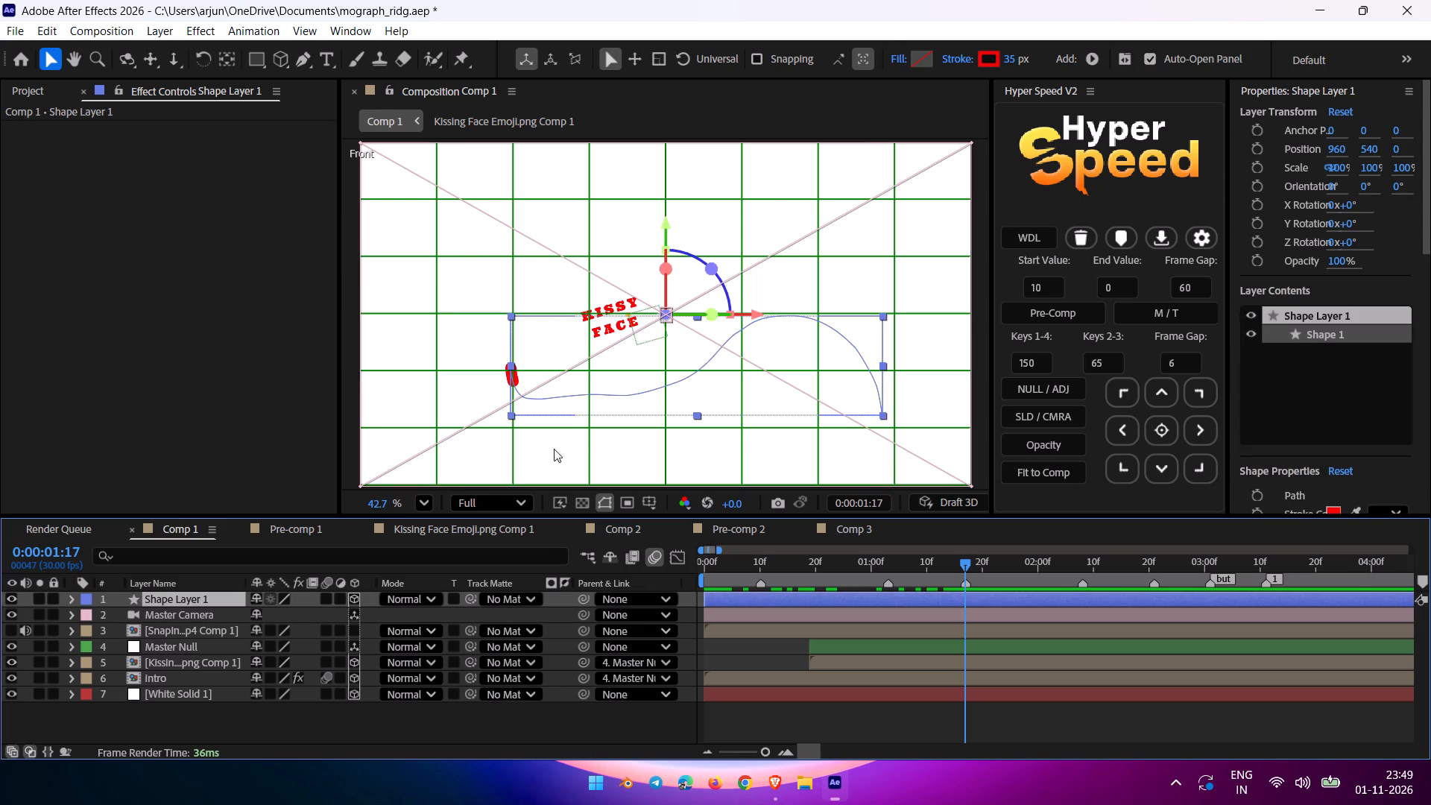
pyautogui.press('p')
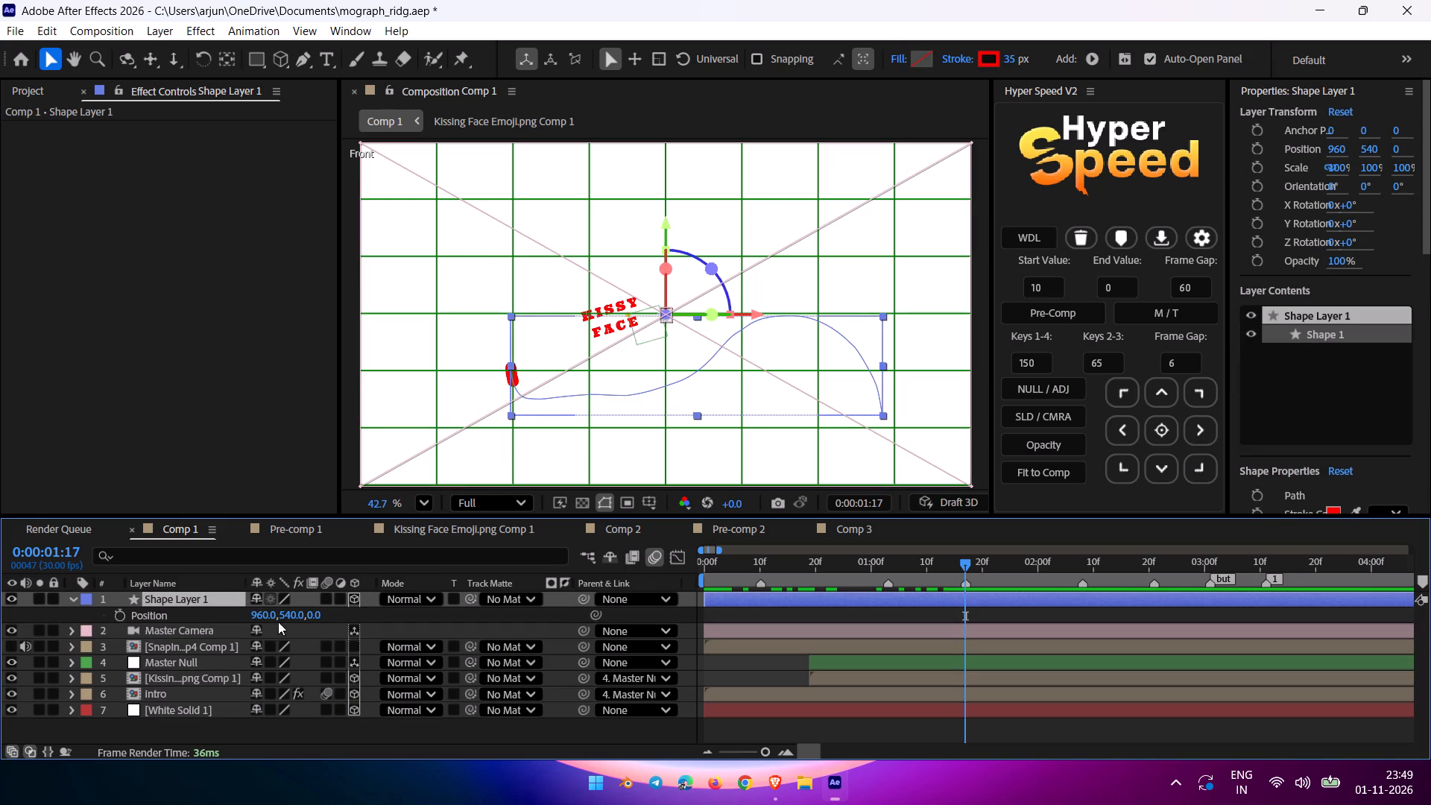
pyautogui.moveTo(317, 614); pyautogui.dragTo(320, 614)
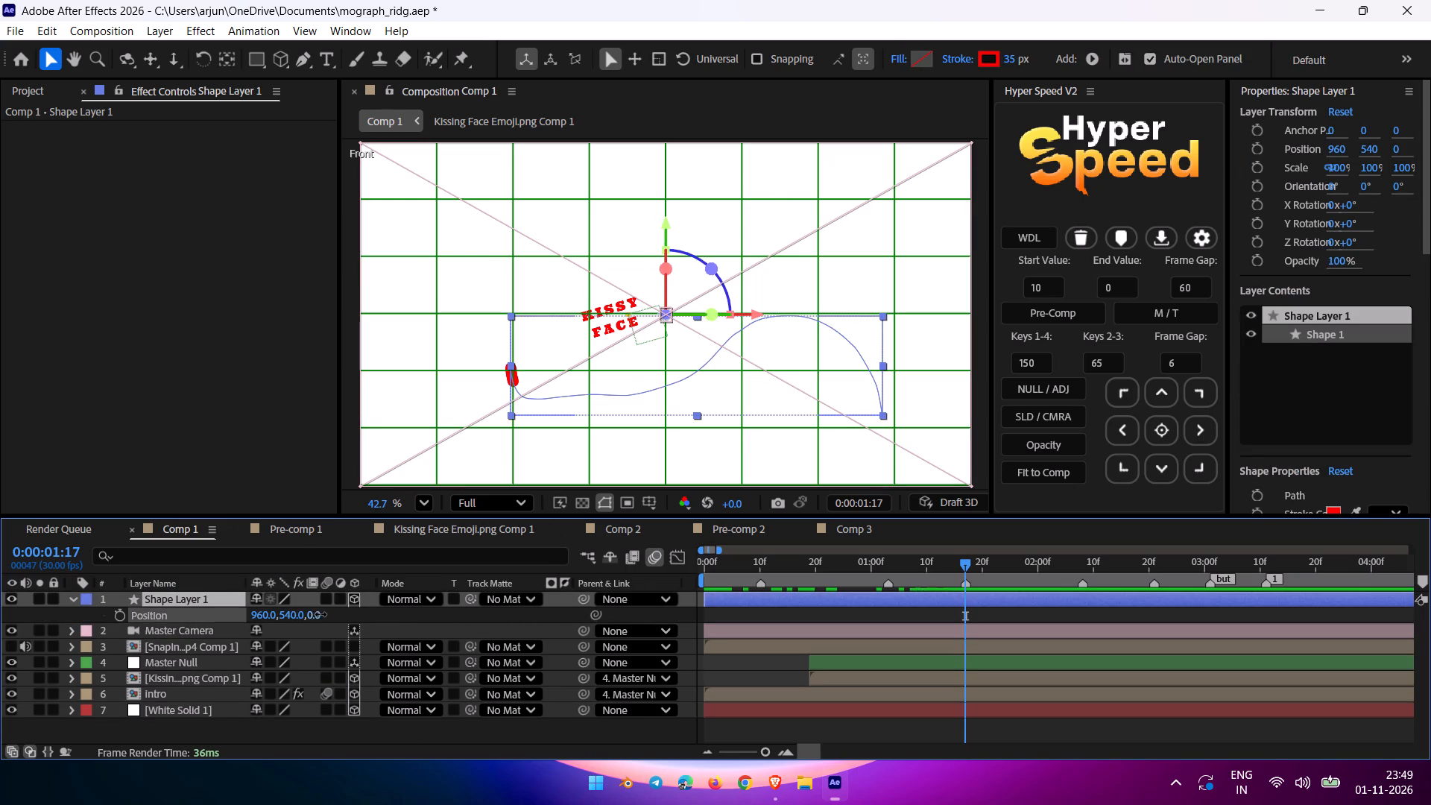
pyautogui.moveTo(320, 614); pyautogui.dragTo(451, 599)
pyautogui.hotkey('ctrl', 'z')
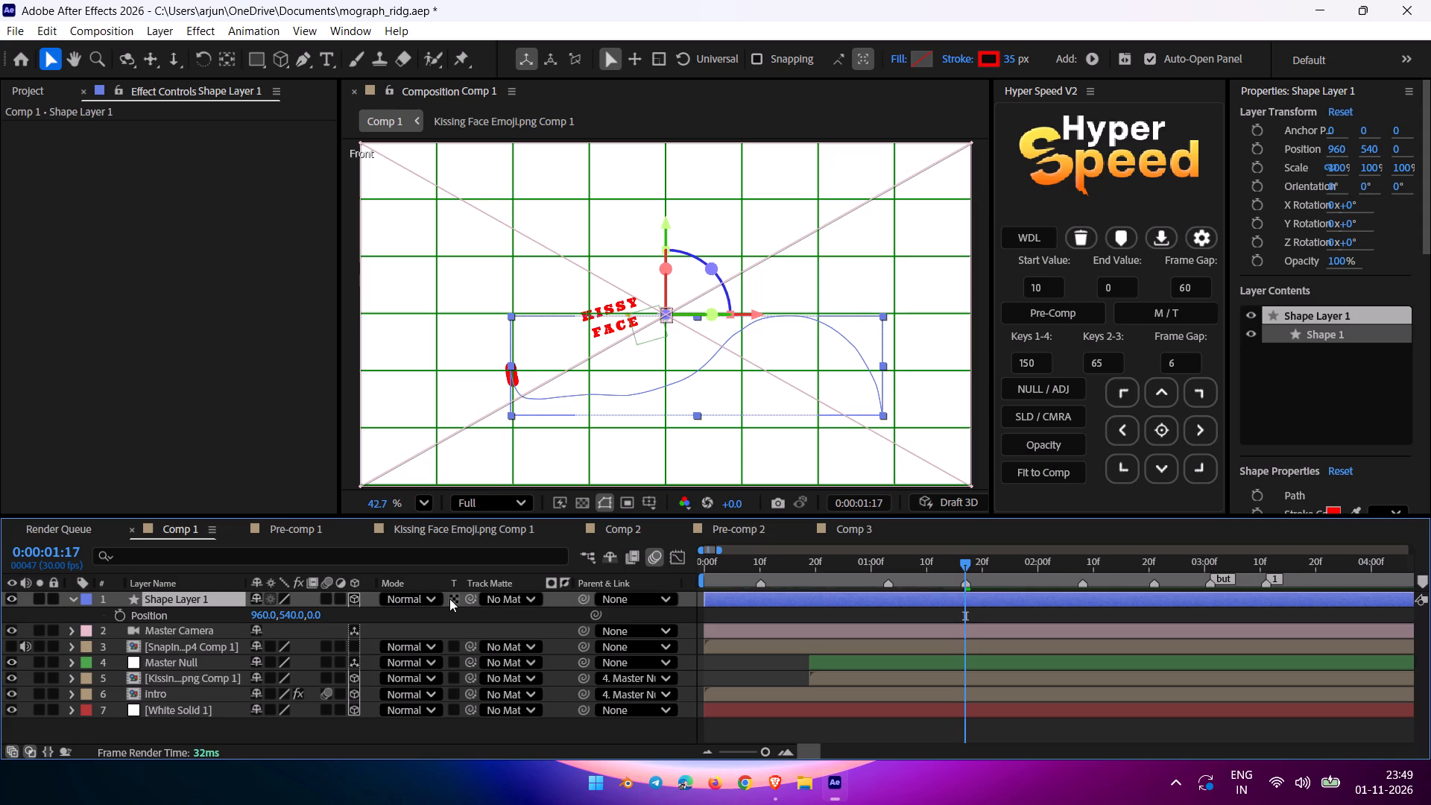
# Reposition Shape Layer 1 to 1299, 461, -0.4 so the red line starts just beneath the word FACE.
pyautogui.moveTo(294, 614); pyautogui.dragTo(341, 610)
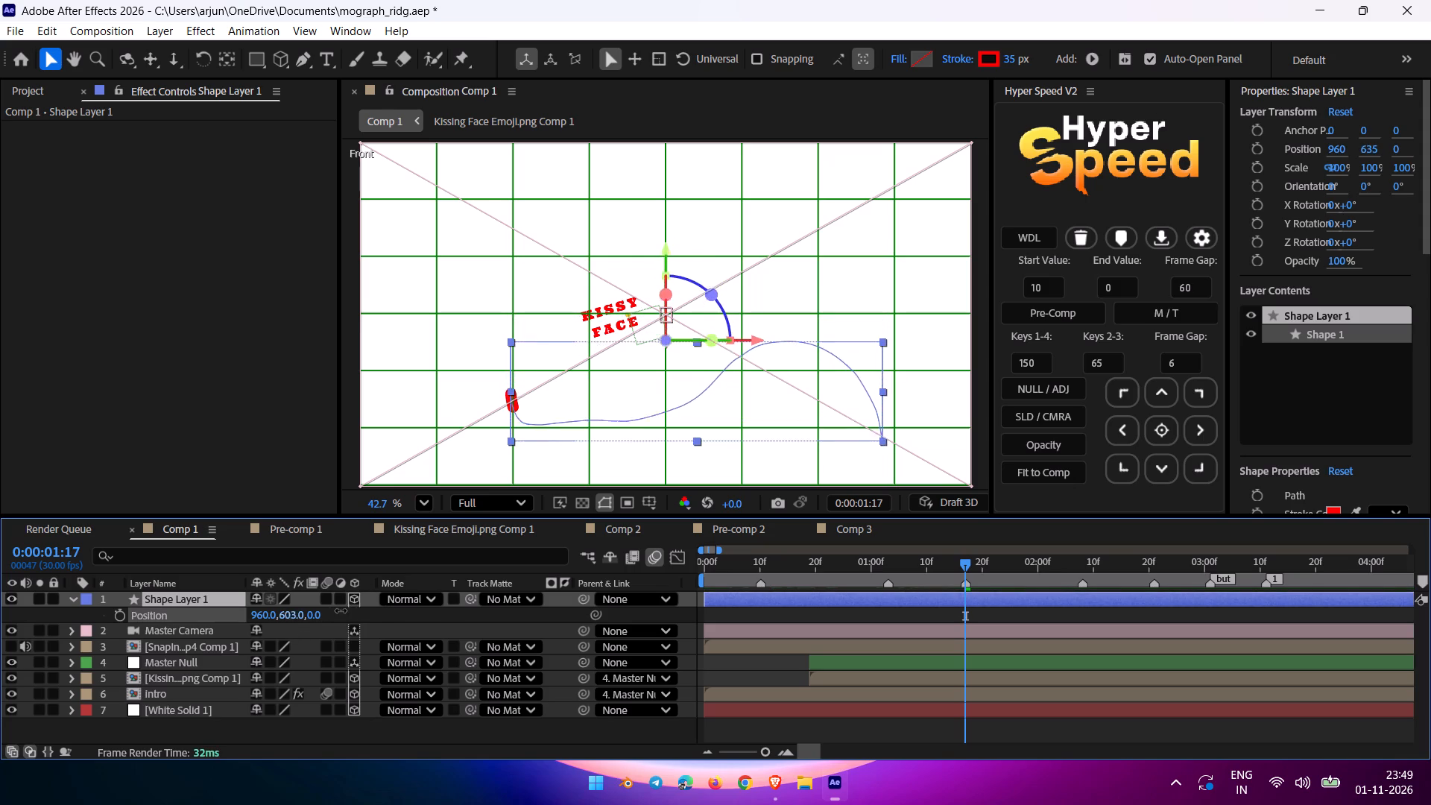
pyautogui.moveTo(341, 610); pyautogui.dragTo(329, 610)
pyautogui.moveTo(259, 613); pyautogui.dragTo(425, 574)
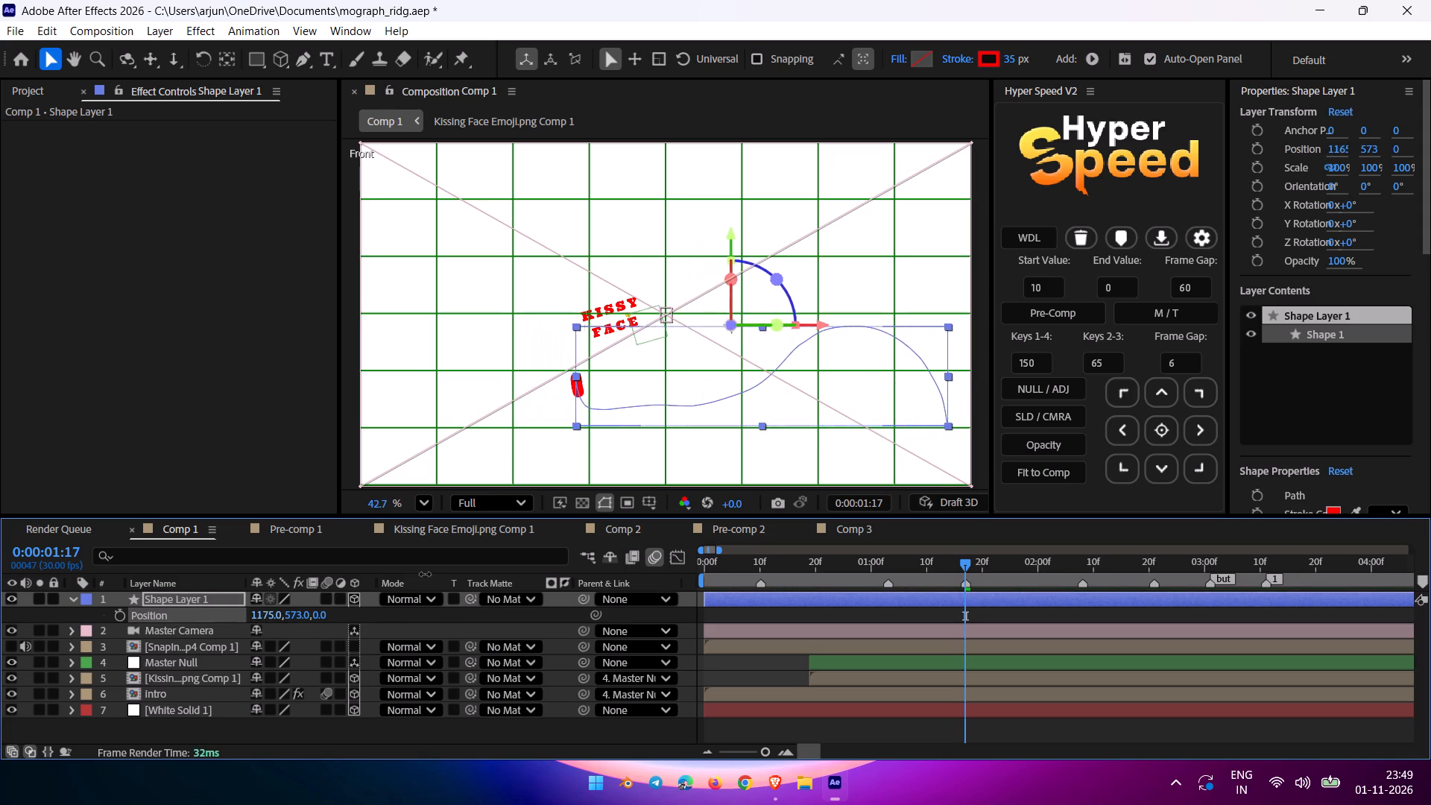
pyautogui.moveTo(425, 574); pyautogui.dragTo(455, 569)
pyautogui.moveTo(297, 613); pyautogui.dragTo(317, 562)
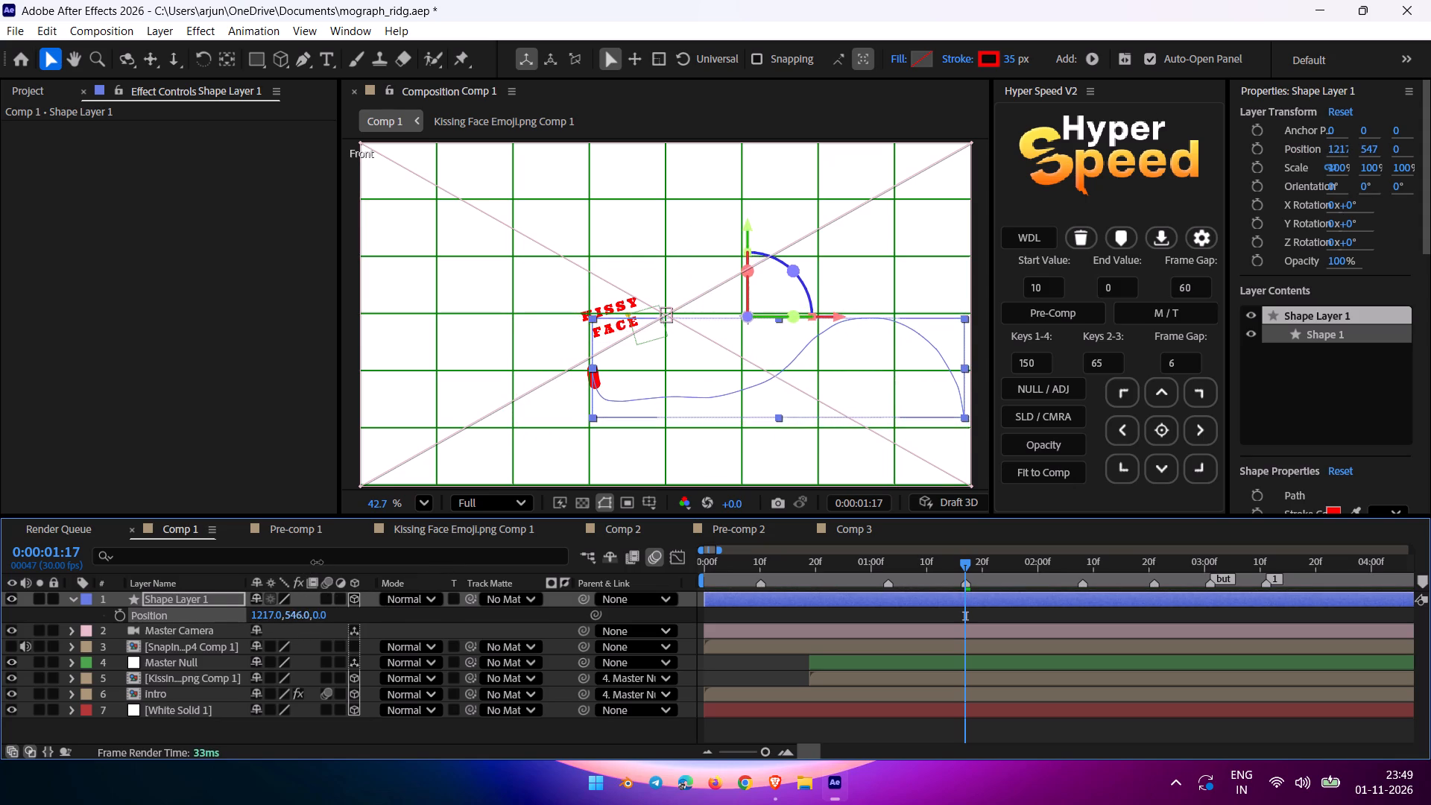
pyautogui.moveTo(317, 562); pyautogui.dragTo(318, 558)
pyautogui.moveTo(256, 616); pyautogui.dragTo(305, 606)
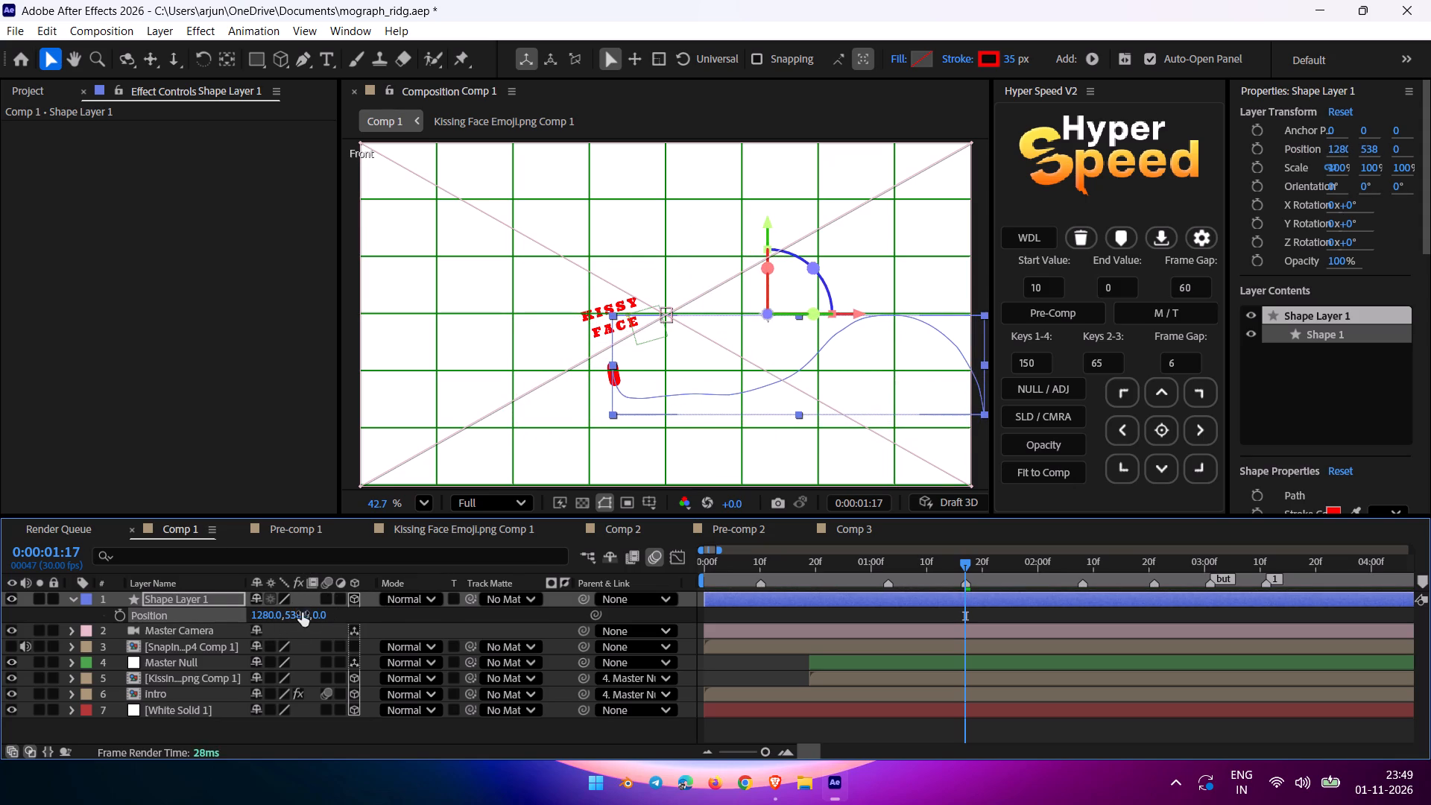
pyautogui.moveTo(300, 613); pyautogui.dragTo(307, 540)
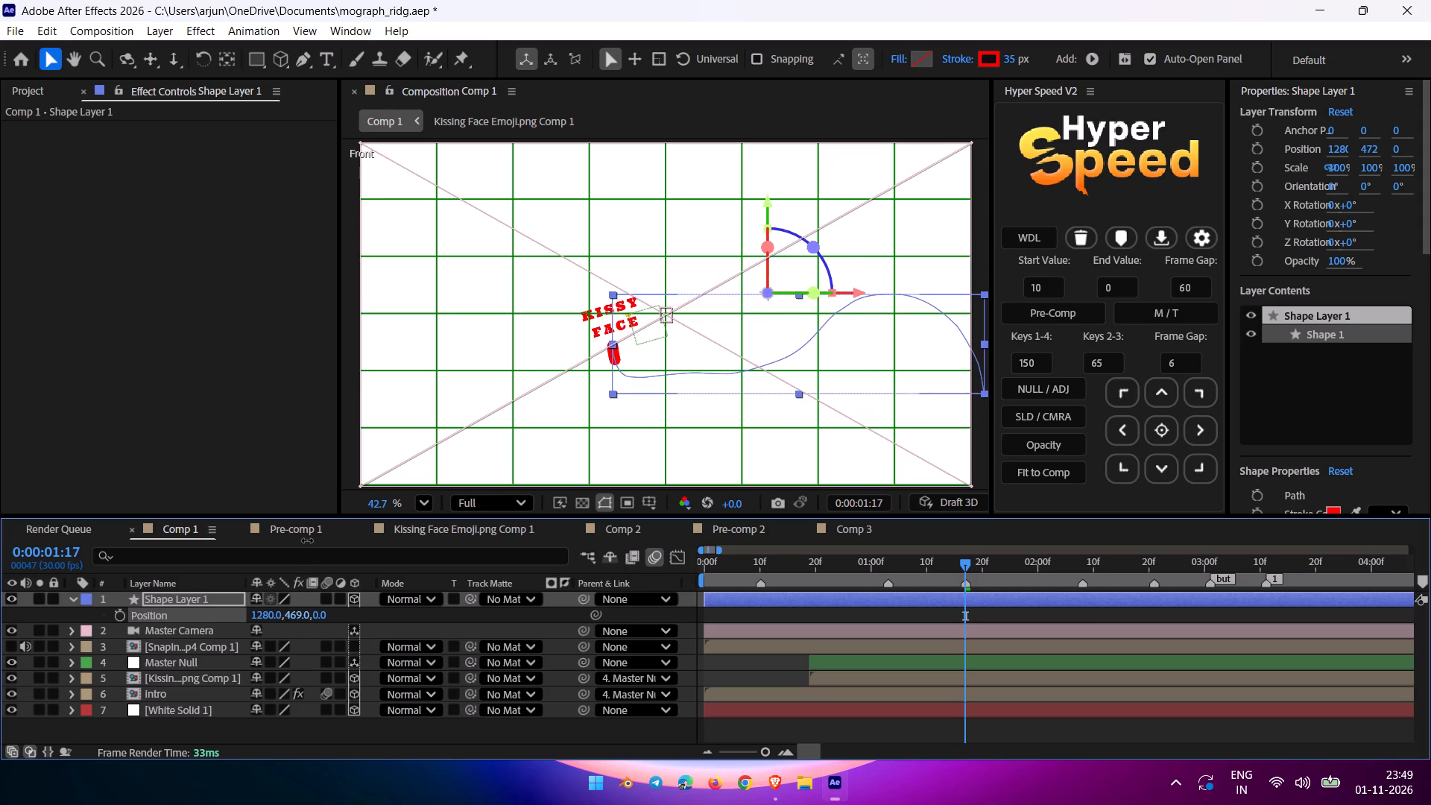
pyautogui.moveTo(307, 540); pyautogui.dragTo(307, 540)
pyautogui.moveTo(256, 616); pyautogui.dragTo(271, 614)
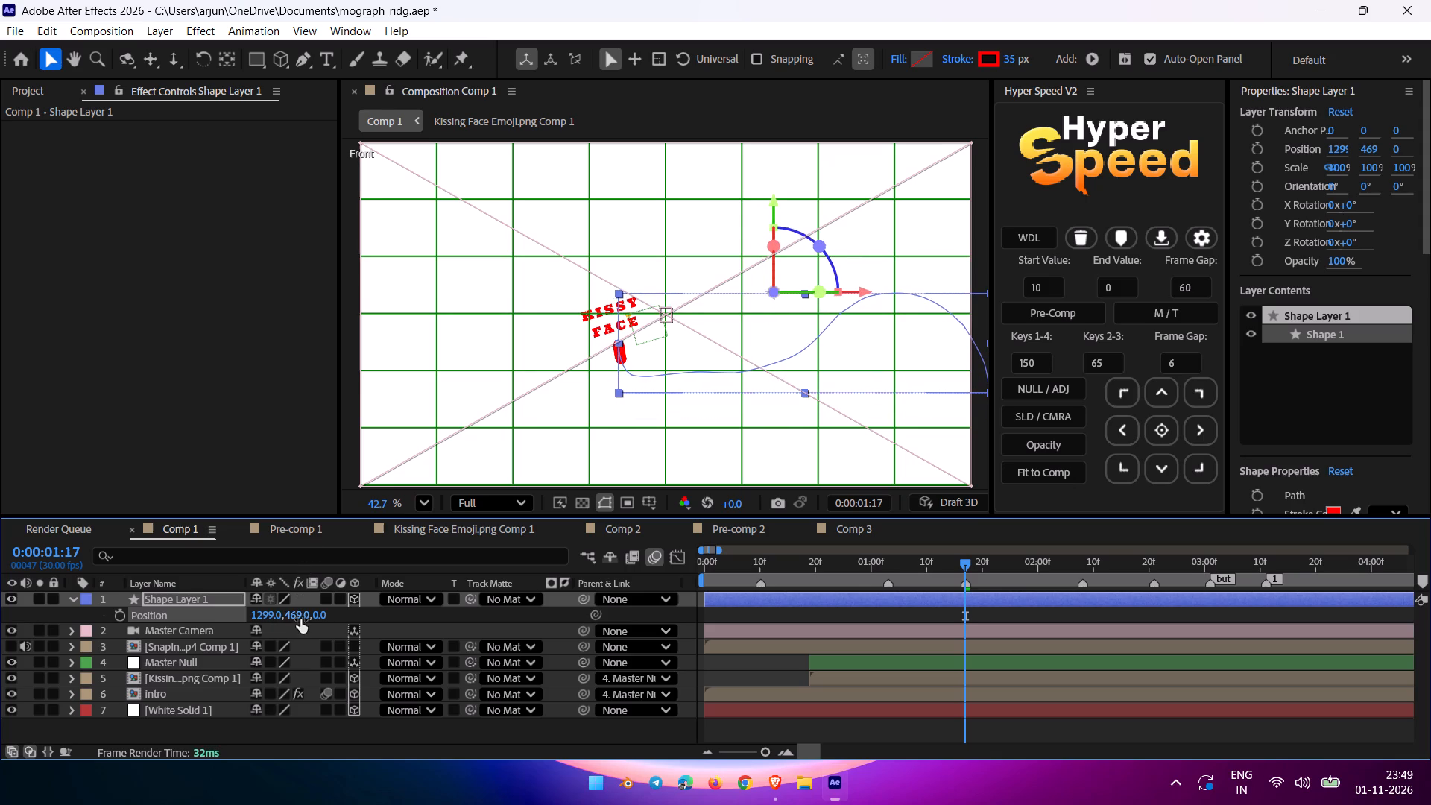
pyautogui.moveTo(300, 616); pyautogui.dragTo(300, 609)
pyautogui.keyDown('ctrl'); pyautogui.click(322, 618); pyautogui.keyUp('ctrl')
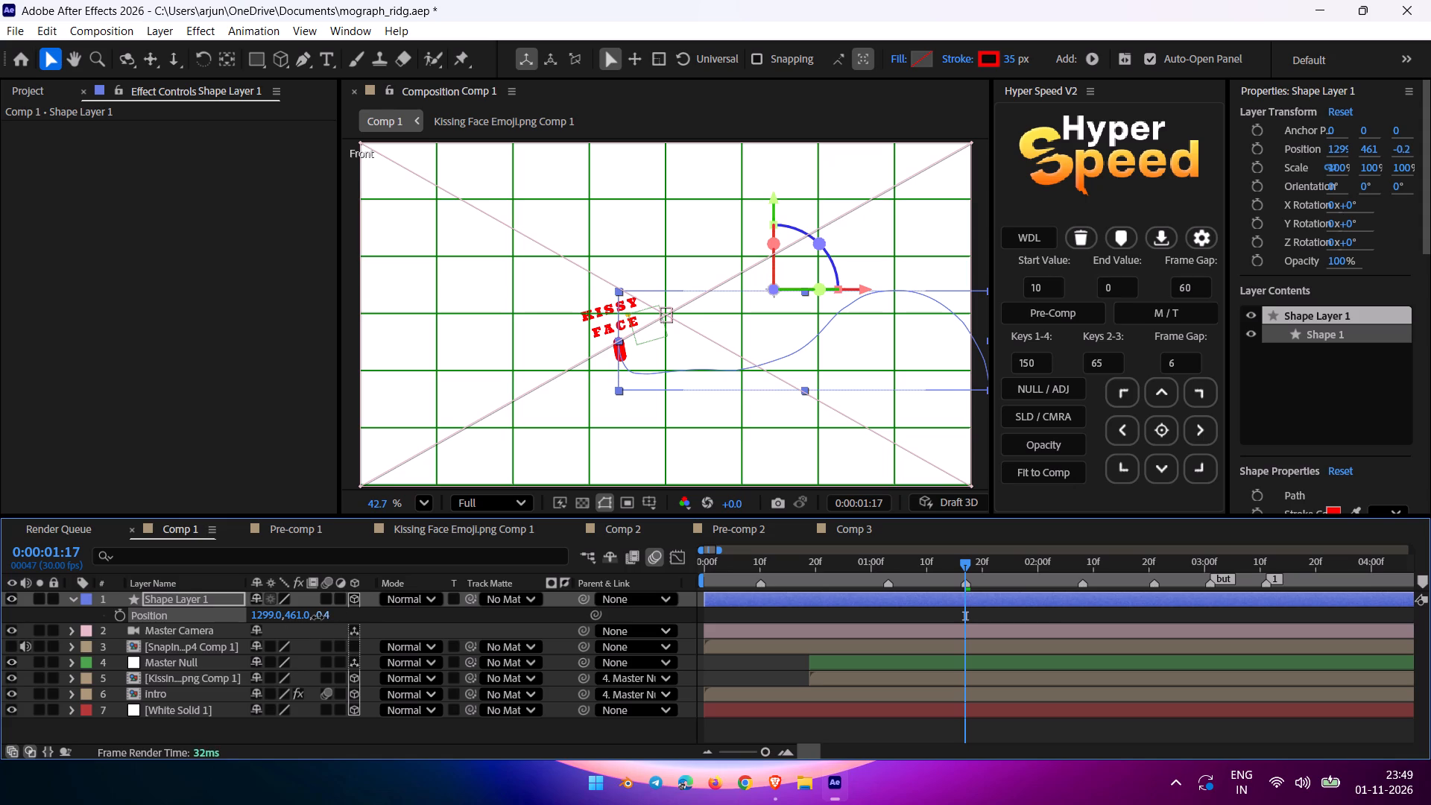
pyautogui.click(67, 603)
pyautogui.click(309, 736)
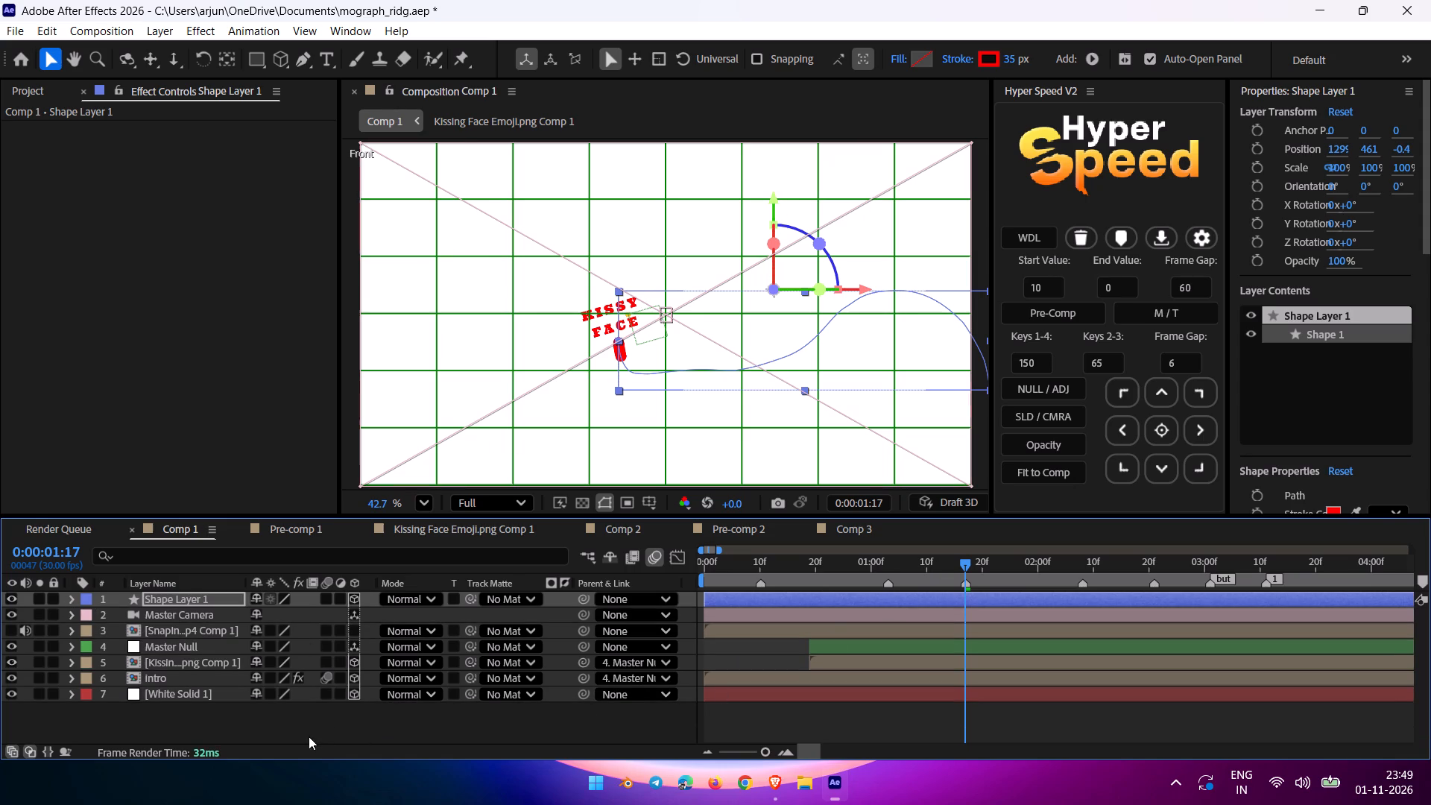
# Add a parent Master Null for Master Camera with Hyper Speed, and move Shape Layer 1 below the camera layer.
pyautogui.click(961, 565)
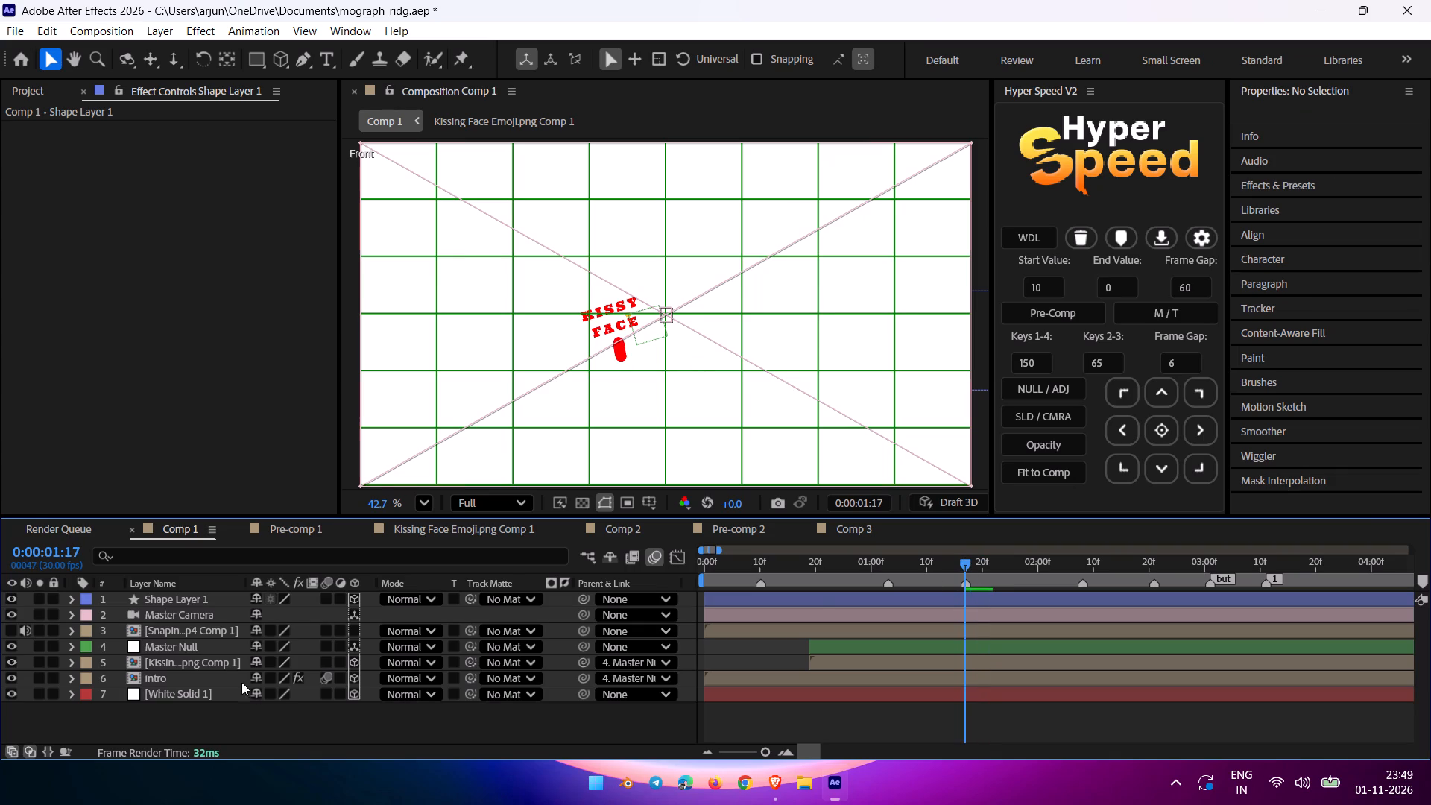
pyautogui.click(201, 609)
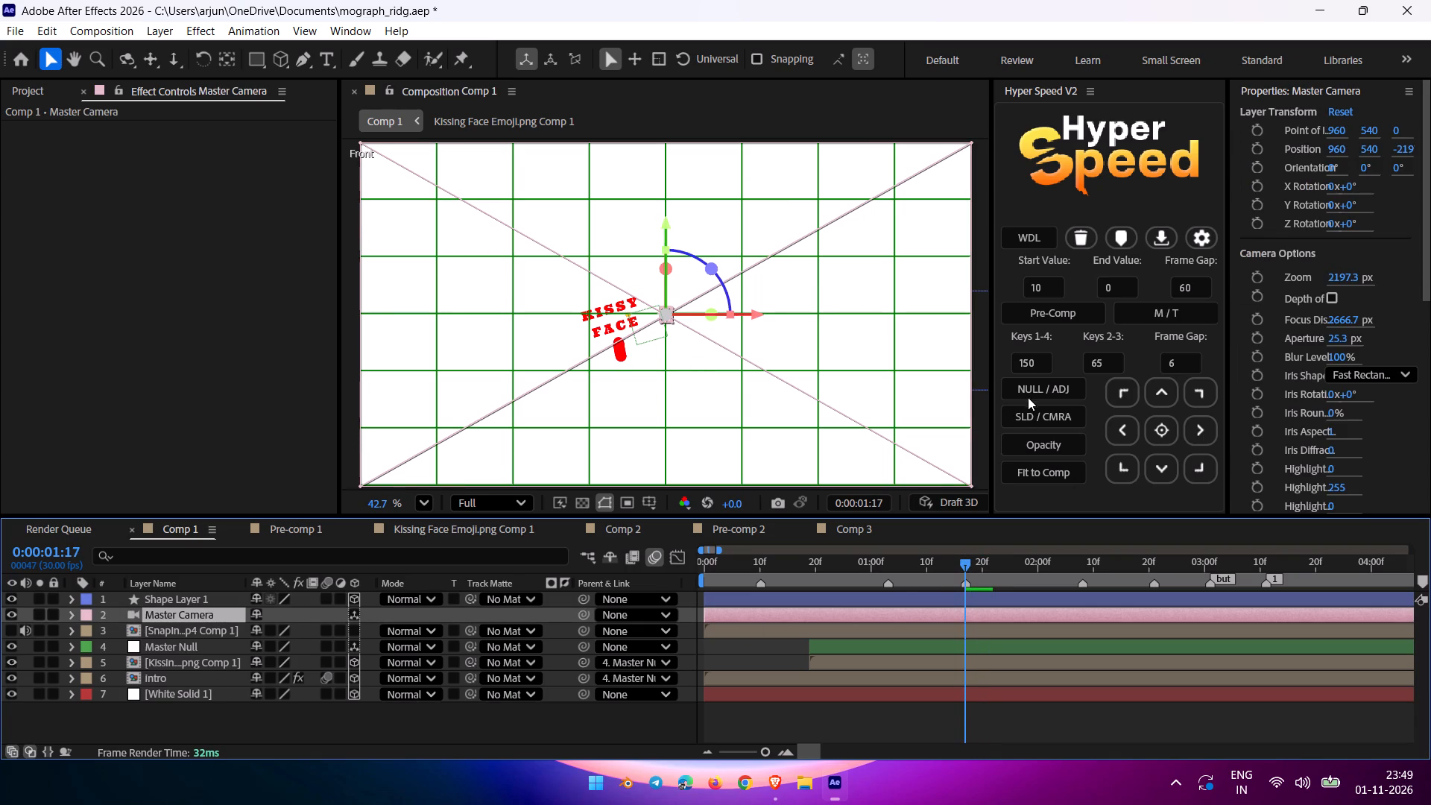
pyautogui.click(1028, 396)
pyautogui.moveTo(168, 602); pyautogui.dragTo(168, 636)
# Add two more Master Nulls above the camera's null, forming a chain of three parent nulls, and select Master Camera.
pyautogui.click(178, 604)
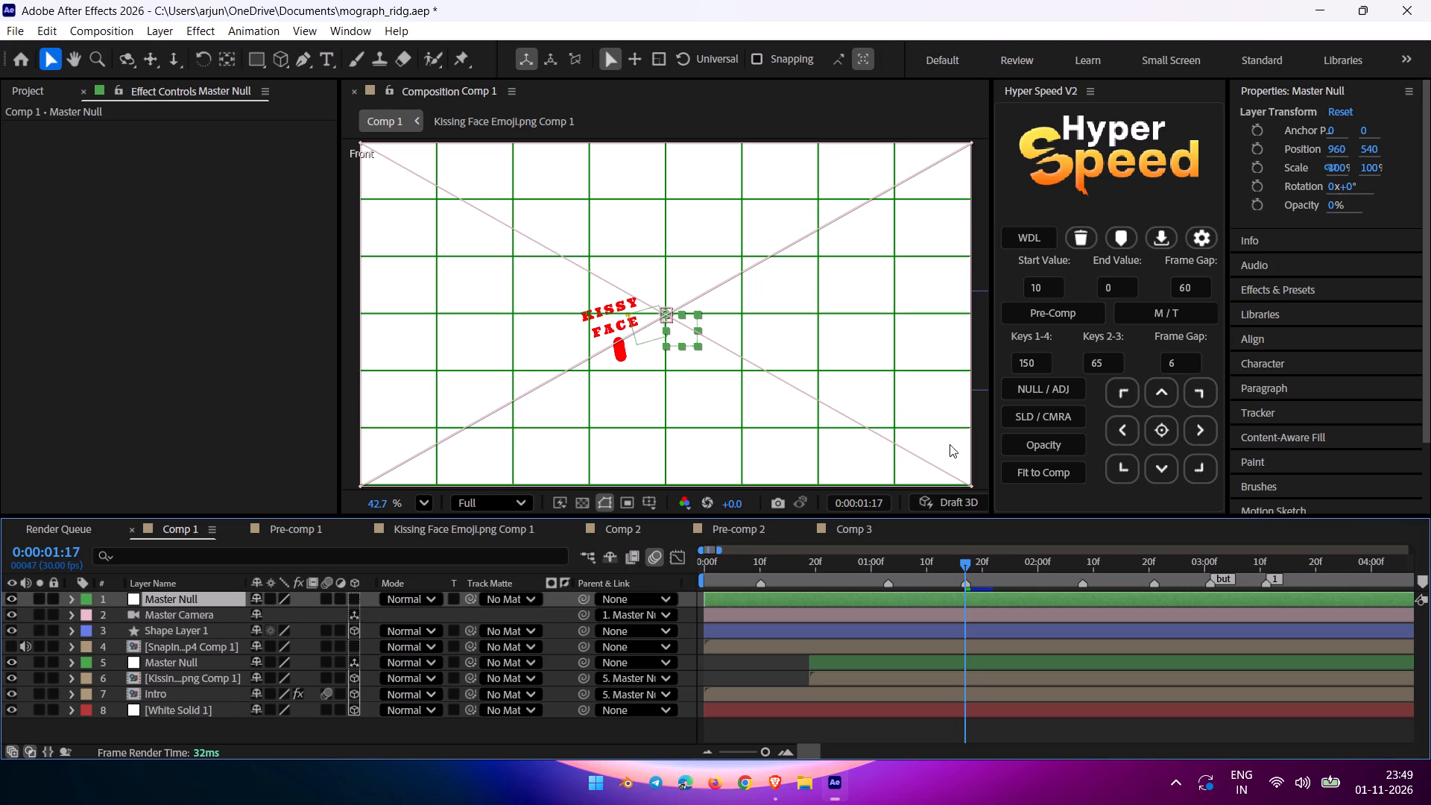
pyautogui.doubleClick(1067, 391)
pyautogui.click(161, 647)
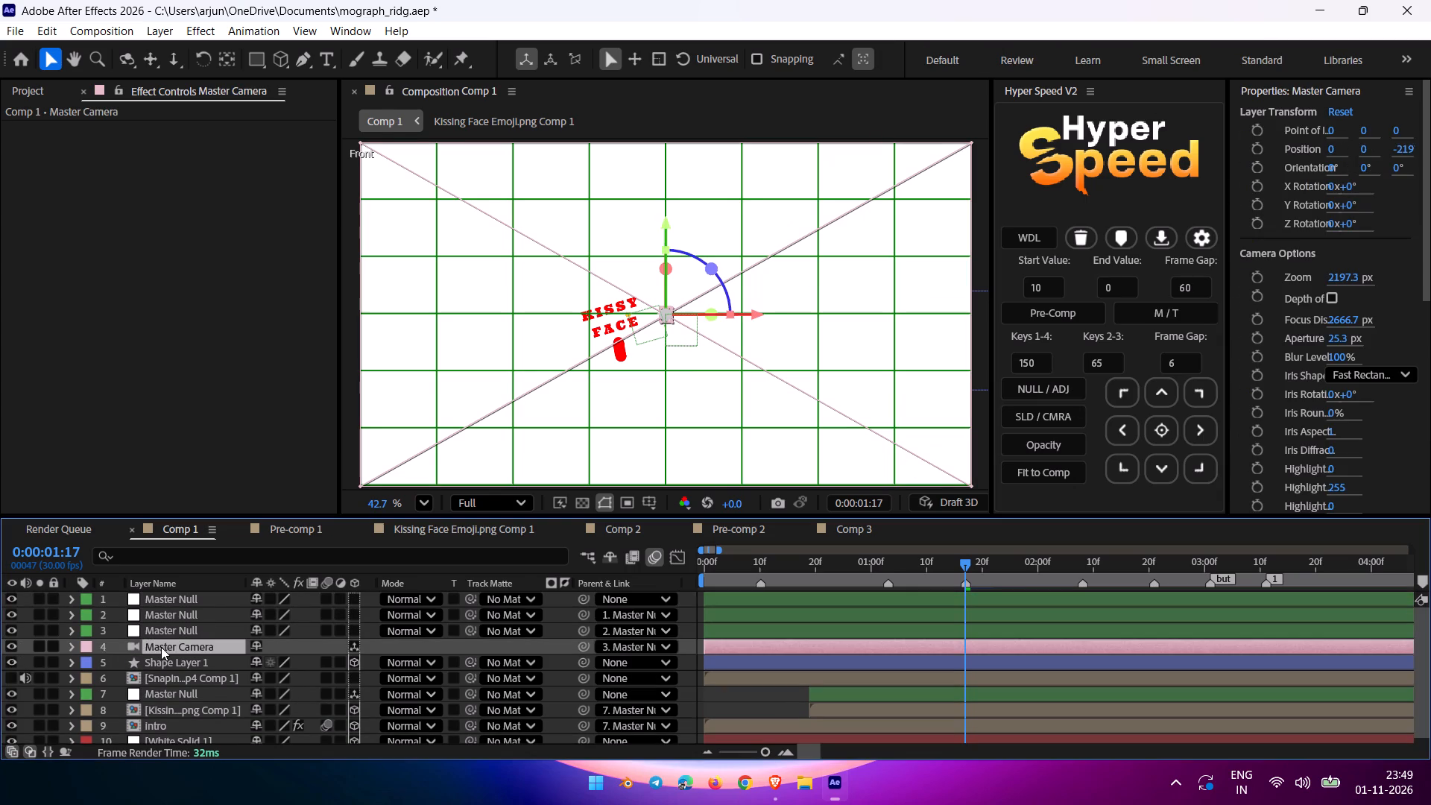
# Make the three Master Nulls above Master Camera 3D layers.
pyautogui.click(351, 599)
pyautogui.click(354, 610)
pyautogui.click(354, 627)
# Parent Master Camera to the third Master Null, that null to the second, and the second to the first.
pyautogui.click(227, 646)
pyautogui.moveTo(579, 645); pyautogui.dragTo(534, 640)
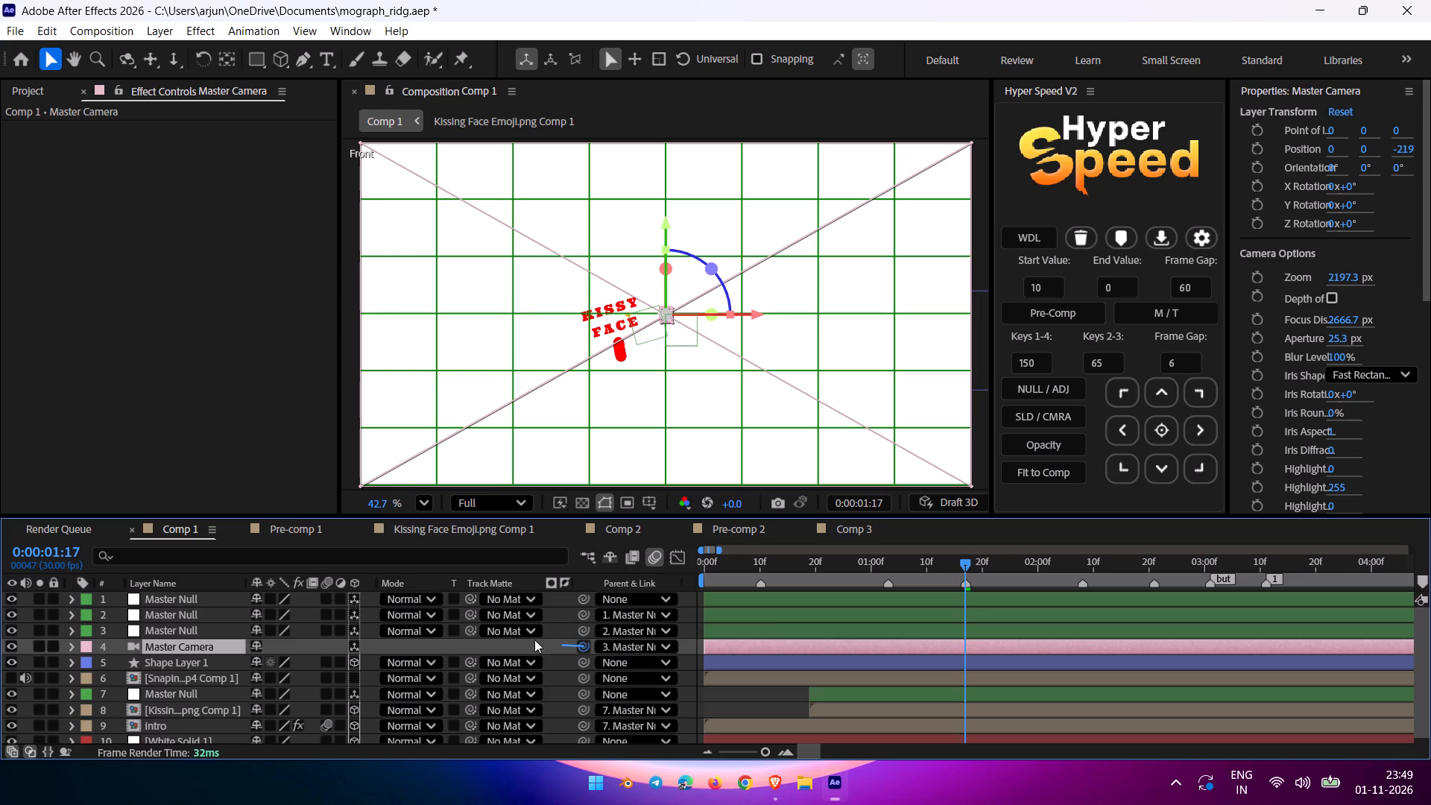
pyautogui.moveTo(534, 640); pyautogui.dragTo(220, 630)
pyautogui.moveTo(584, 630); pyautogui.dragTo(267, 618)
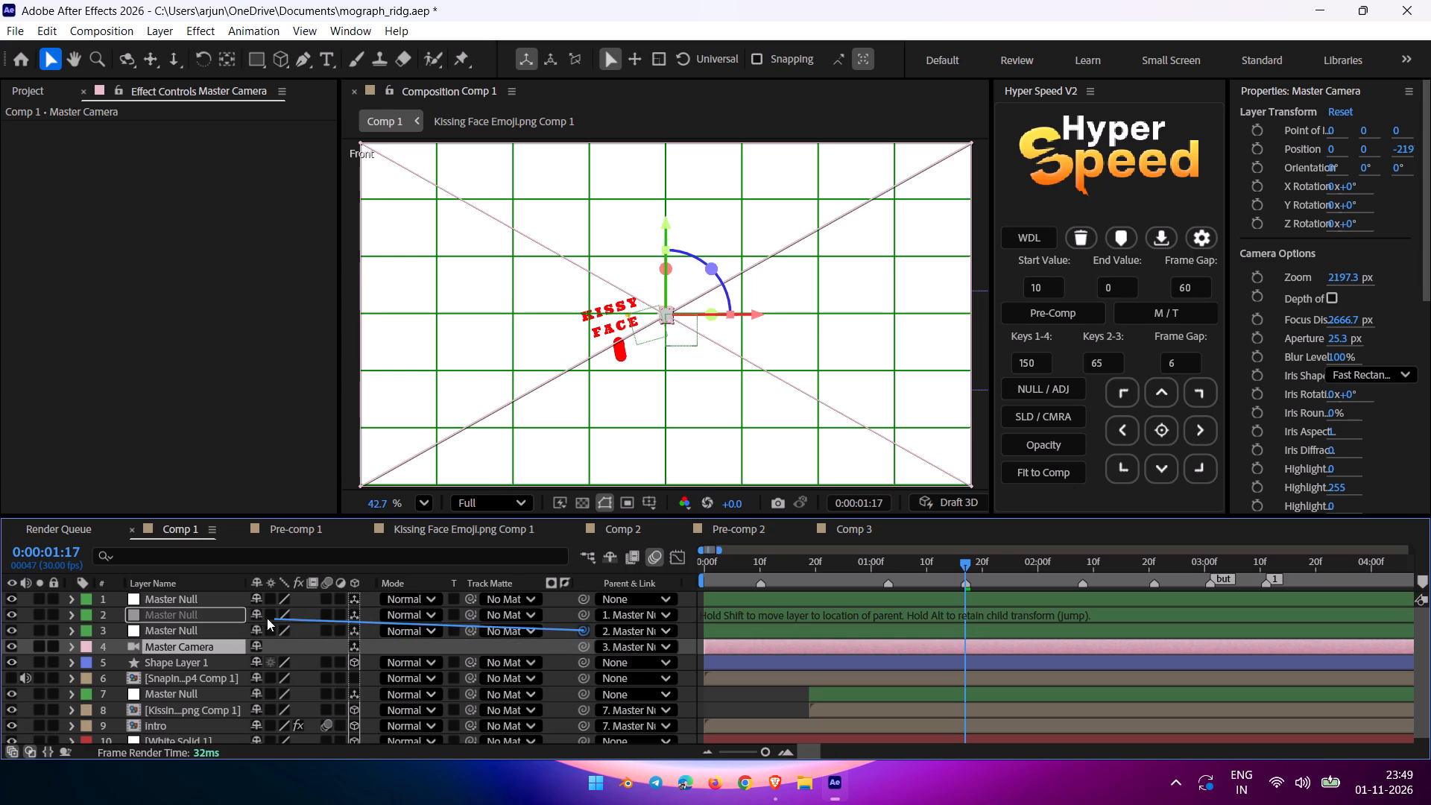
pyautogui.moveTo(267, 618); pyautogui.dragTo(224, 616)
pyautogui.moveTo(584, 616); pyautogui.dragTo(170, 607)
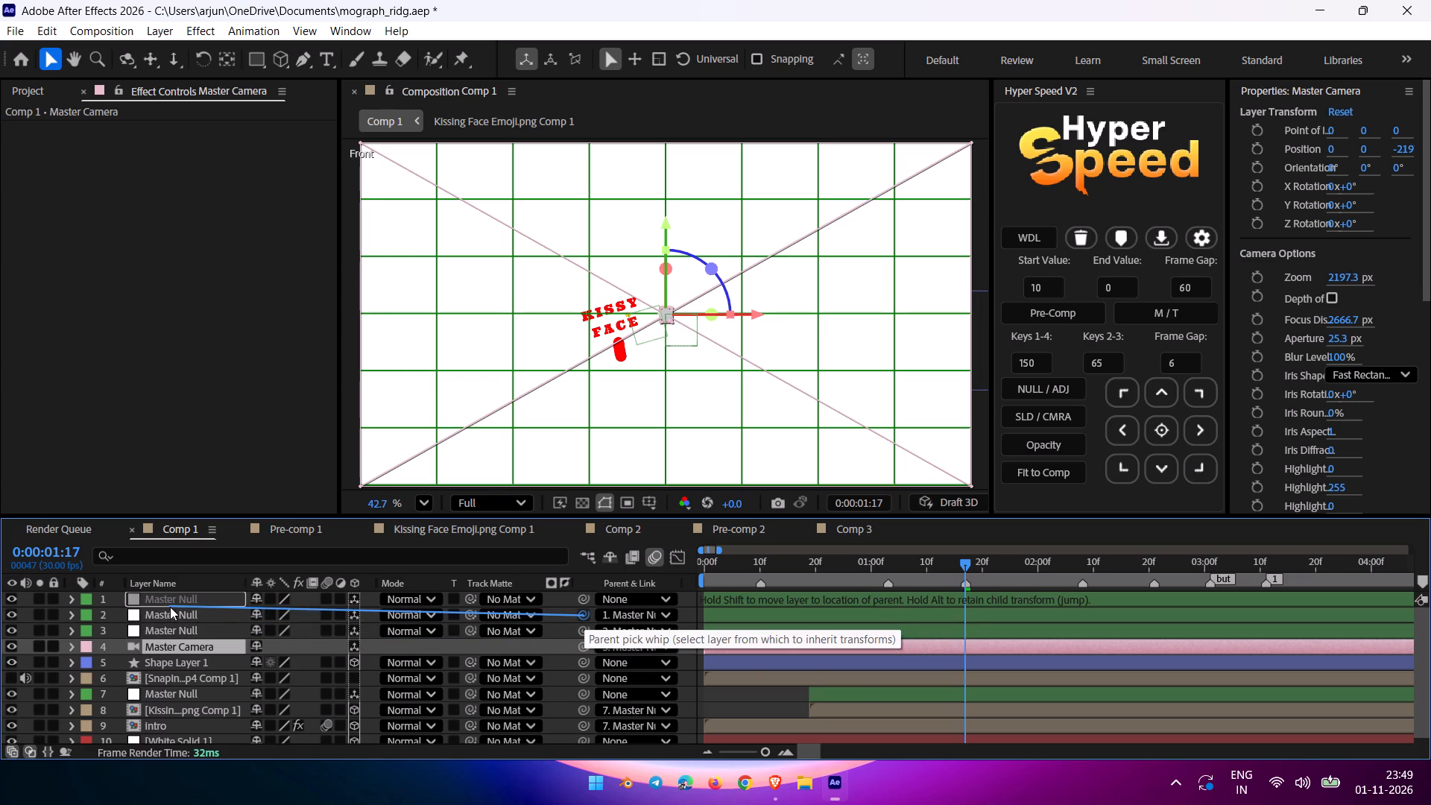
pyautogui.moveTo(170, 607); pyautogui.dragTo(168, 603)
# Keyframe Position of the Master Null directly above Master Camera at 0:00:01:17, and move the playhead to 0:00:01:28.
pyautogui.click(164, 631)
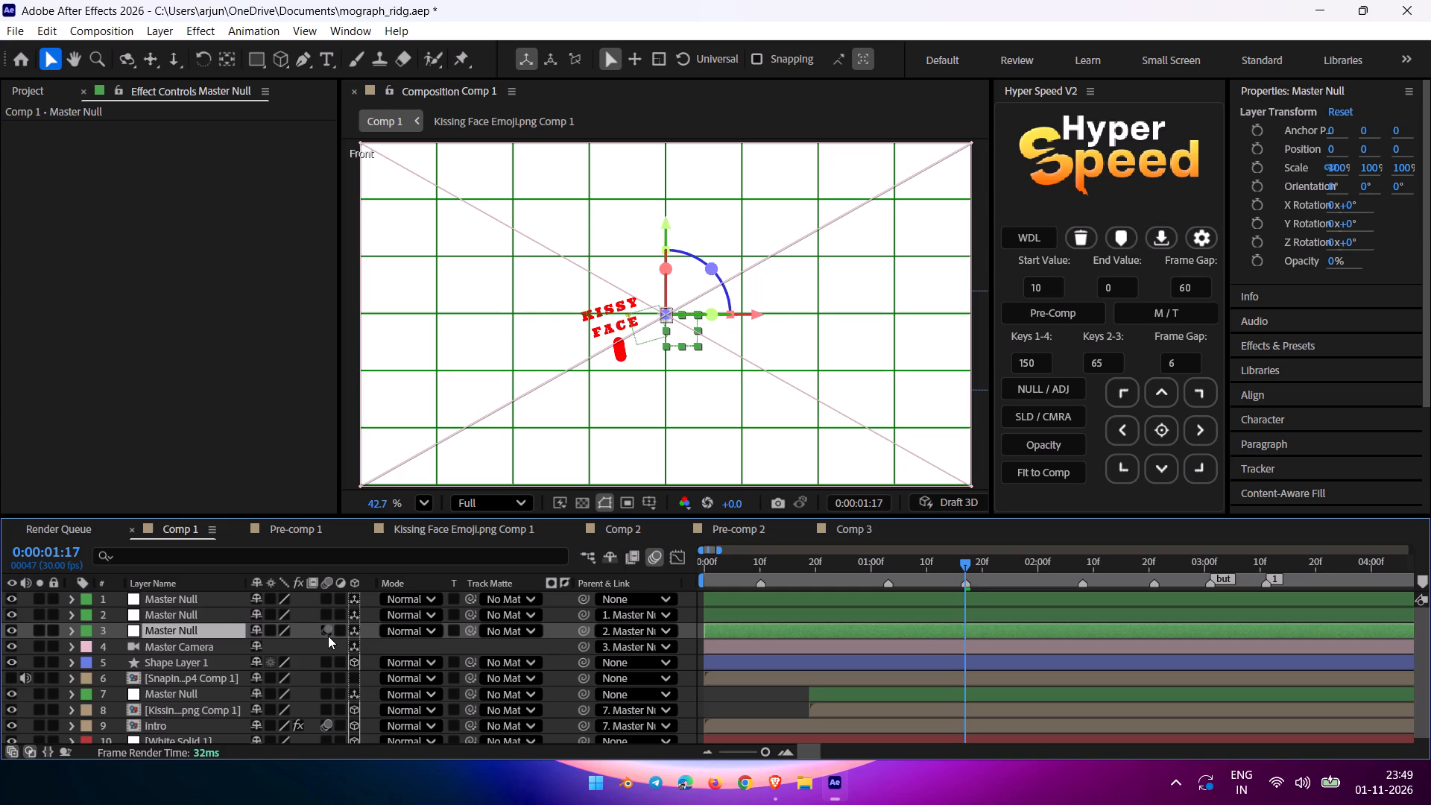
pyautogui.press('p')
pyautogui.click(116, 650)
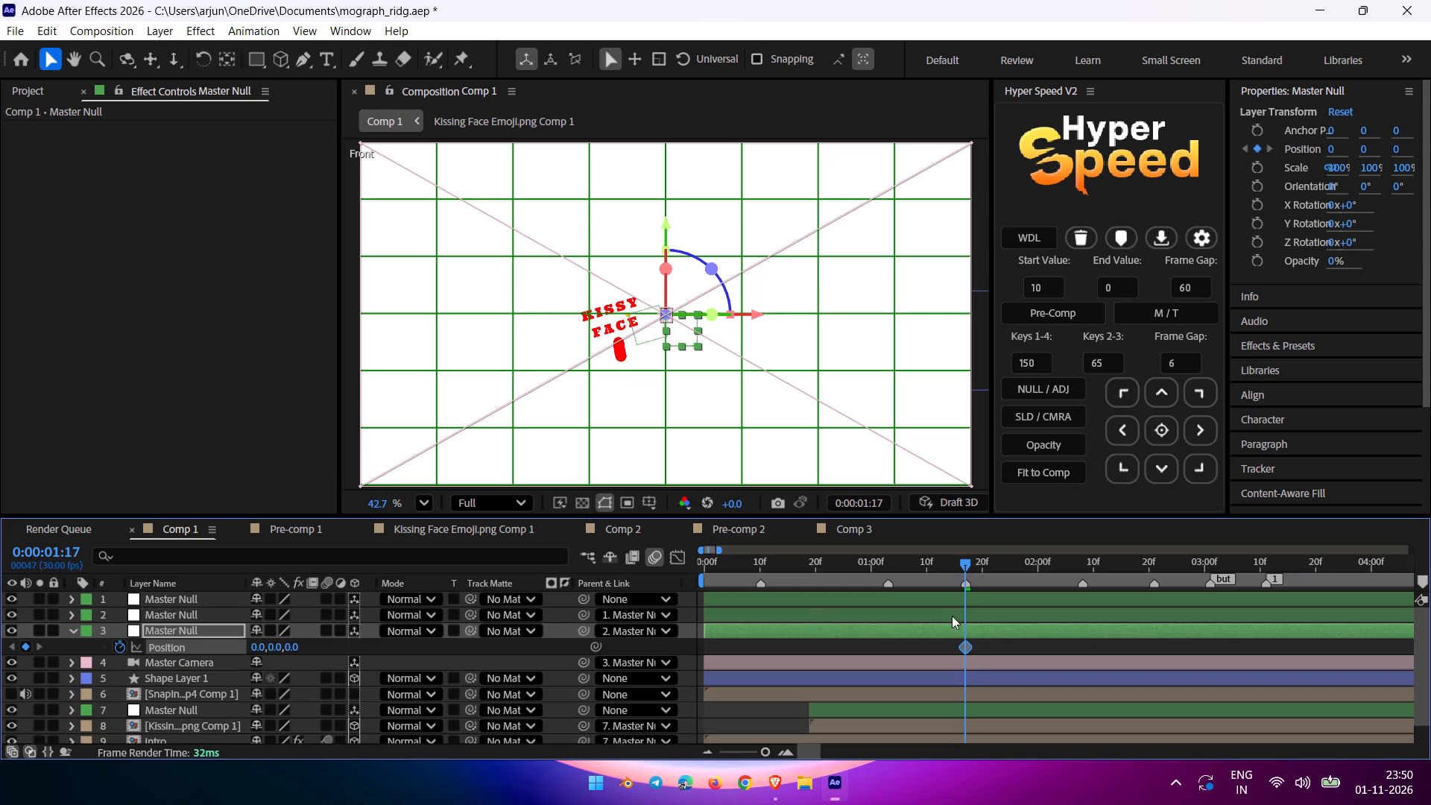
pyautogui.moveTo(967, 561); pyautogui.dragTo(1026, 552)
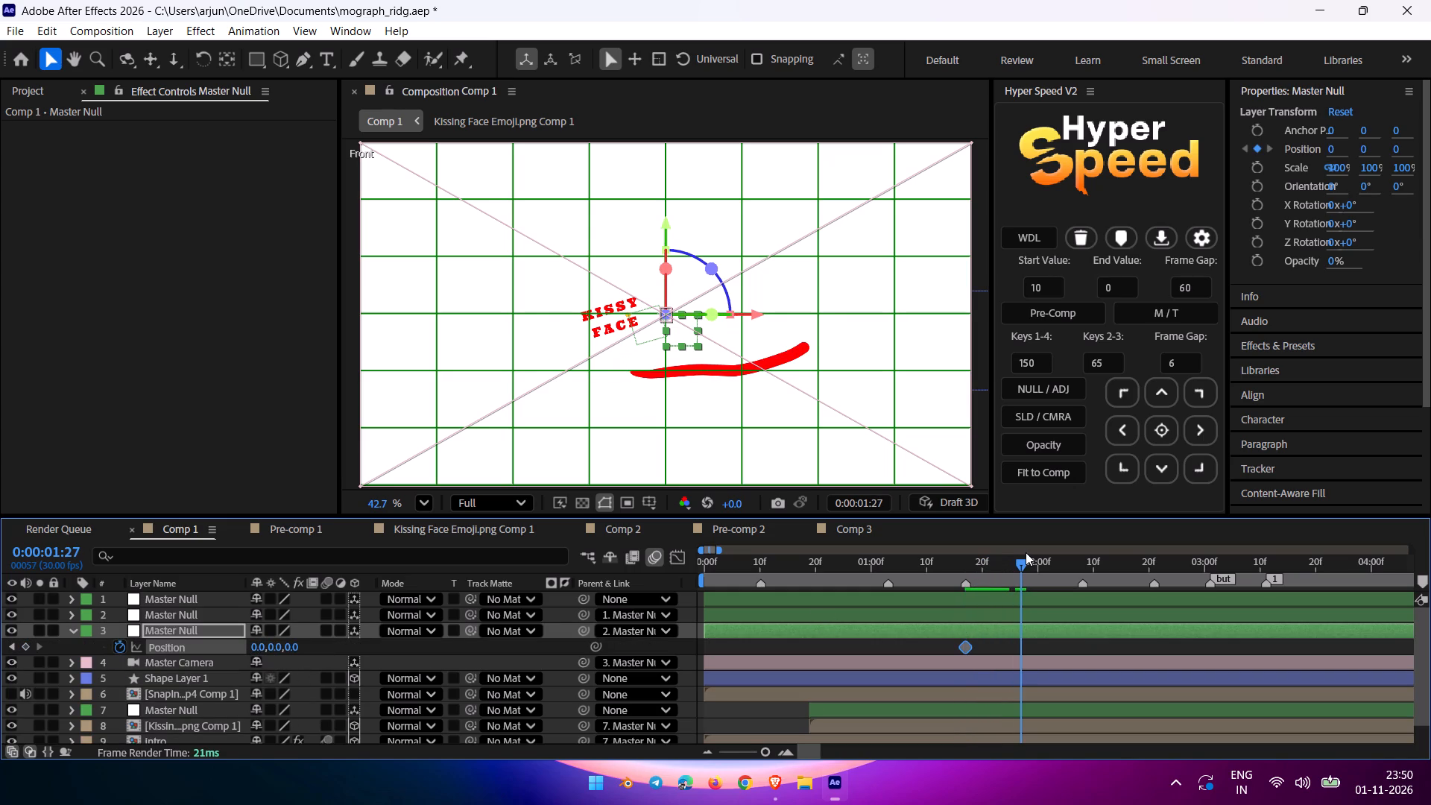
pyautogui.moveTo(1026, 552); pyautogui.dragTo(1029, 552)
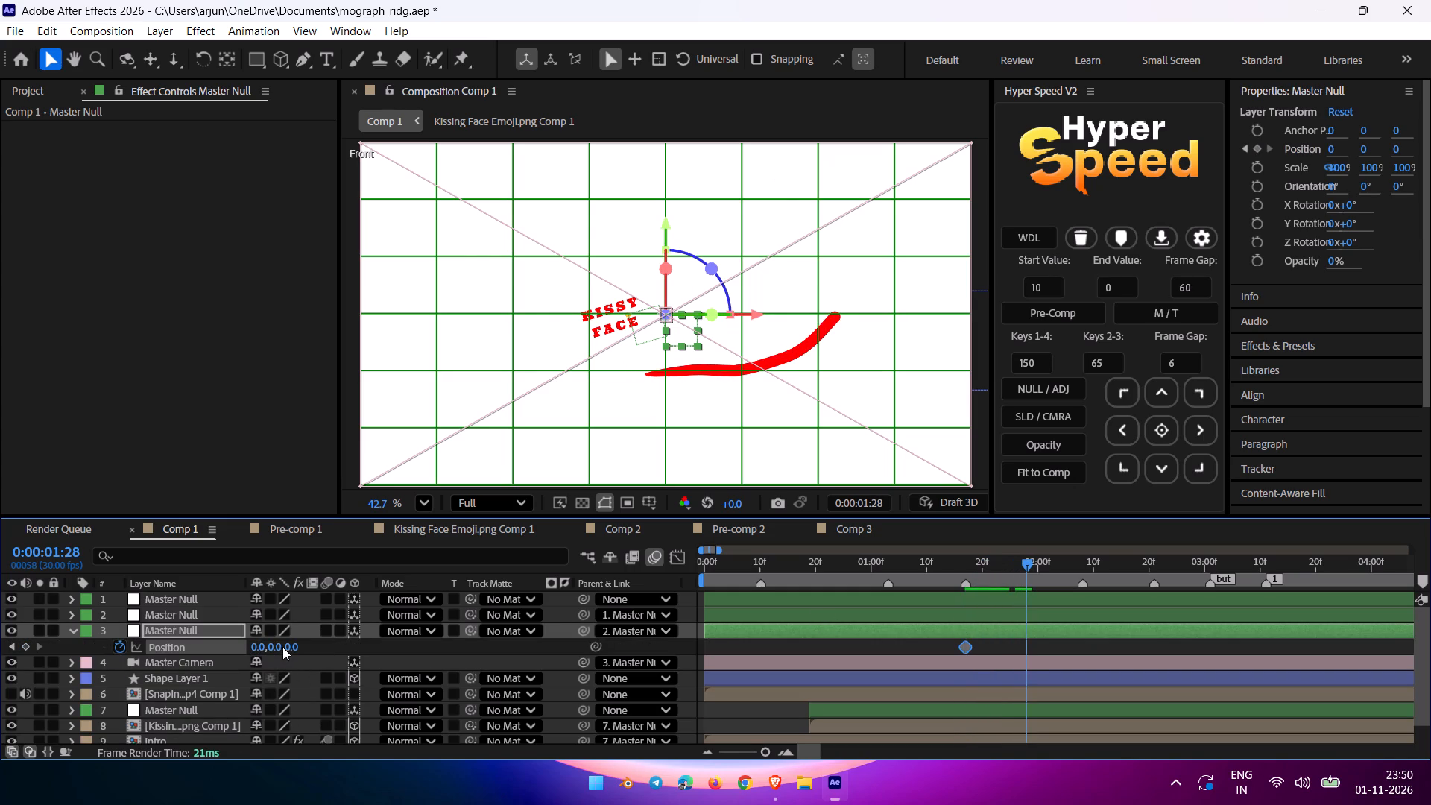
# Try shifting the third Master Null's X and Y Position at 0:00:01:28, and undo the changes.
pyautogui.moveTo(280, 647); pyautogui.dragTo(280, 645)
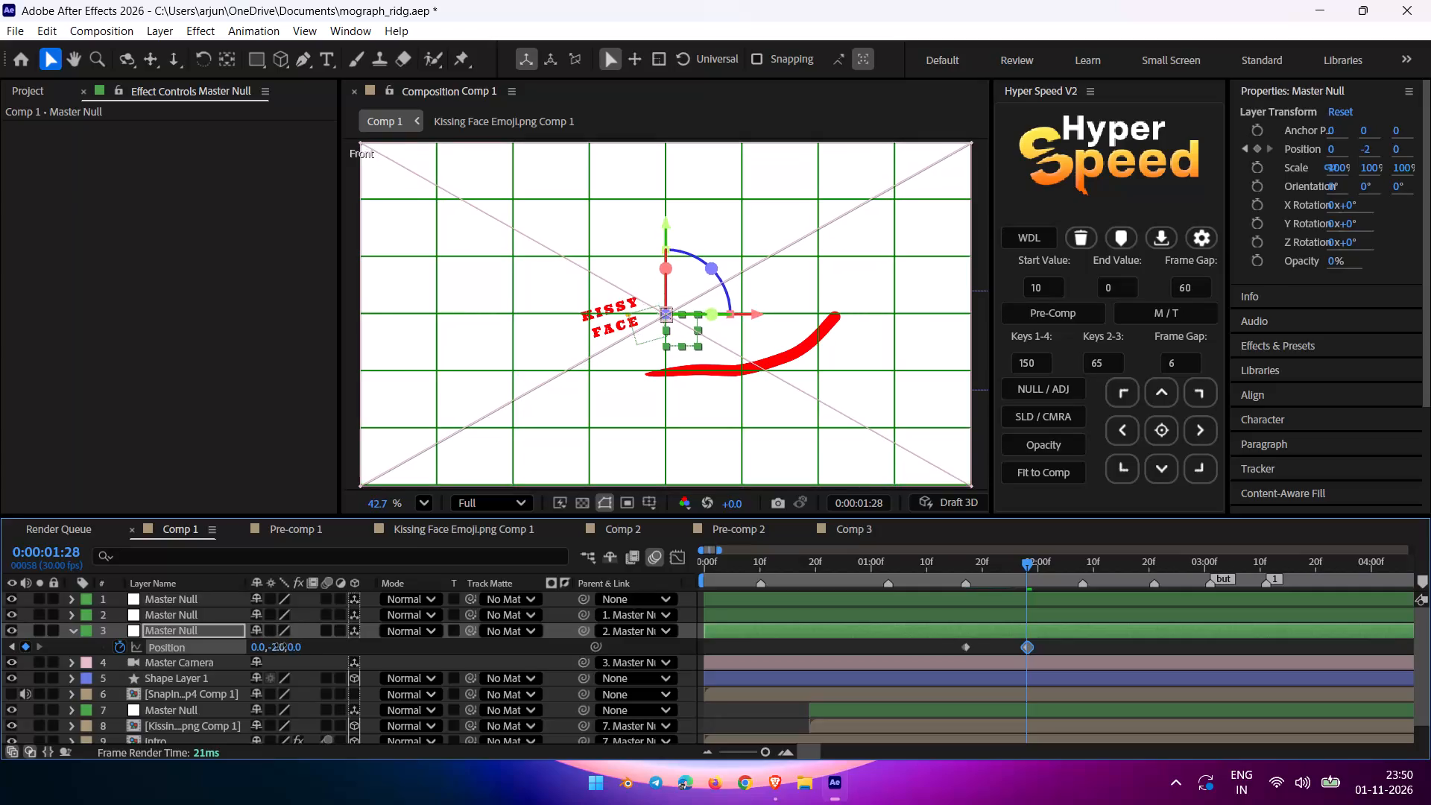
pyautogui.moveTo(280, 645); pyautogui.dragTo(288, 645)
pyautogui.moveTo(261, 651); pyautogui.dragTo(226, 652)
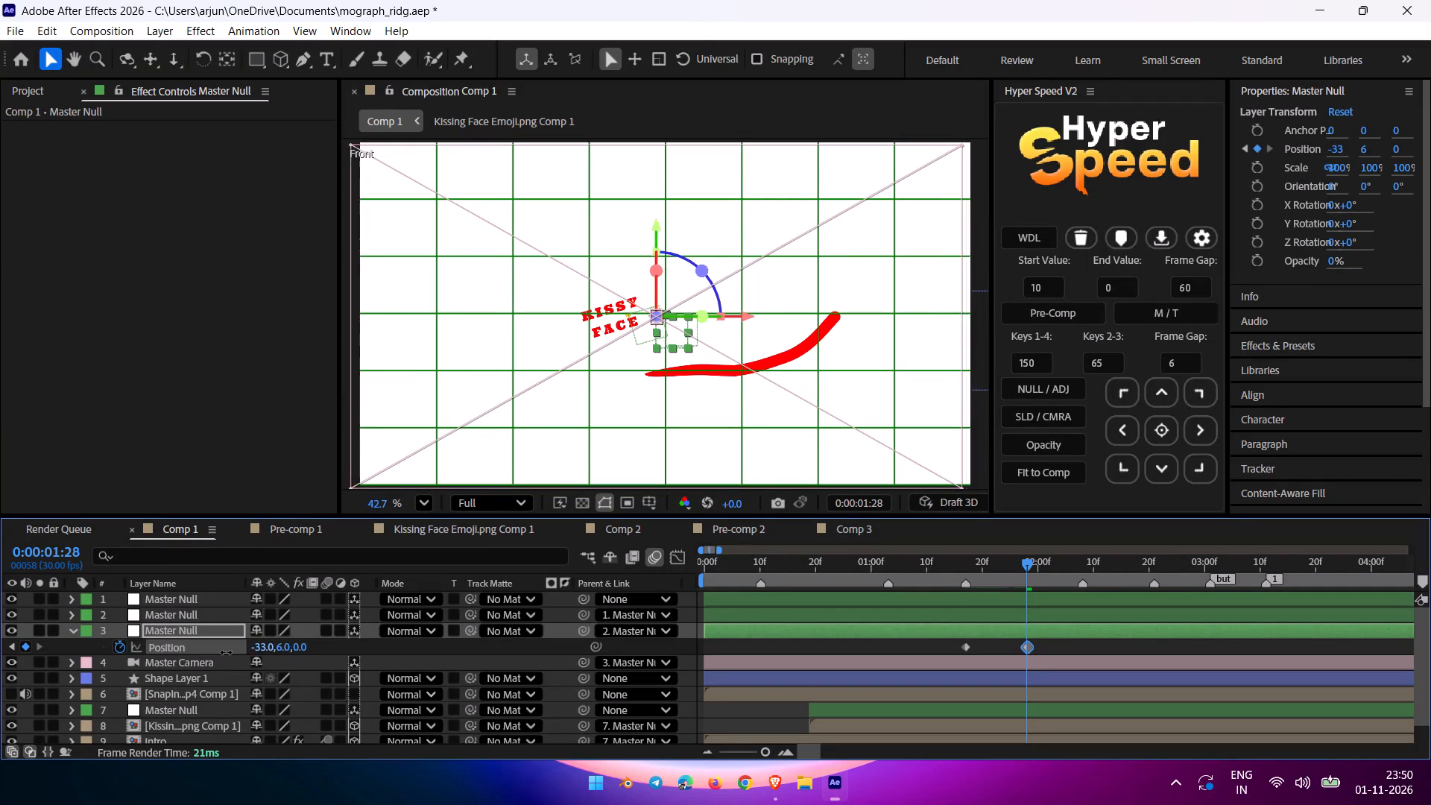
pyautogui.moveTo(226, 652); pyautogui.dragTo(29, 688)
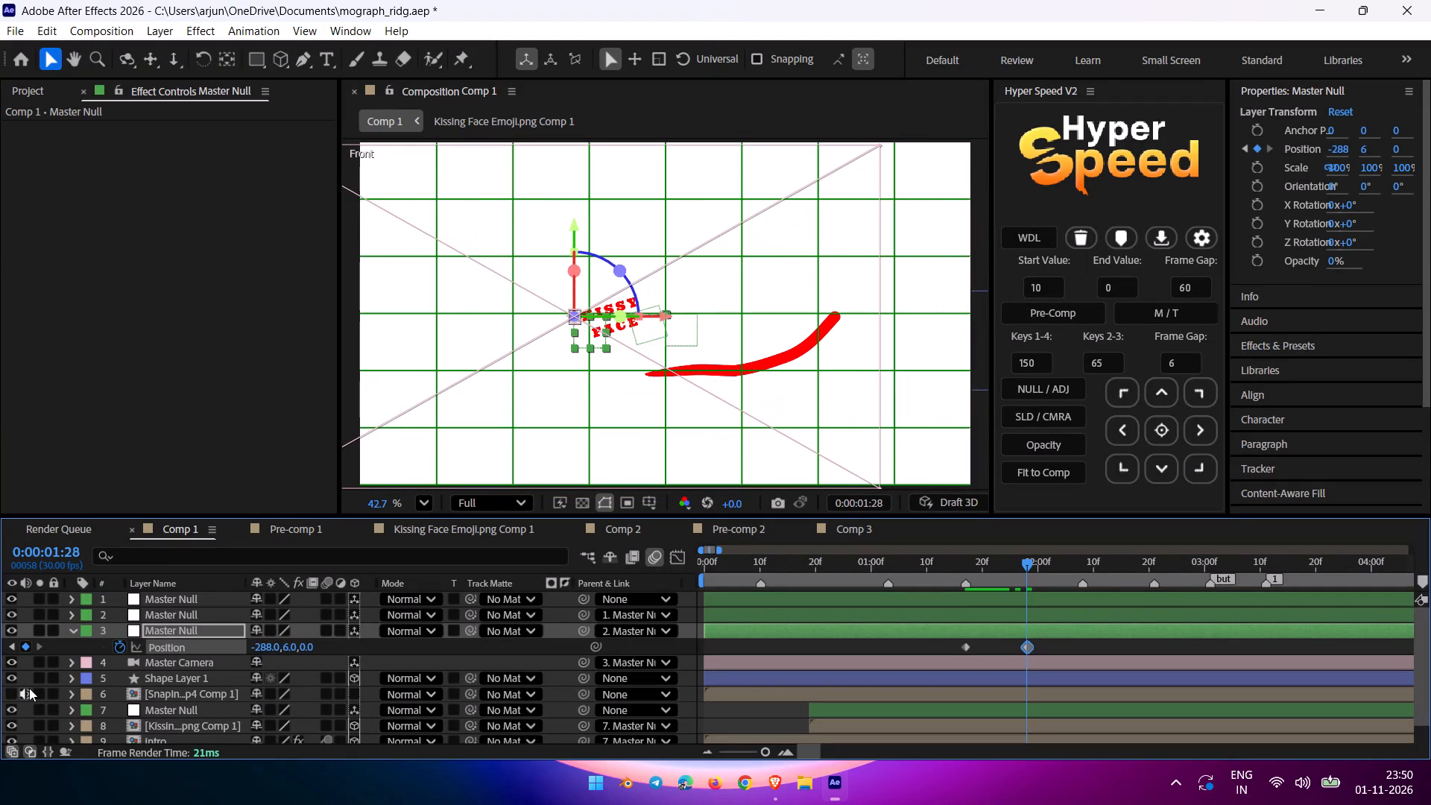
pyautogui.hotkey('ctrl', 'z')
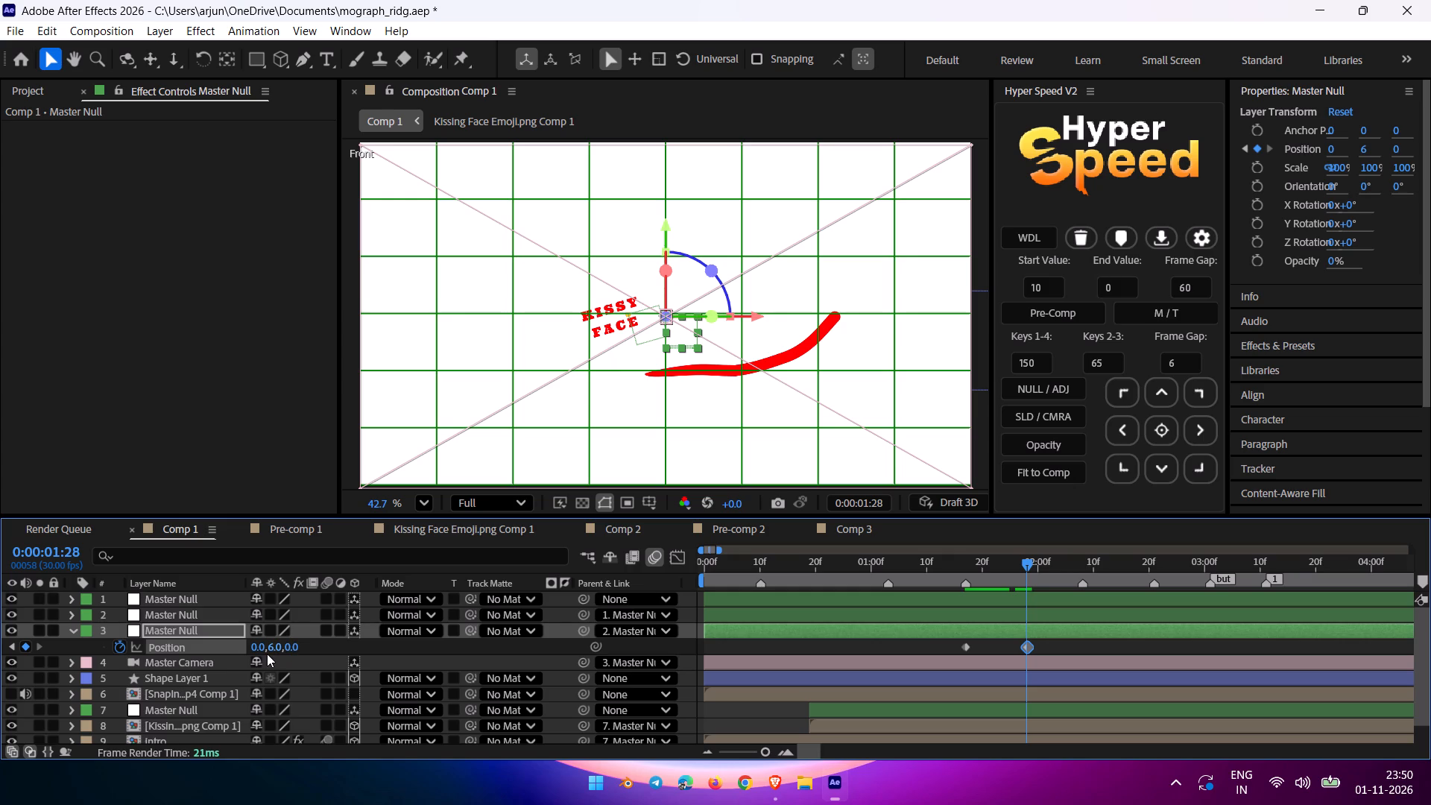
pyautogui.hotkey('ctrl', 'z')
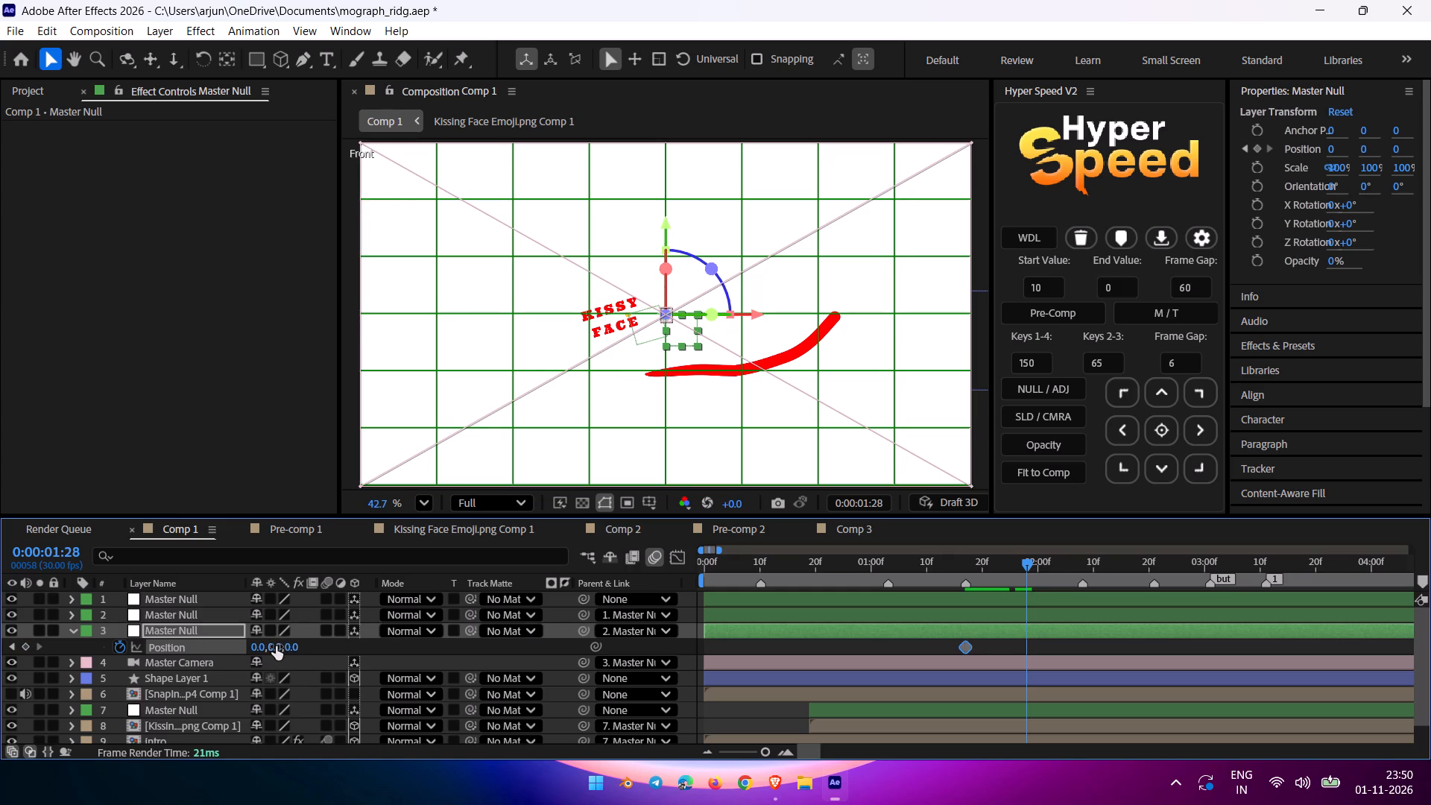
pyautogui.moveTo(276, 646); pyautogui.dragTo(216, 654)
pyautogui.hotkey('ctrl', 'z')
# Set the third Master Null's Position to -280, -78, 0 at 0:00:01:28 as its second keyframe.
pyautogui.moveTo(256, 646); pyautogui.dragTo(0, 653)
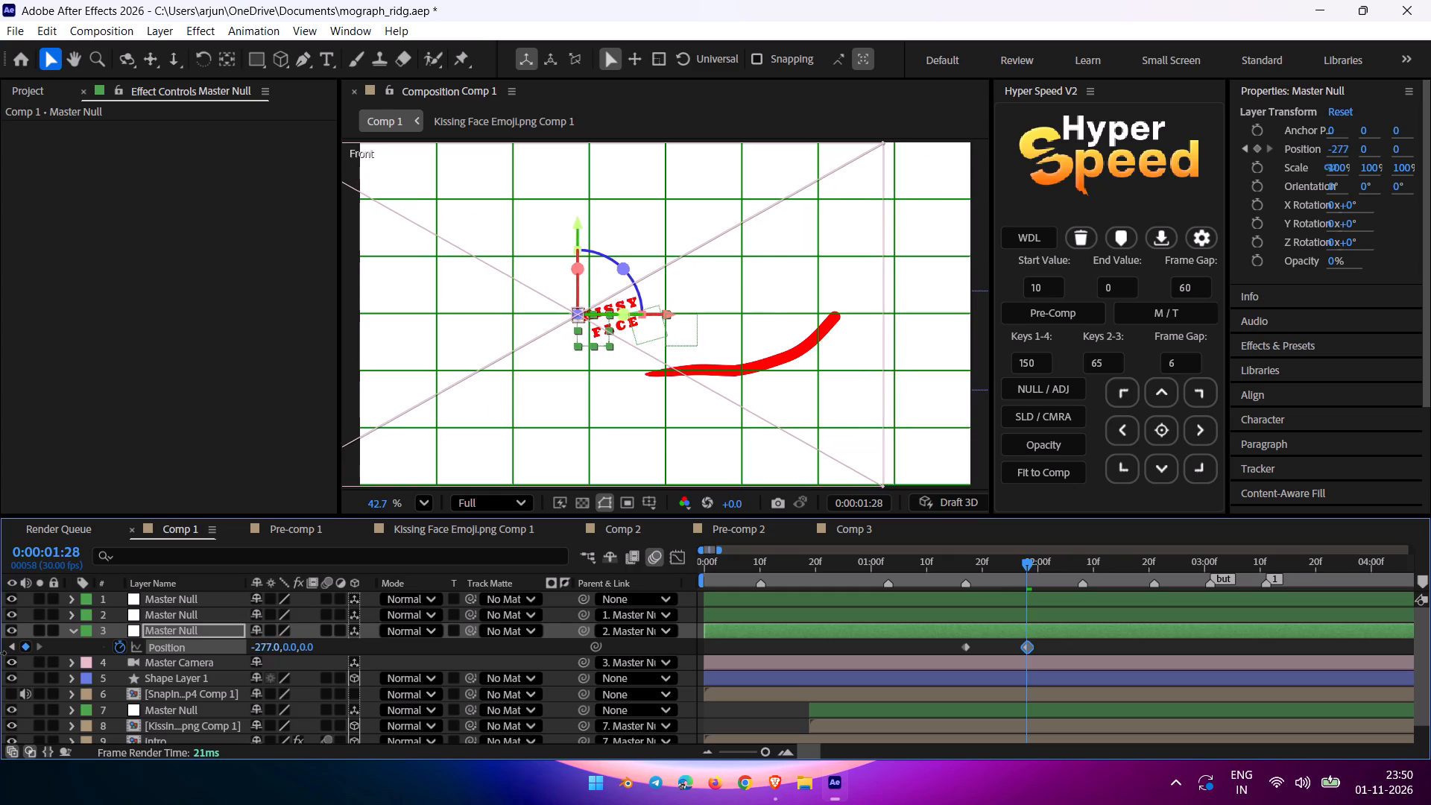
pyautogui.moveTo(0, 653); pyautogui.dragTo(0, 651)
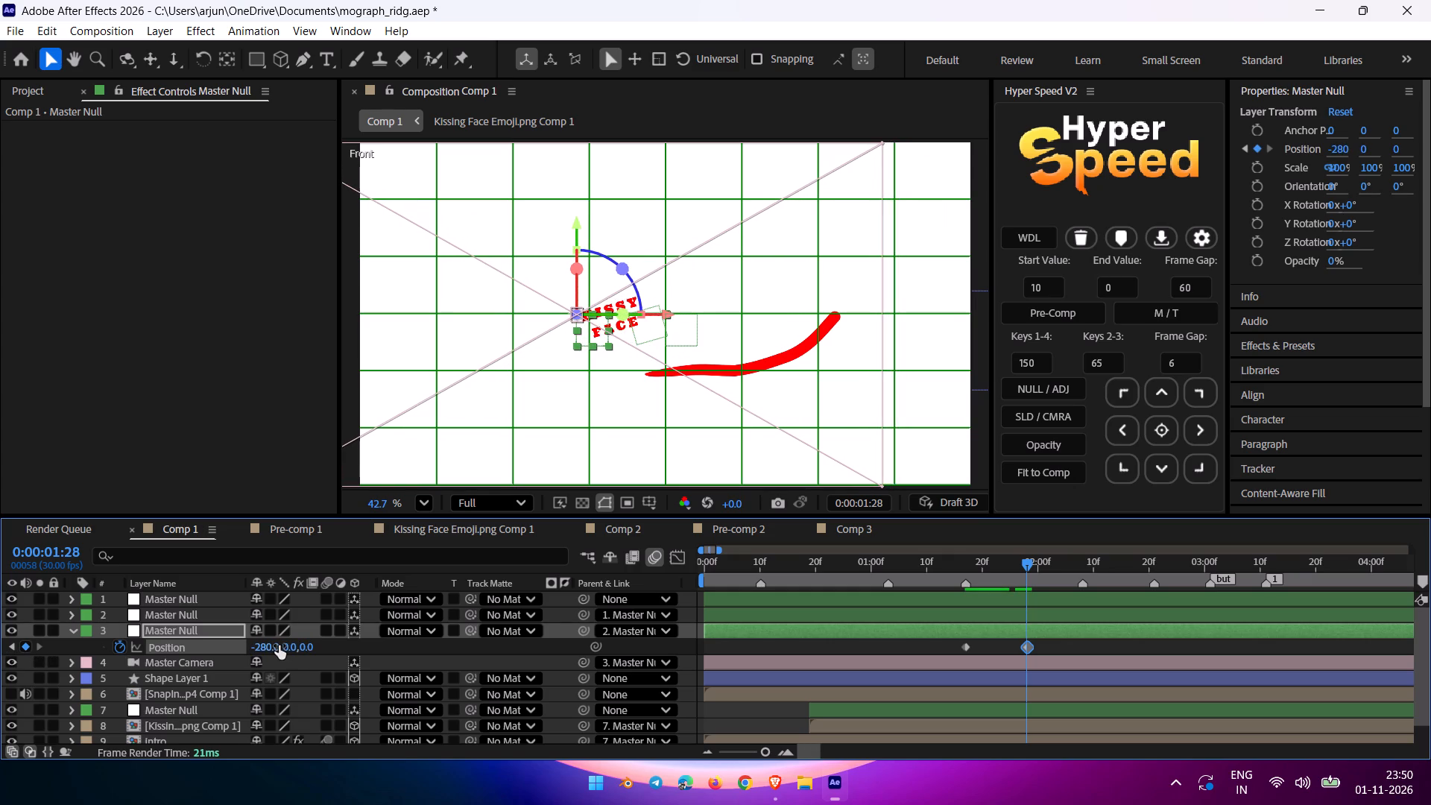
pyautogui.moveTo(285, 646); pyautogui.dragTo(294, 564)
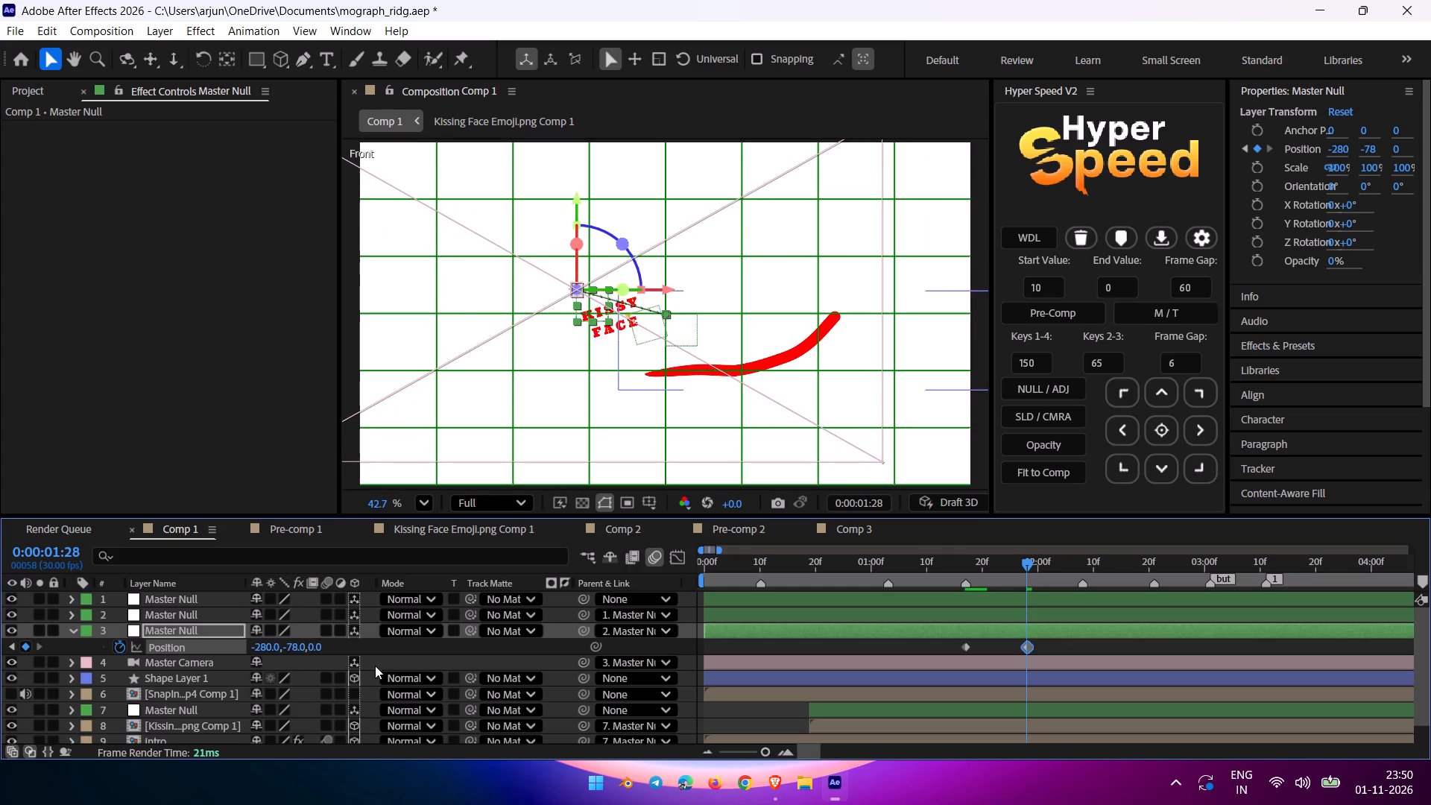
# Reveal Shape Layer 1's Position and start keyframing it back near the null's first Position keyframe.
pyautogui.click(156, 677)
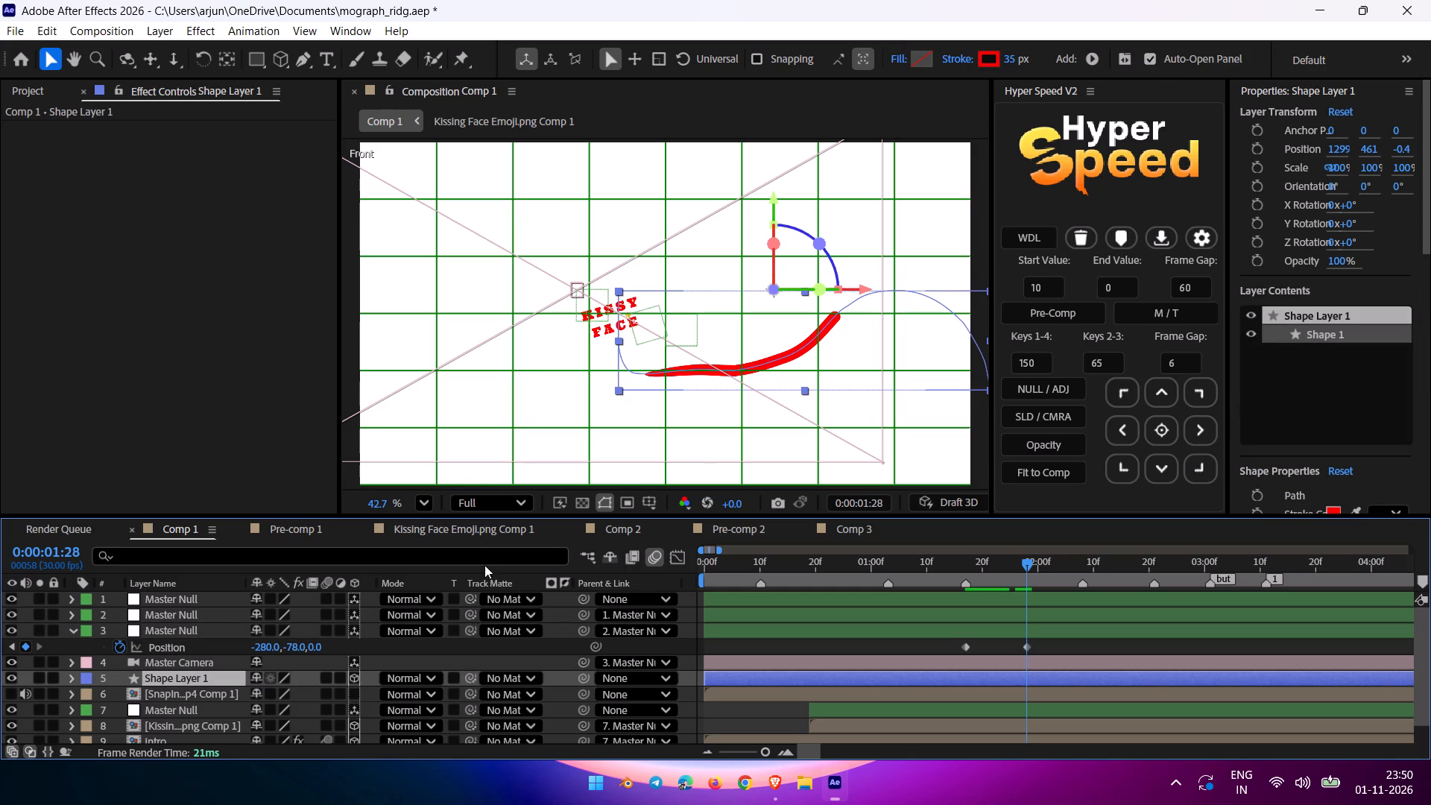
pyautogui.press('p')
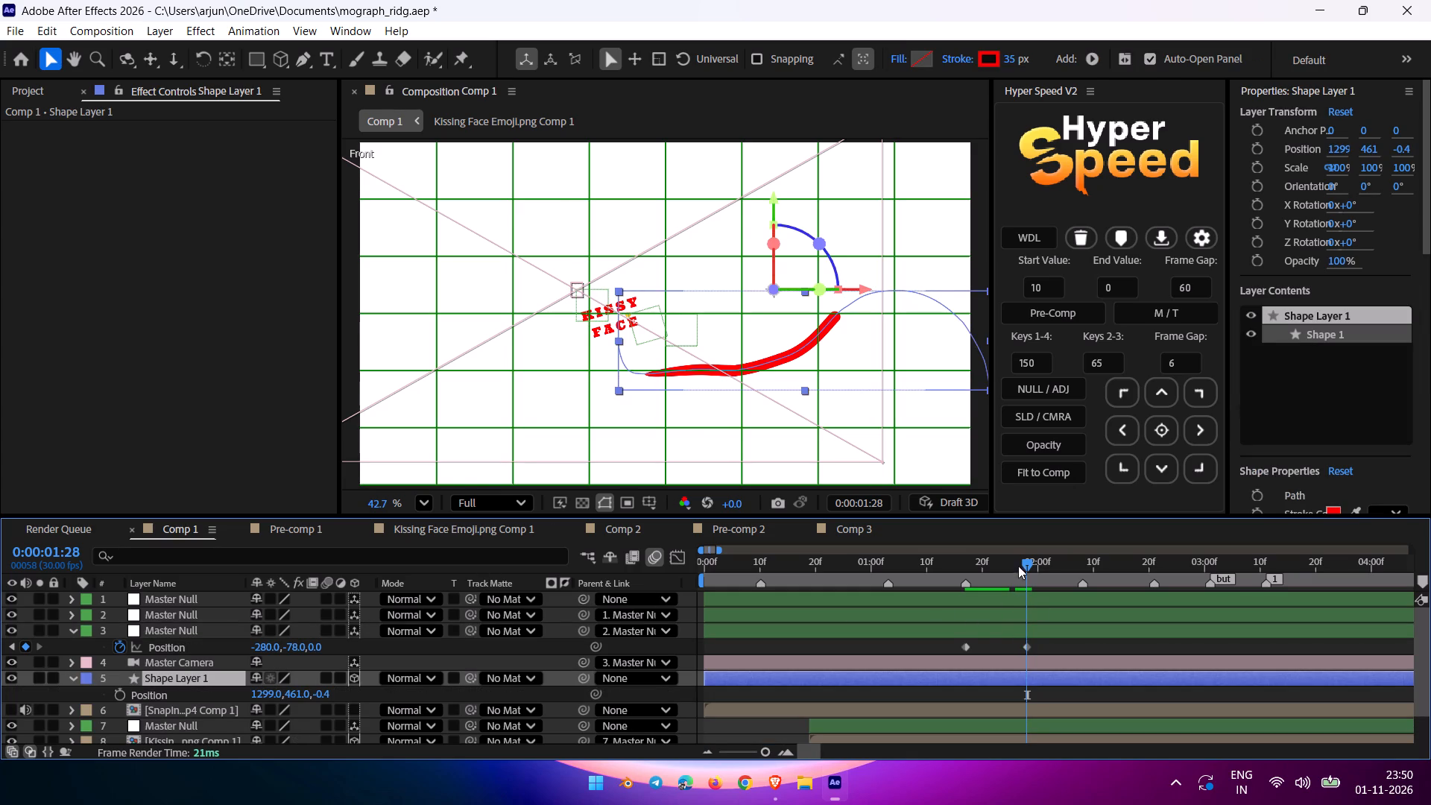
pyautogui.moveTo(1030, 561); pyautogui.dragTo(971, 571)
pyautogui.click(125, 700)
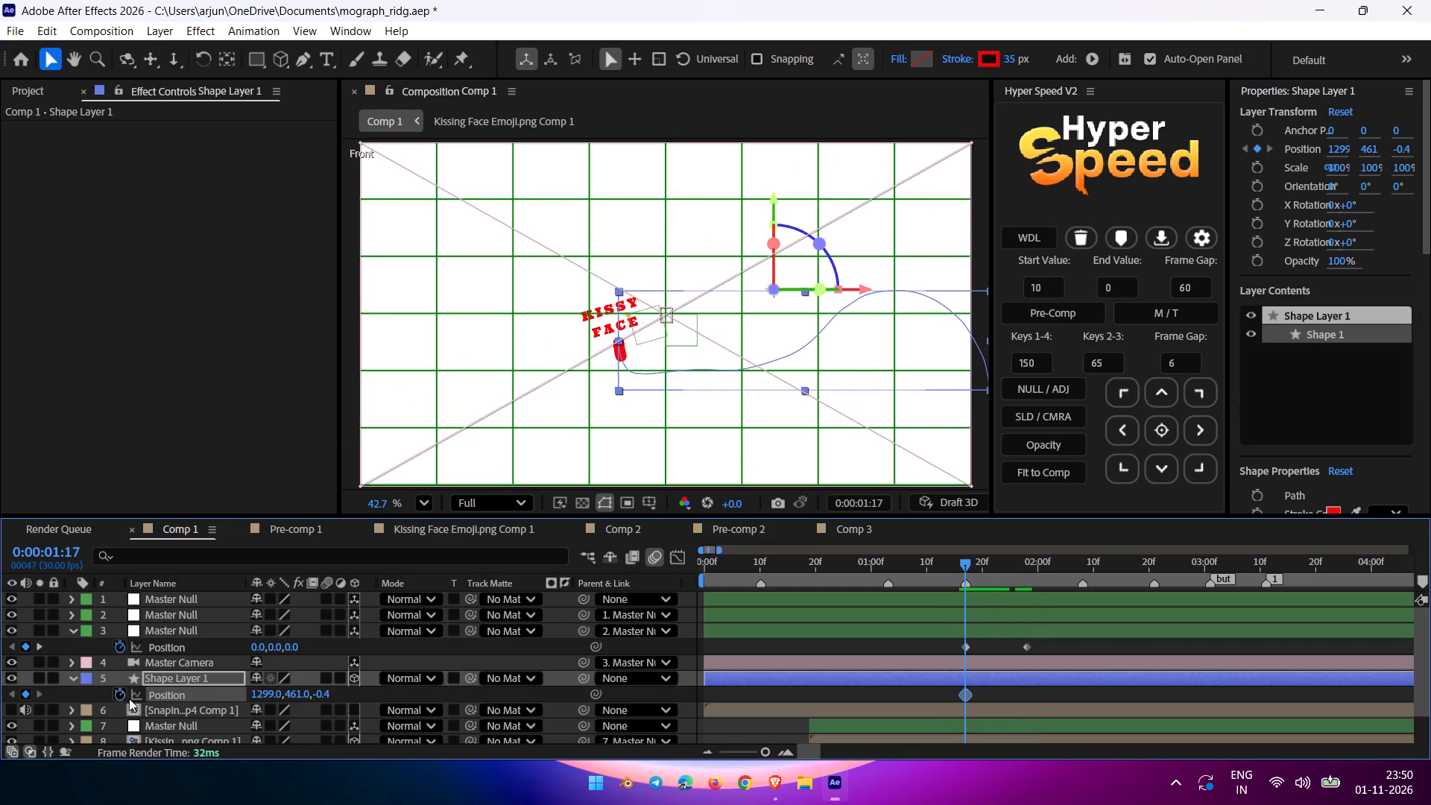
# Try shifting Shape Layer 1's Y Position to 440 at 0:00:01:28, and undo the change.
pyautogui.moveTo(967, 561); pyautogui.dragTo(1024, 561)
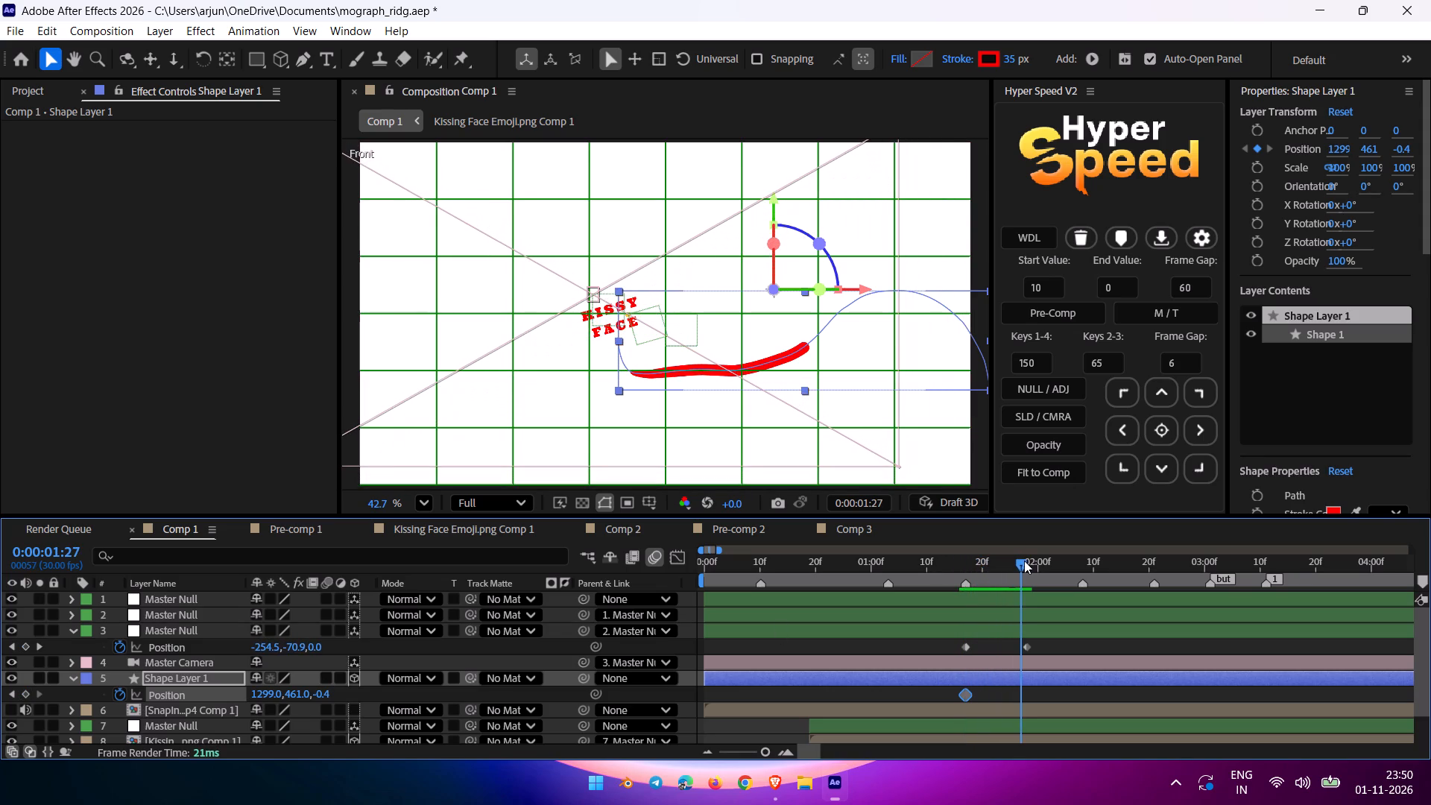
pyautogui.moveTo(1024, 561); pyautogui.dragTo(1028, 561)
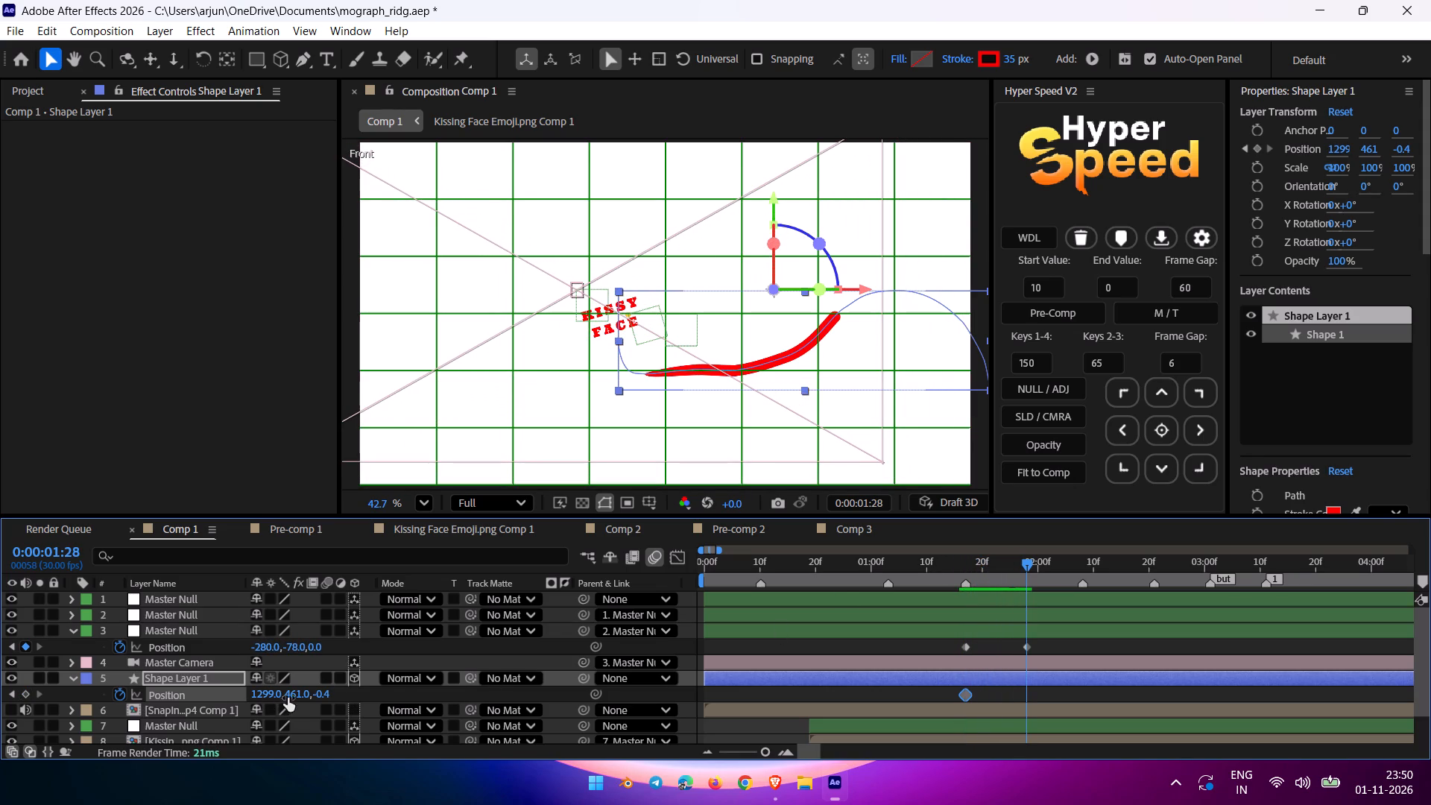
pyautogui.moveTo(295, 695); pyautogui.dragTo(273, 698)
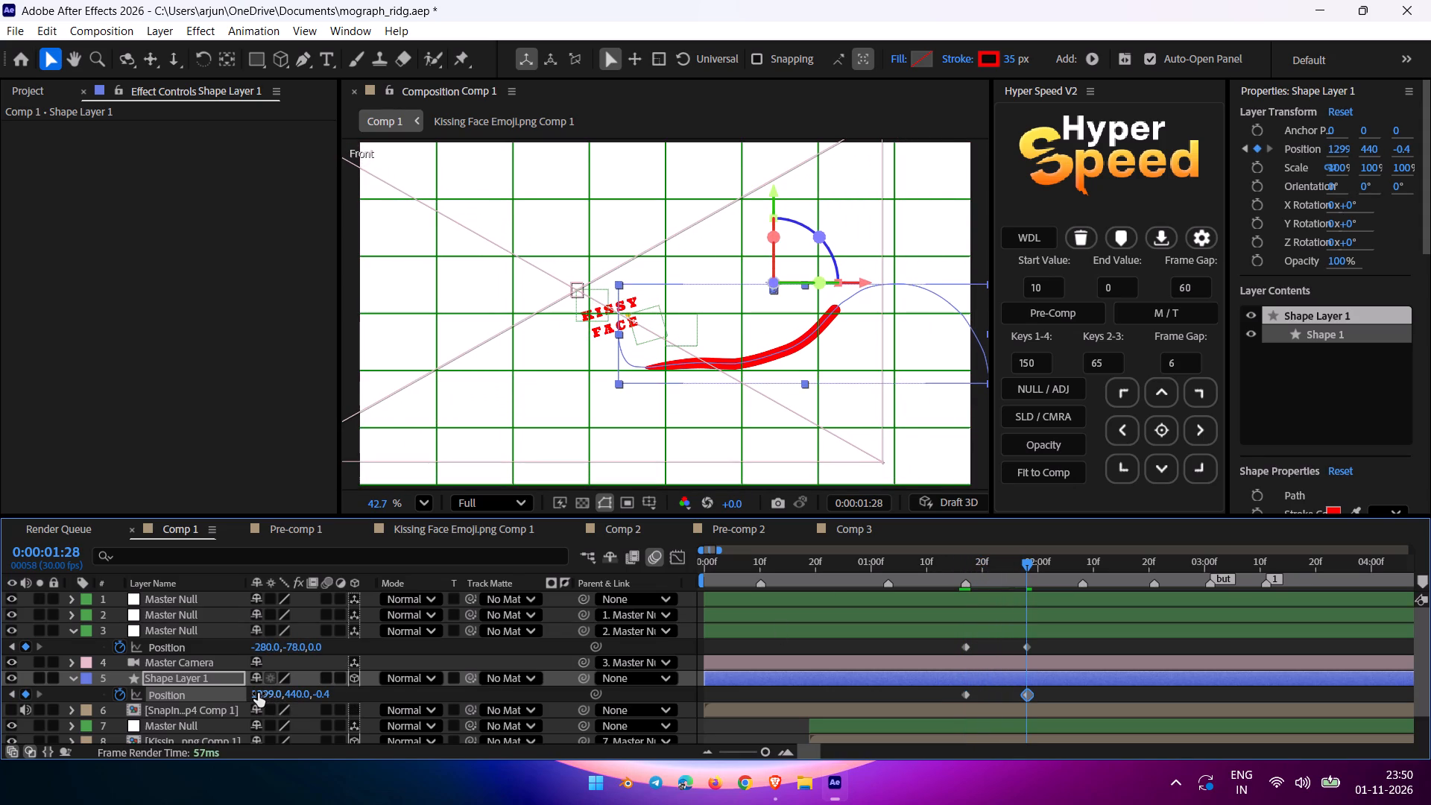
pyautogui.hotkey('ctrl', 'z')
# Save the mograph_ridg project.
pyautogui.hotkey('ctrl', 's')
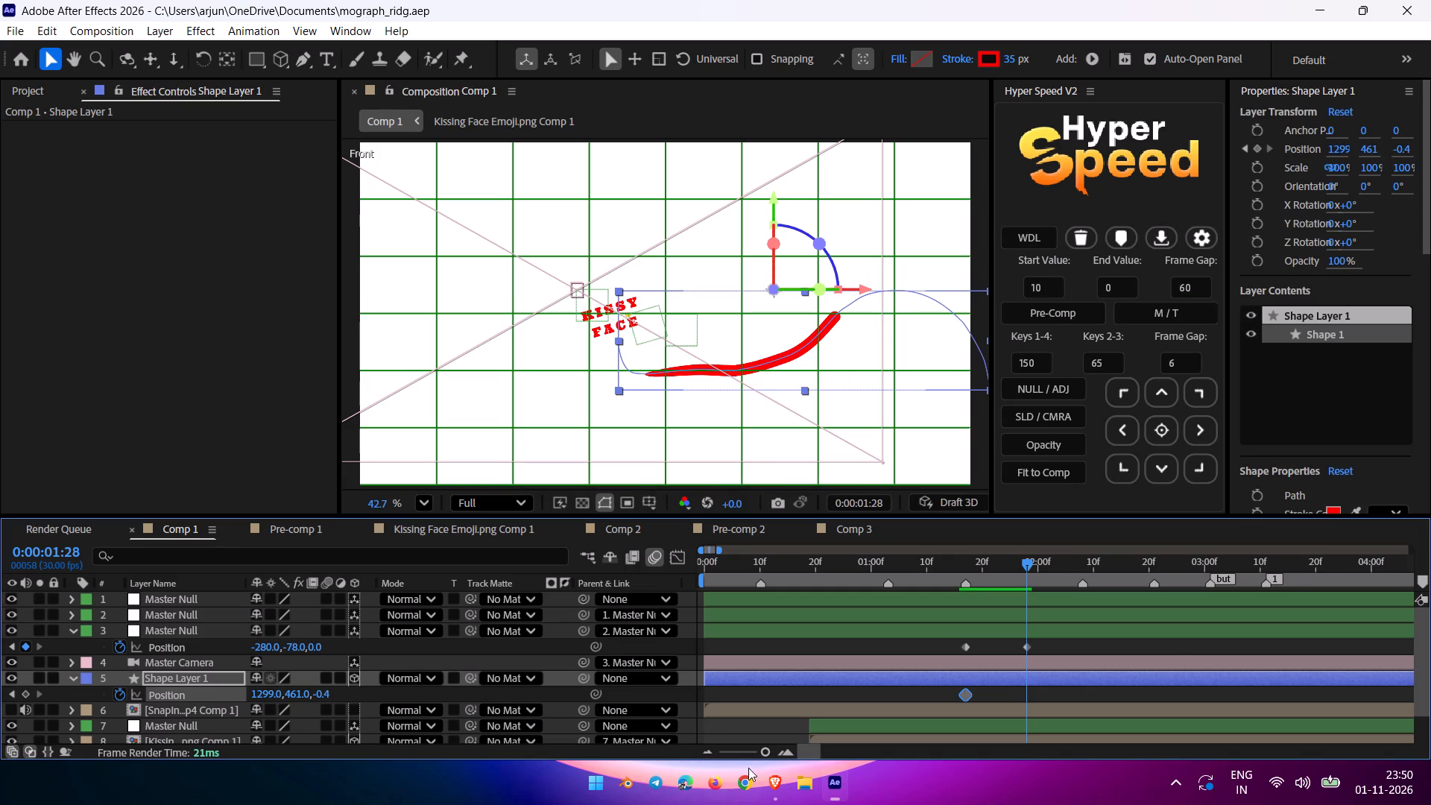
# Switch to the Brave browser and close the Shape Morph Animation tutorial page.
pyautogui.click(766, 772)
pyautogui.click(718, 464)
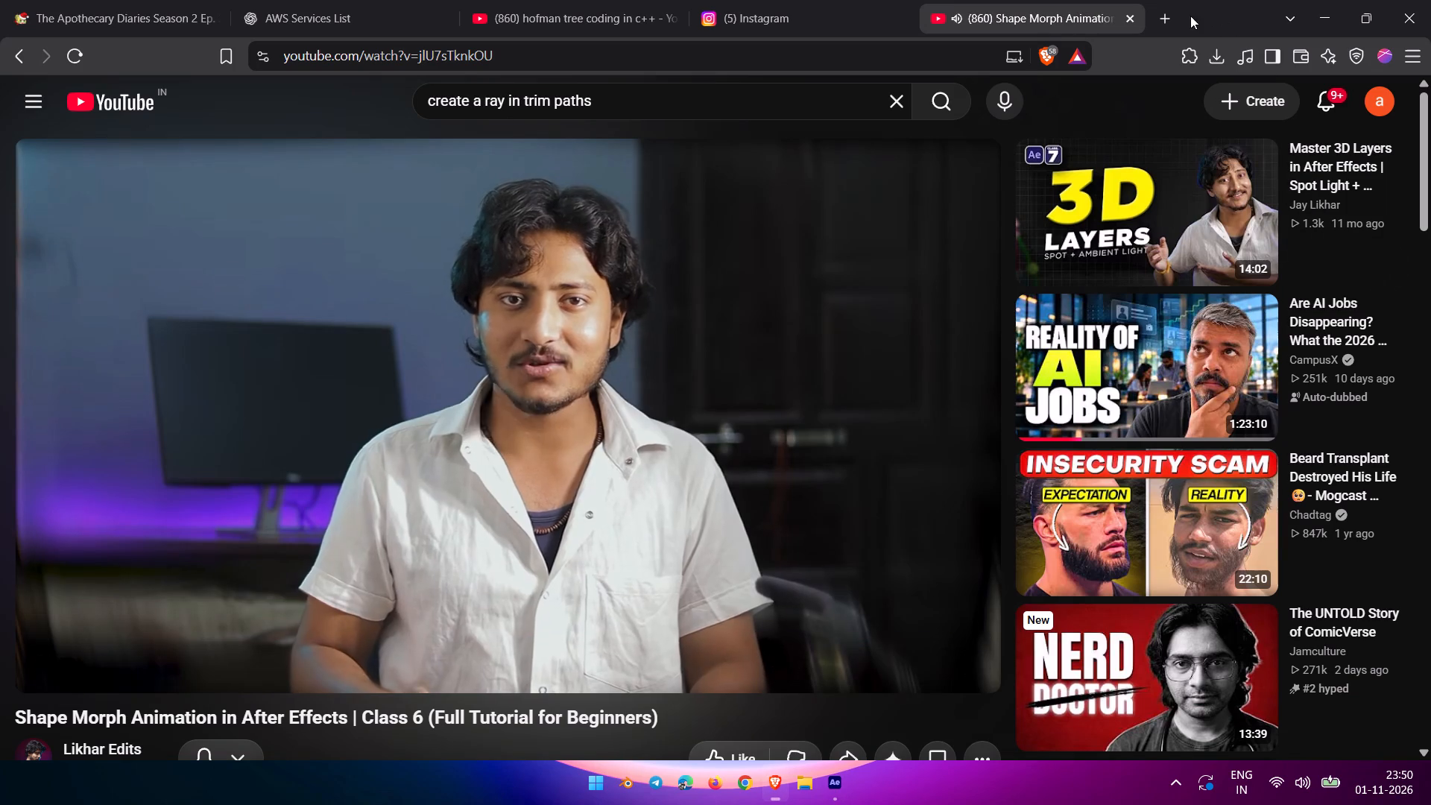
pyautogui.click(1123, 14)
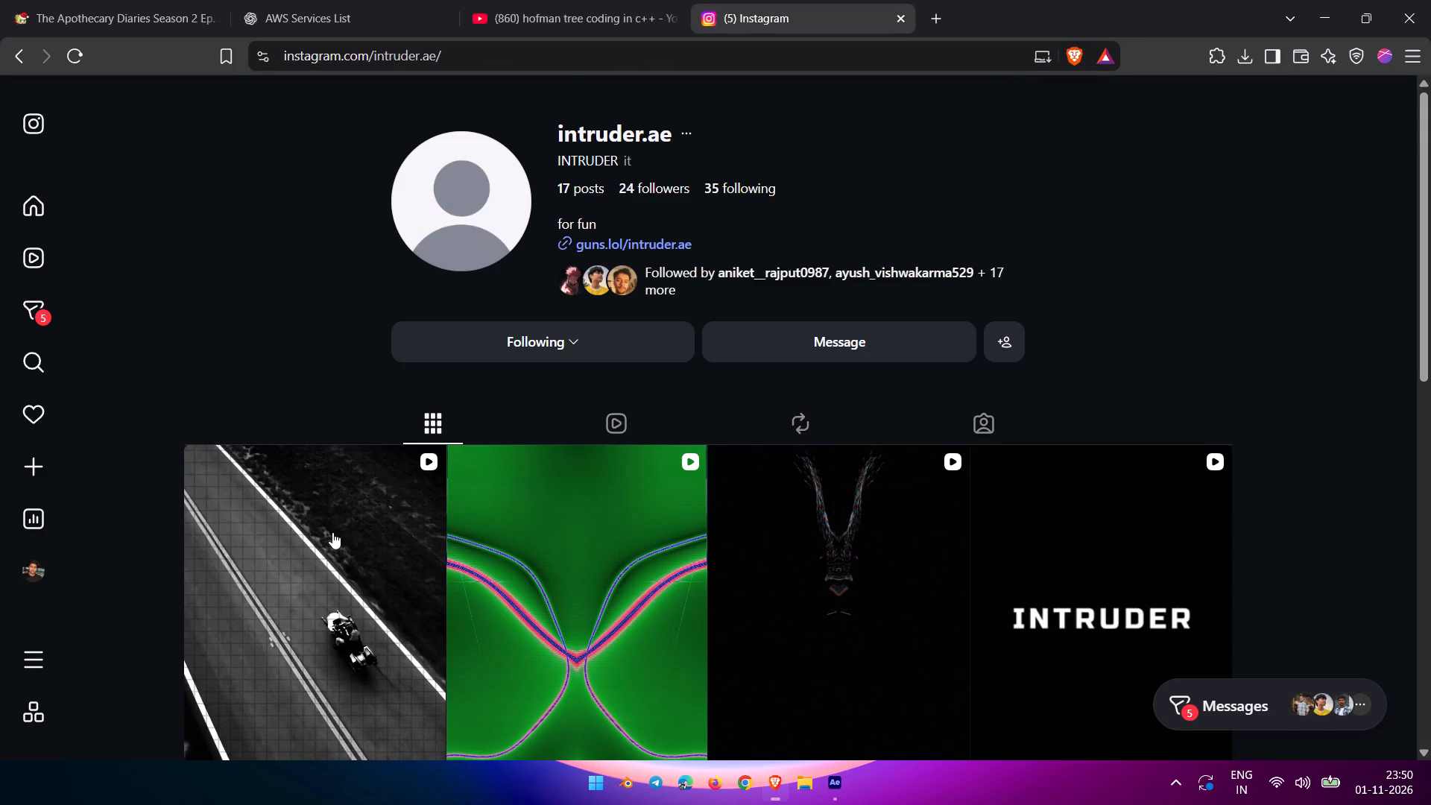
# View the reel with the motorcycle on a road from the open Instagram profile, close it, and return to the Instagram home page.
pyautogui.scroll(-3, 342, 533)
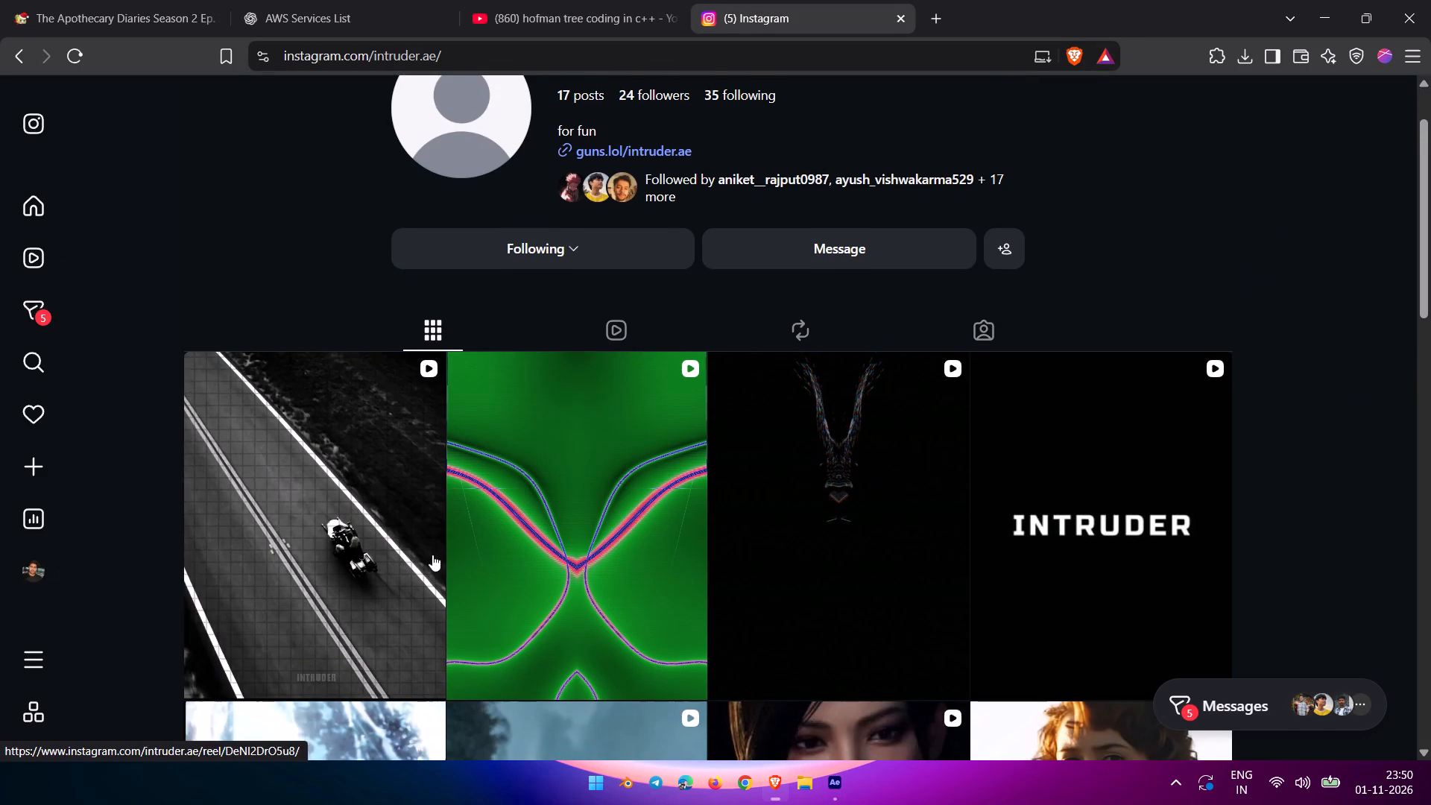
pyautogui.click(432, 555)
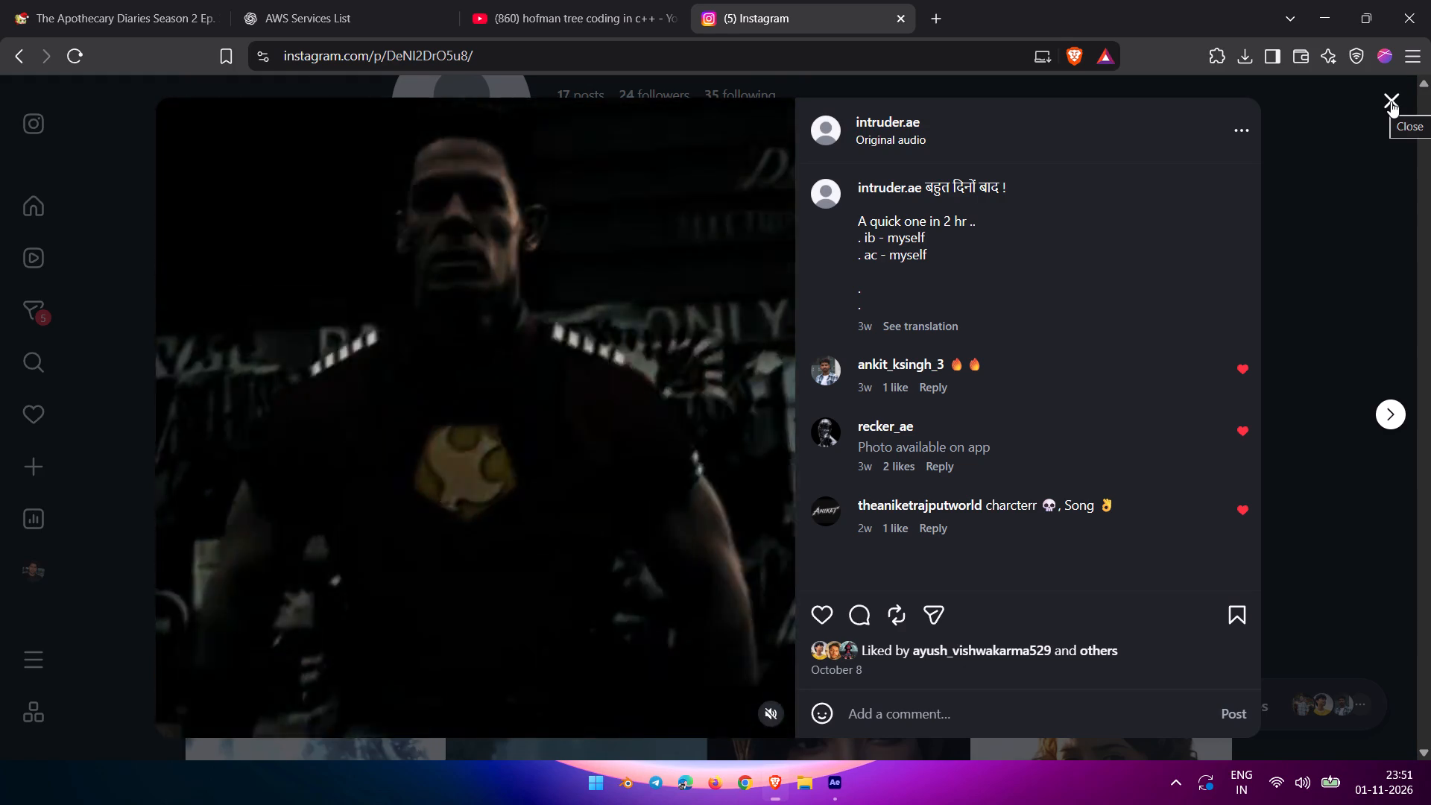
pyautogui.click(1391, 101)
pyautogui.click(54, 111)
# Browse the YouTube results for "hofman tree coding in c++" and open the GeeksforGeeks Huffman Coding video.
pyautogui.click(502, 0)
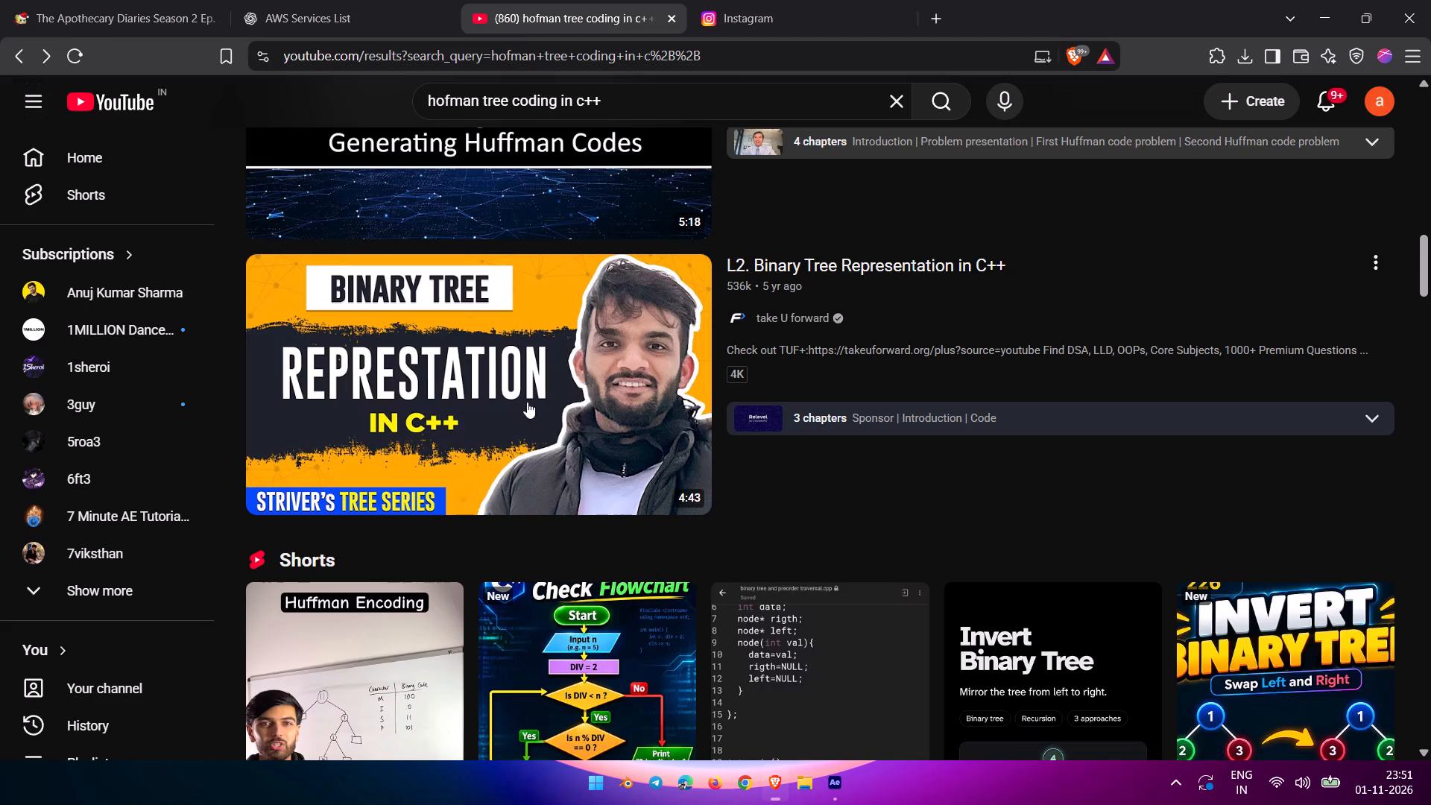
pyautogui.moveTo(1430, 251); pyautogui.dragTo(1416, 358)
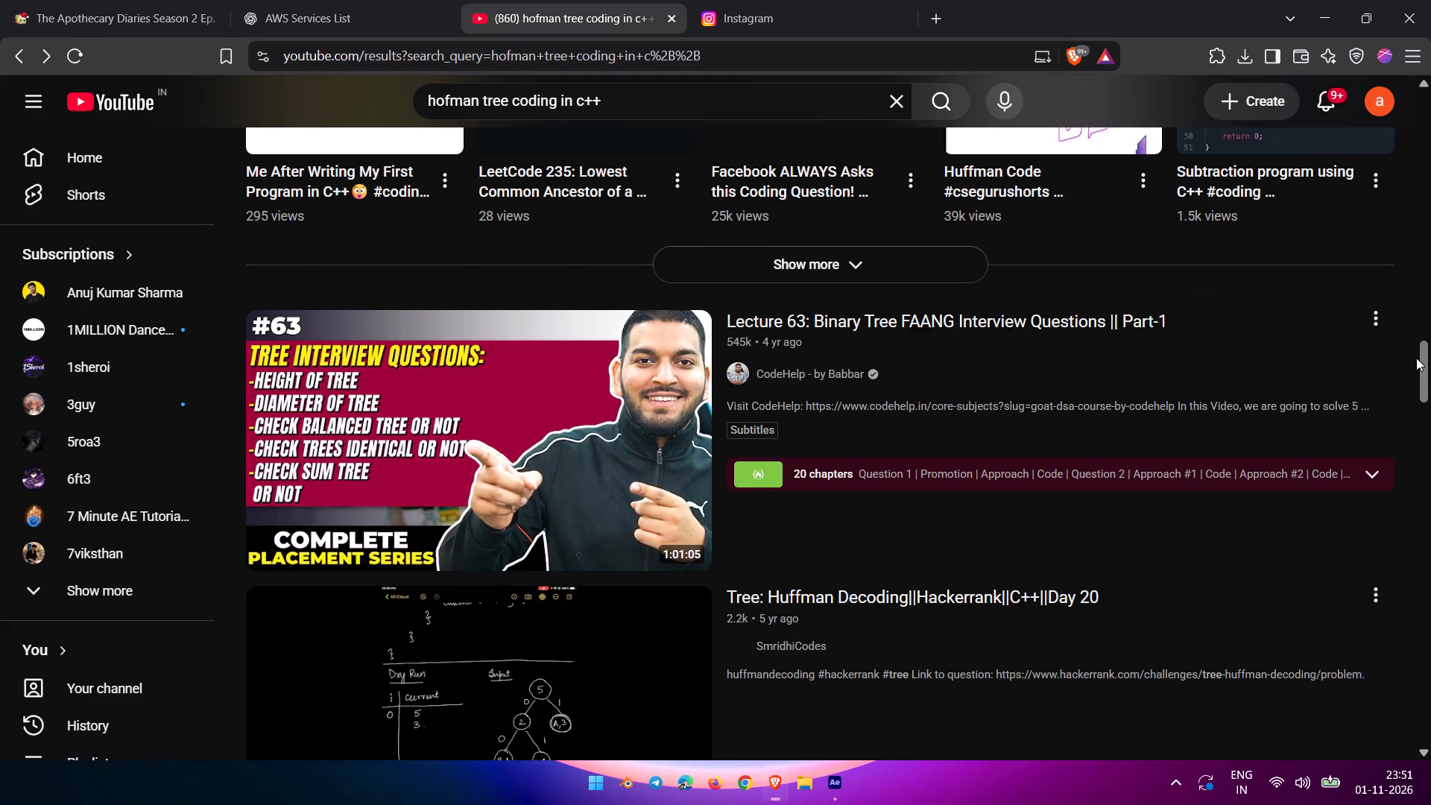
pyautogui.moveTo(1416, 358); pyautogui.dragTo(1412, 379)
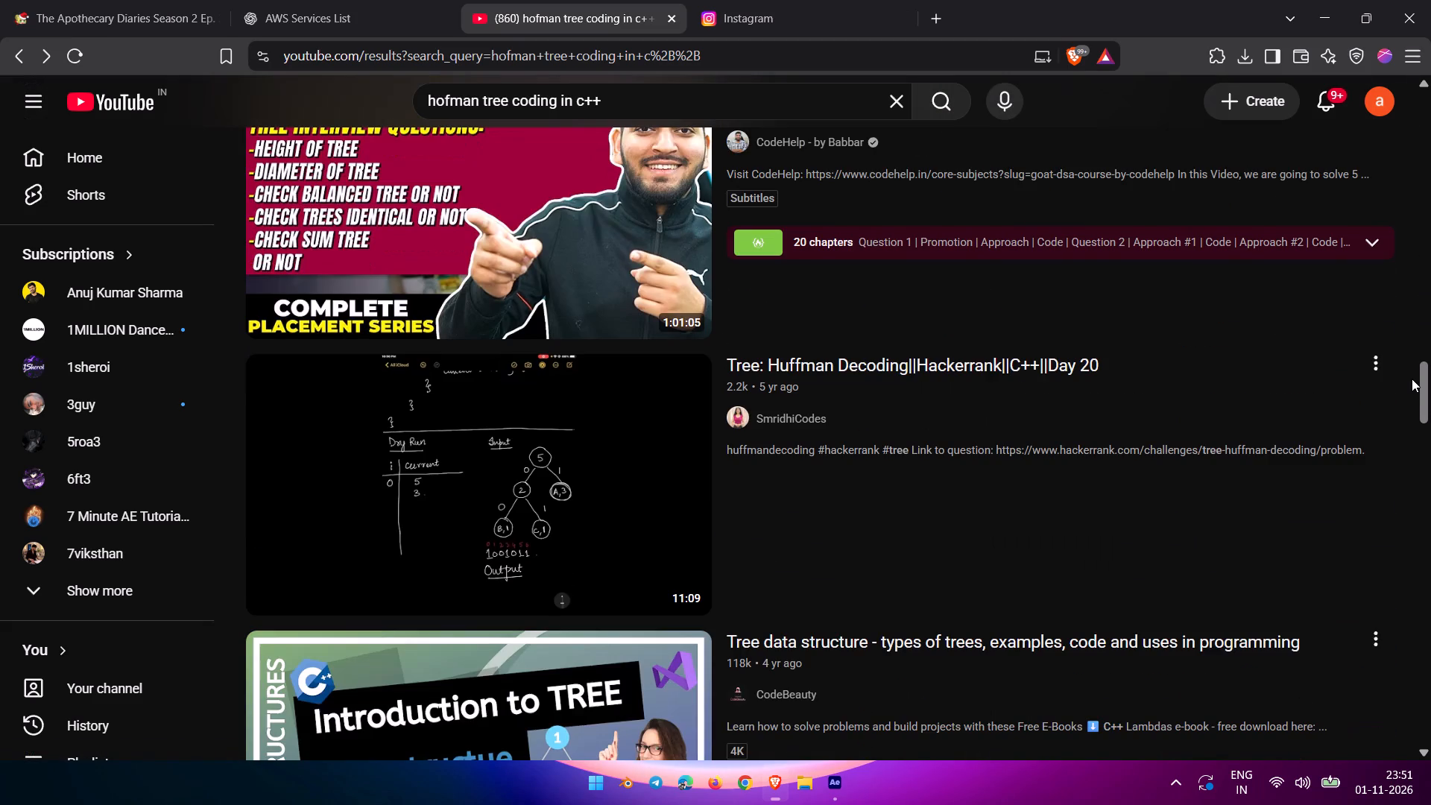
pyautogui.moveTo(1412, 379); pyautogui.dragTo(1413, 414)
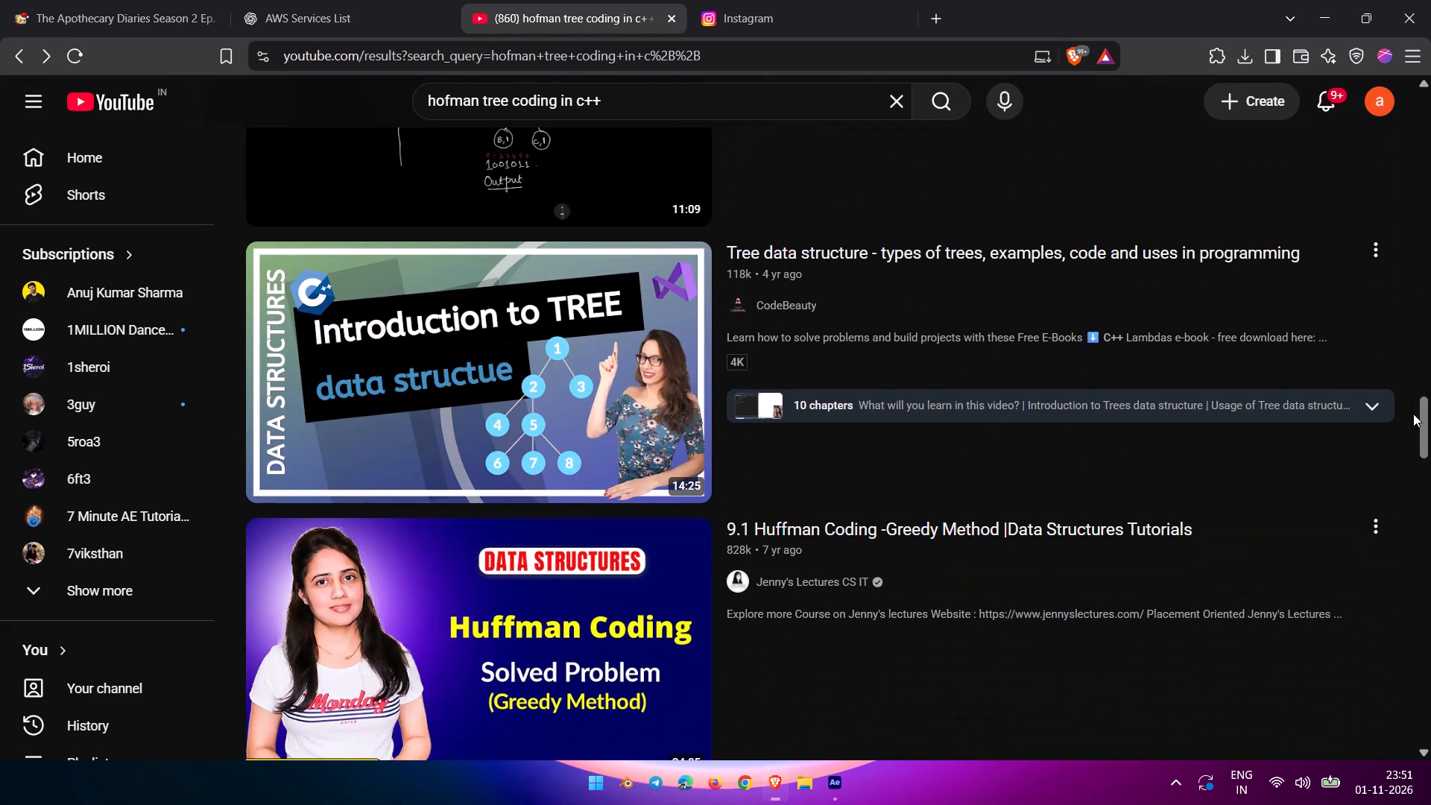
pyautogui.moveTo(1413, 414); pyautogui.dragTo(1405, 448)
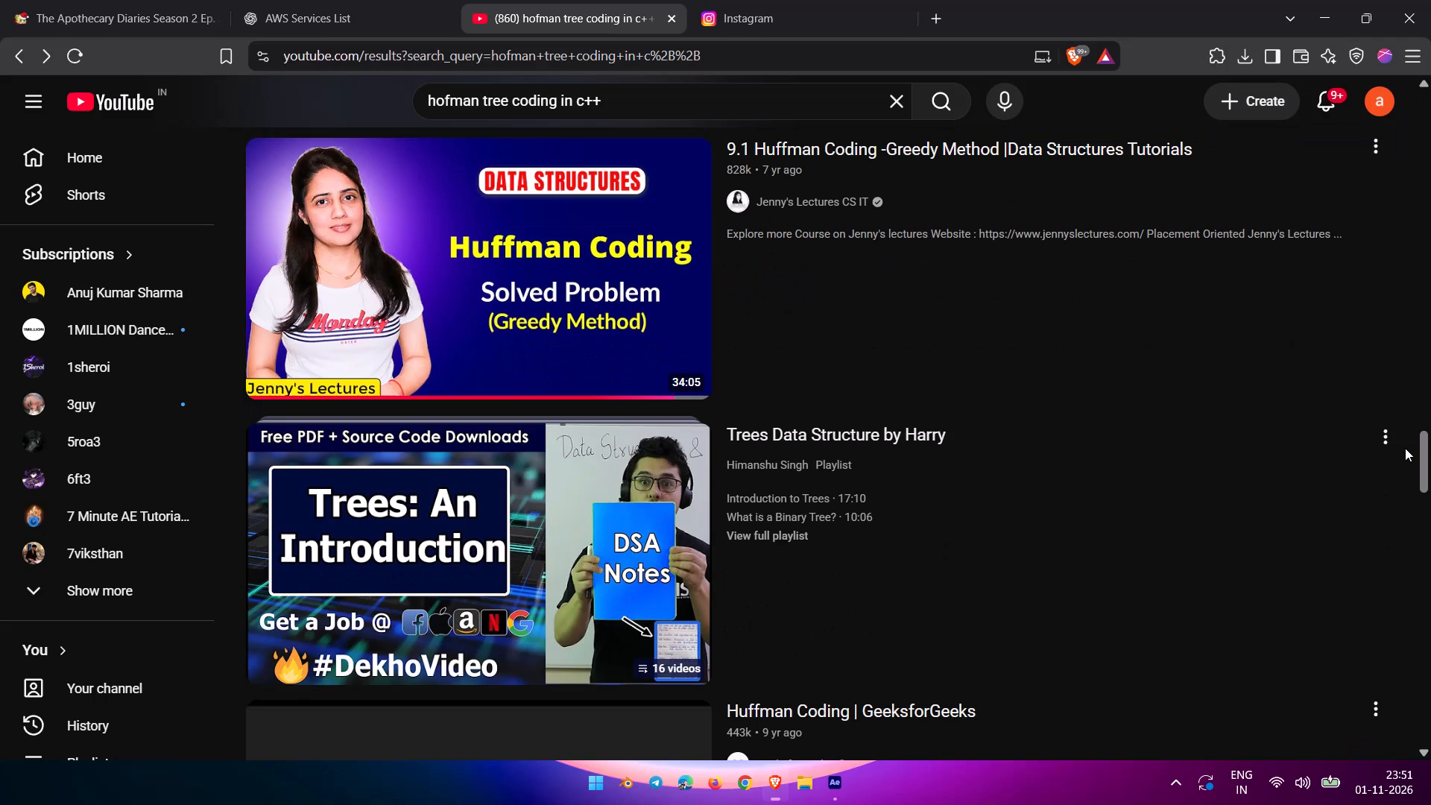
pyautogui.moveTo(1405, 448); pyautogui.dragTo(1403, 477)
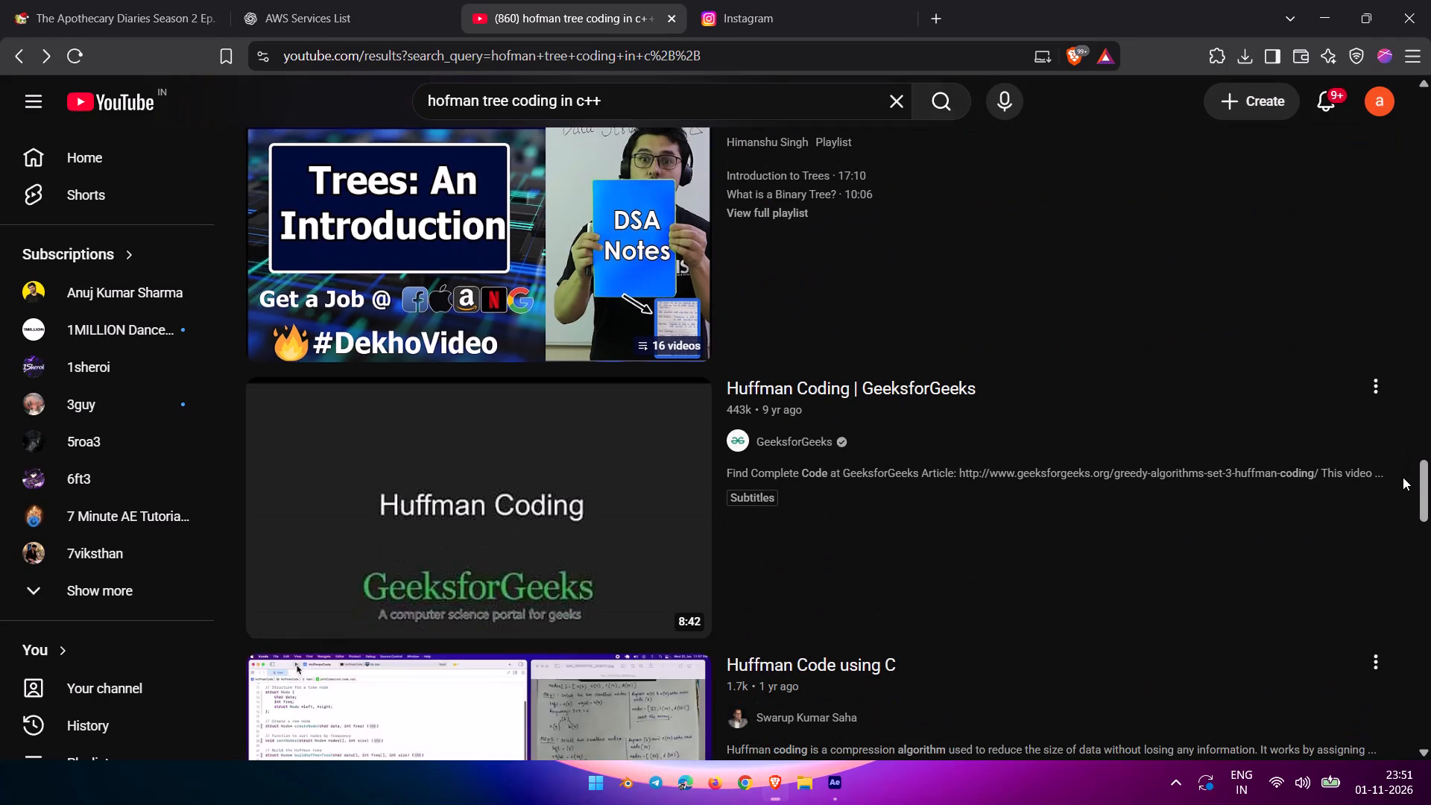
pyautogui.click(446, 527)
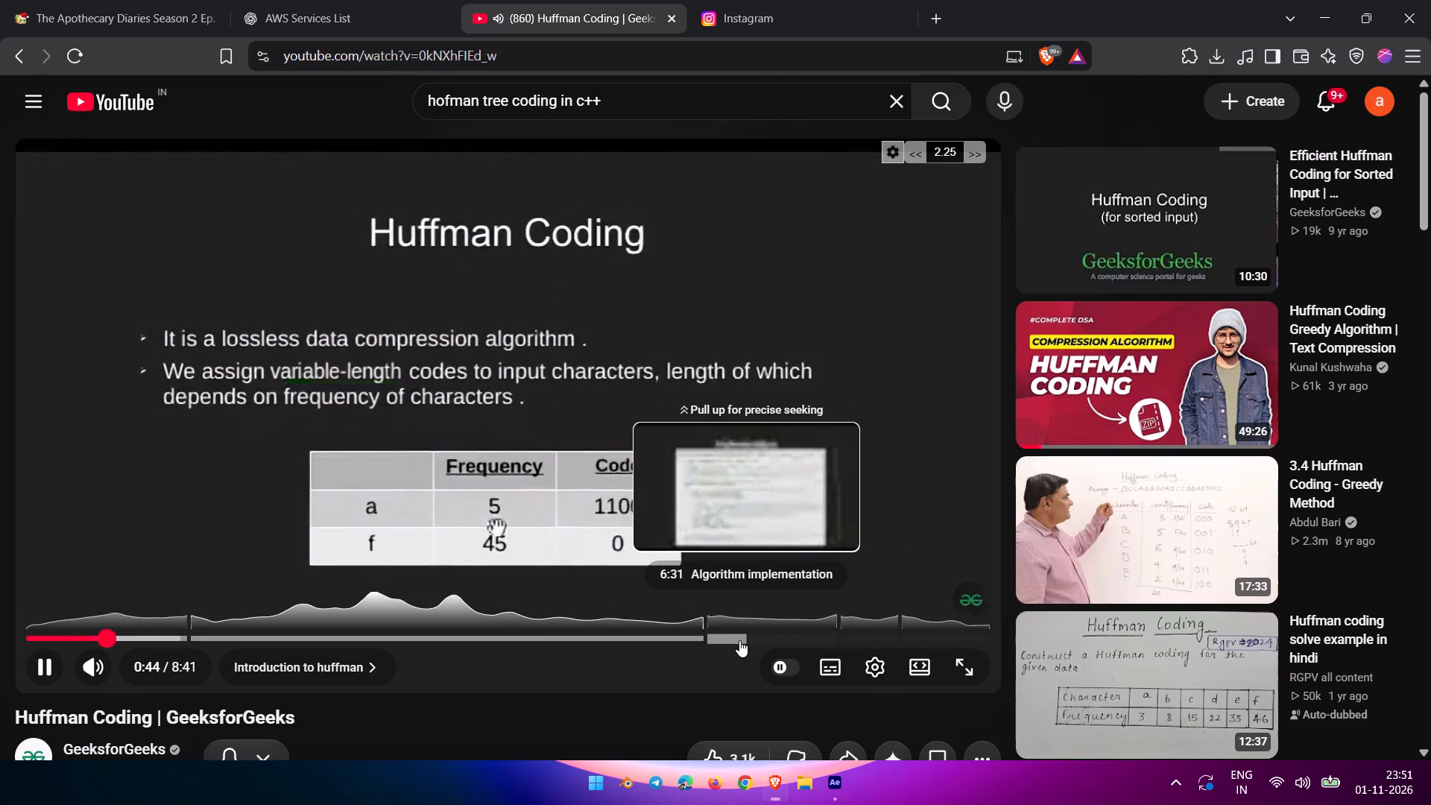
# In the Brave browser, skip the Huffman Coding video ahead to the Algorithm implementation chapter.
pyautogui.click(708, 632)
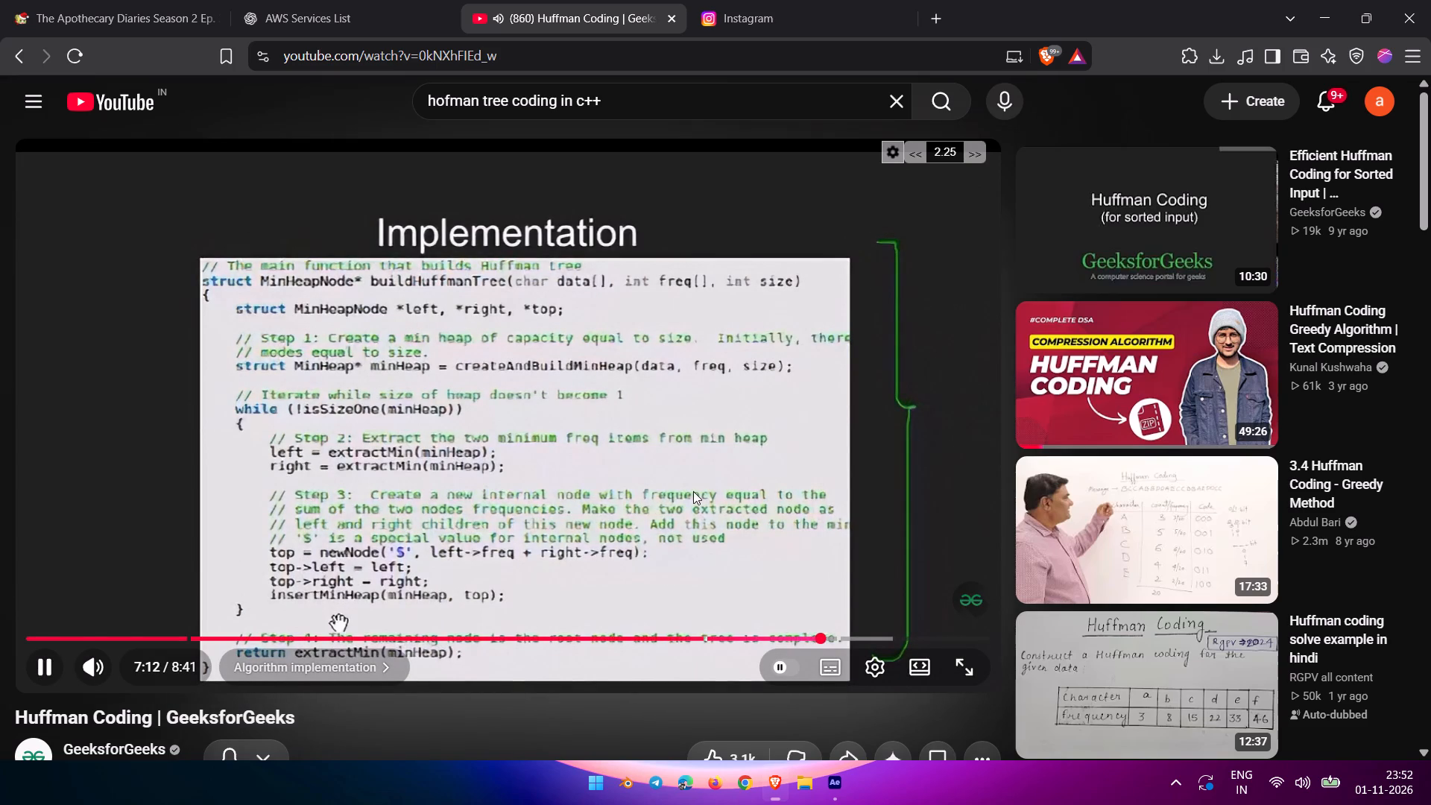
# Pause the Huffman Coding video and close the Brave browser.
pyautogui.scroll(-10, 693, 491)
pyautogui.scroll(5, 693, 491)
pyautogui.click(337, 329)
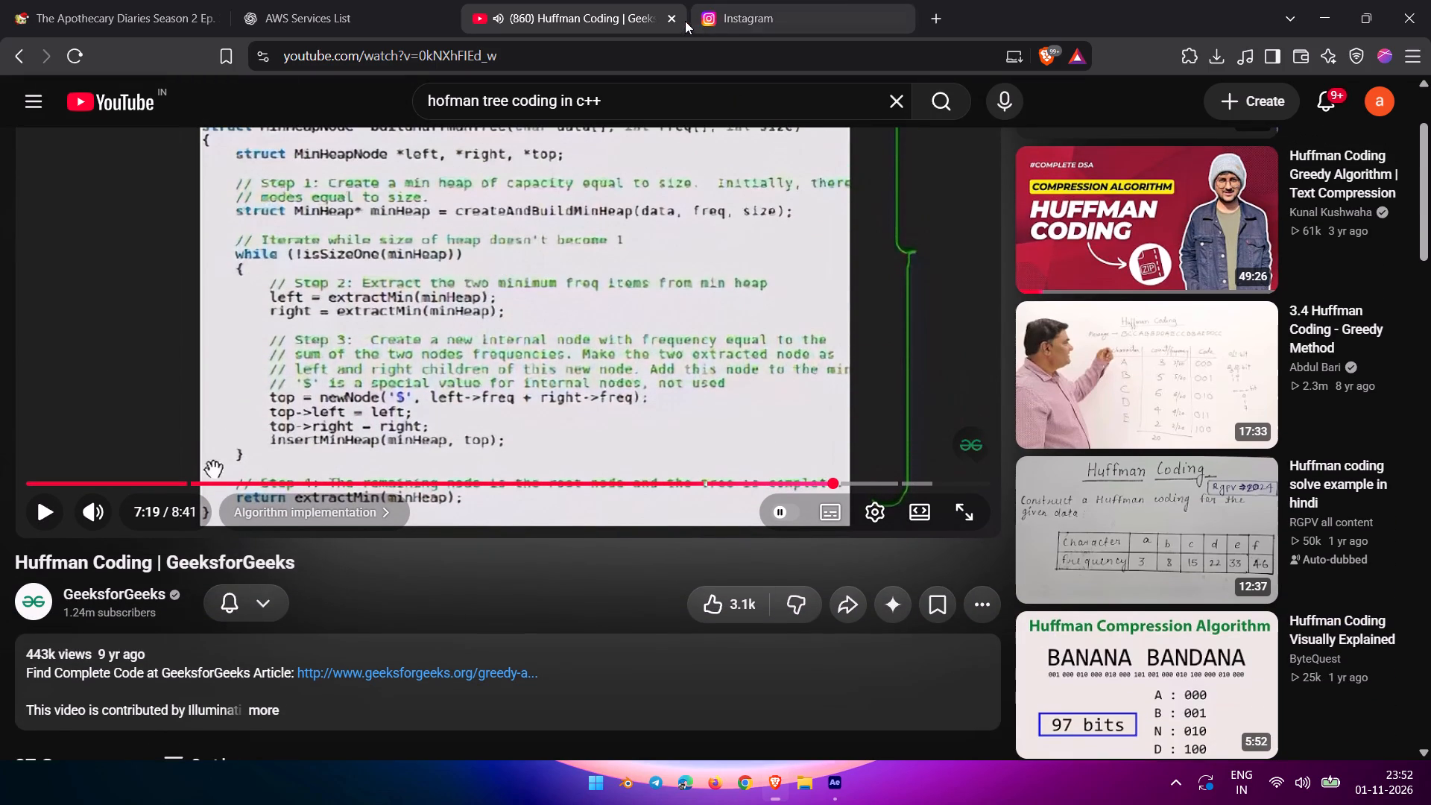
pyautogui.click(683, 21)
pyautogui.click(665, 24)
pyautogui.click(1430, 0)
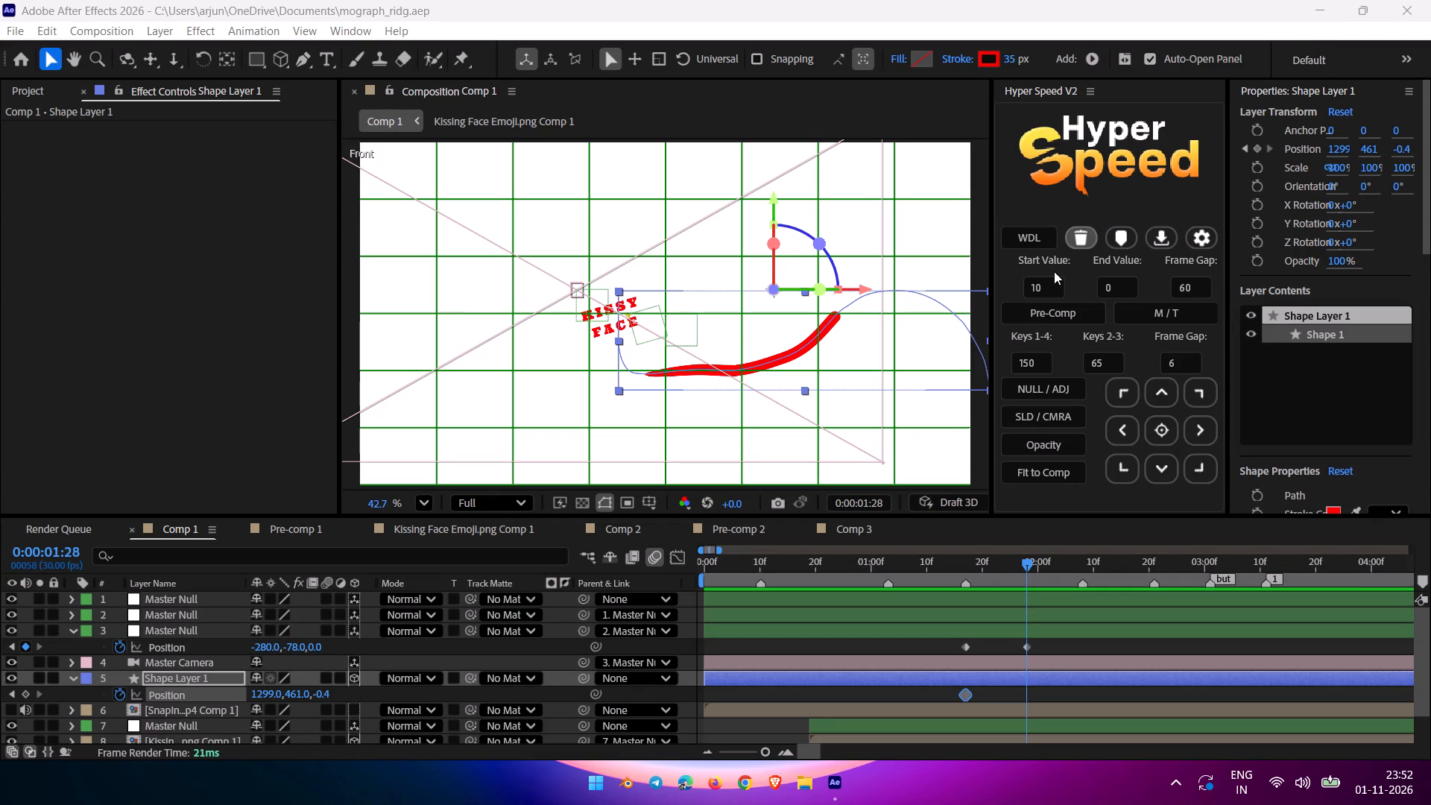
# In After Effects, save the mograph_ridg.aep project and close the application.
pyautogui.hotkey('ctrl', 's')
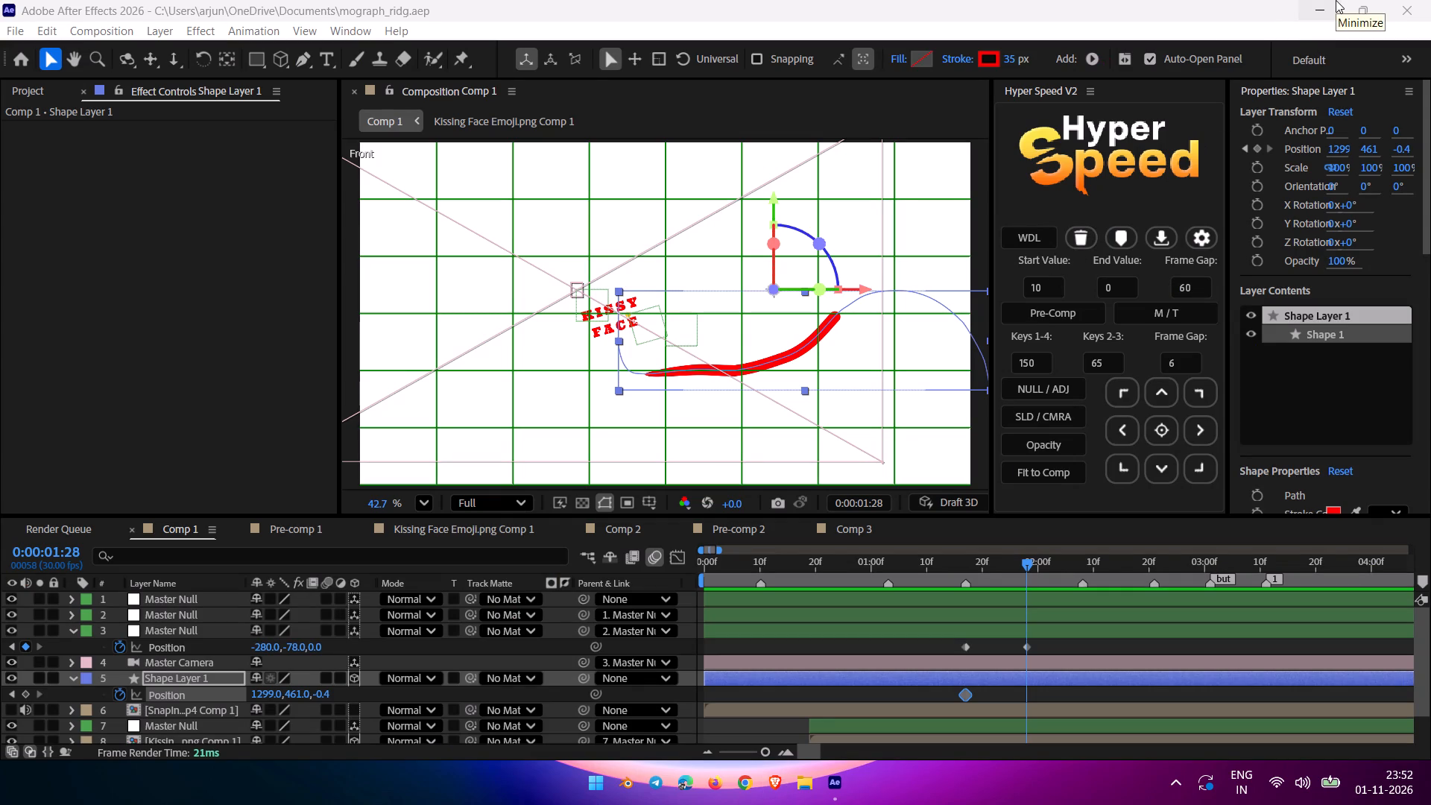
pyautogui.click(1430, 0)
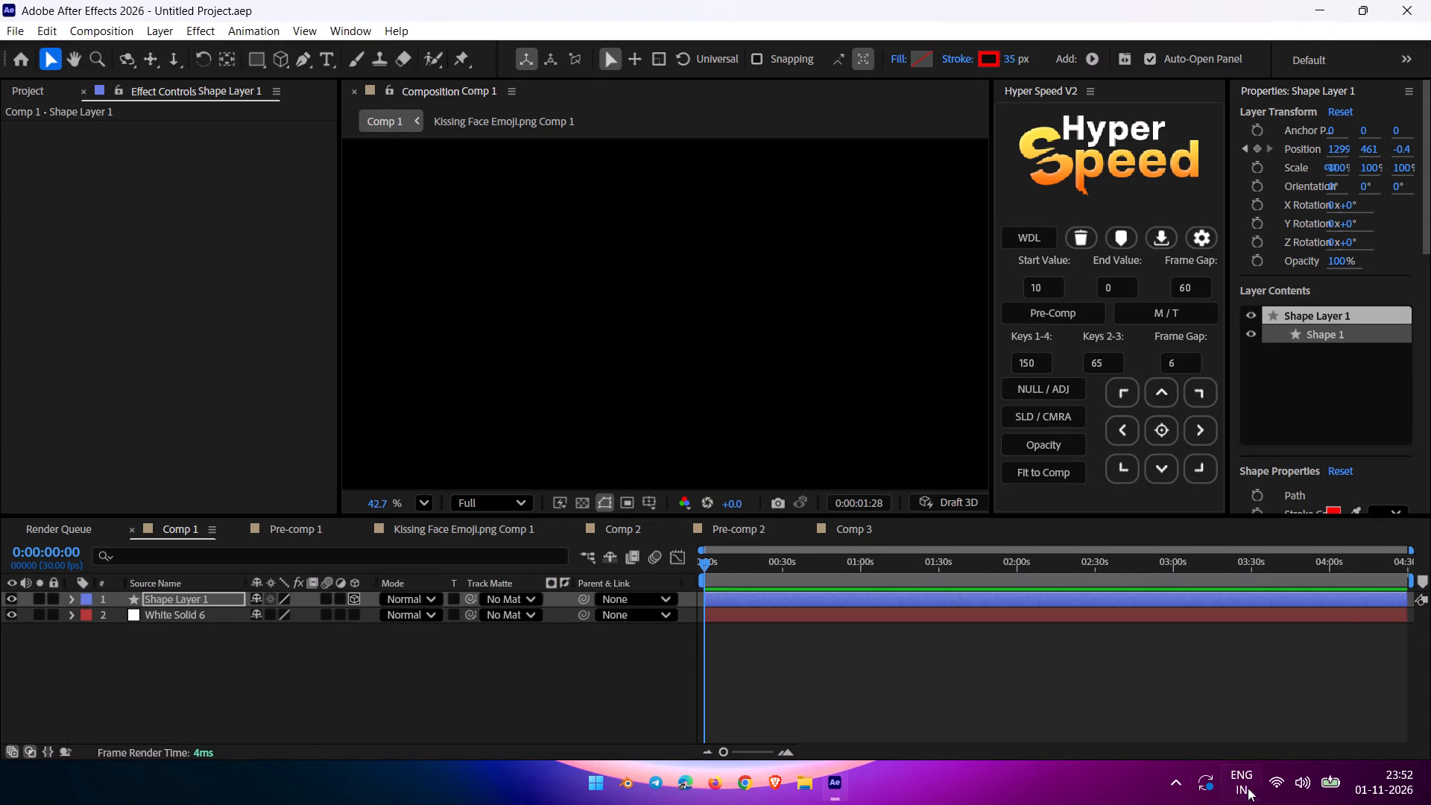
# Open the Windows quick settings with the Wi-Fi and Bluetooth controls.
pyautogui.click(1266, 778)
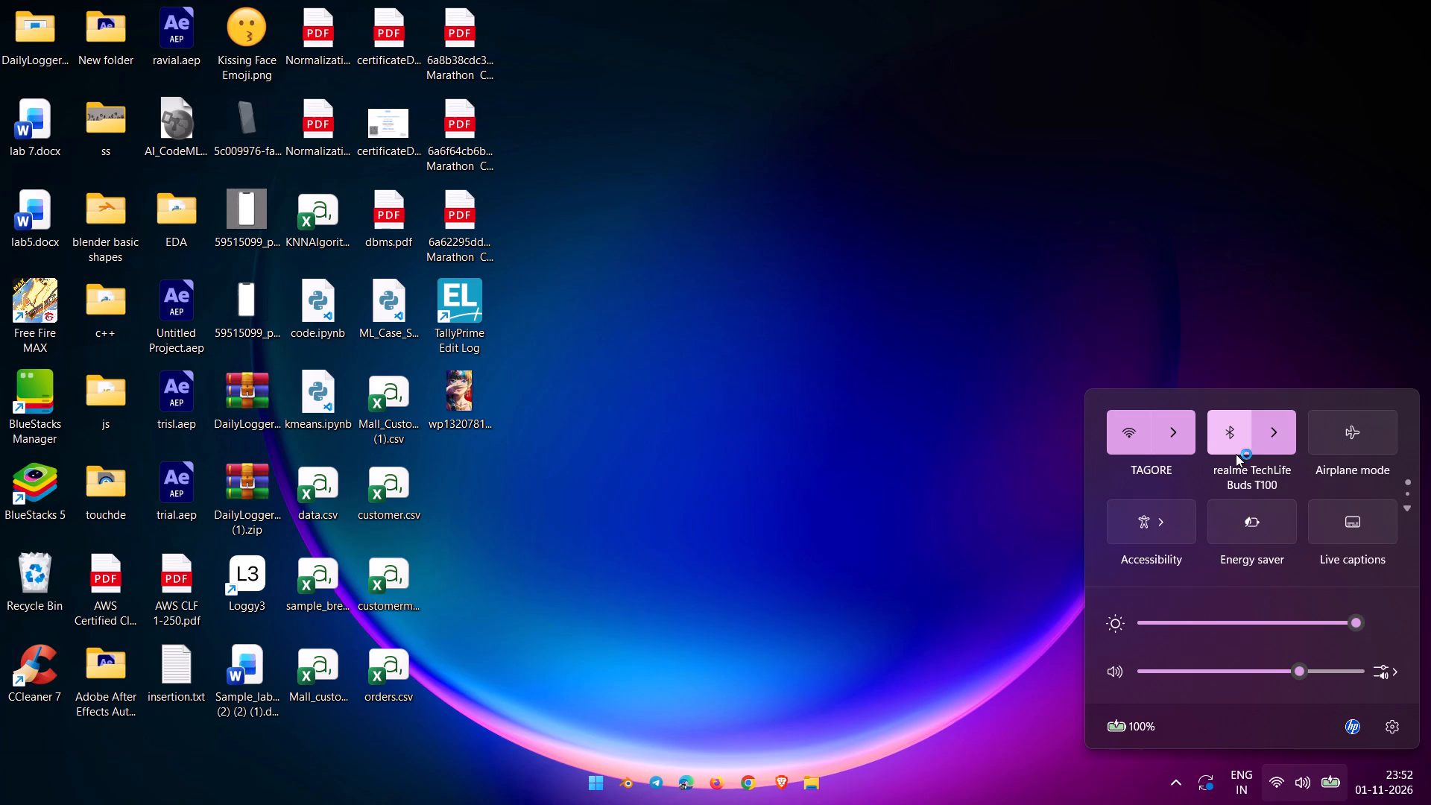
# Toggle Bluetooth in the Windows quick settings and close them.
pyautogui.click(1214, 436)
pyautogui.click(1073, 241)
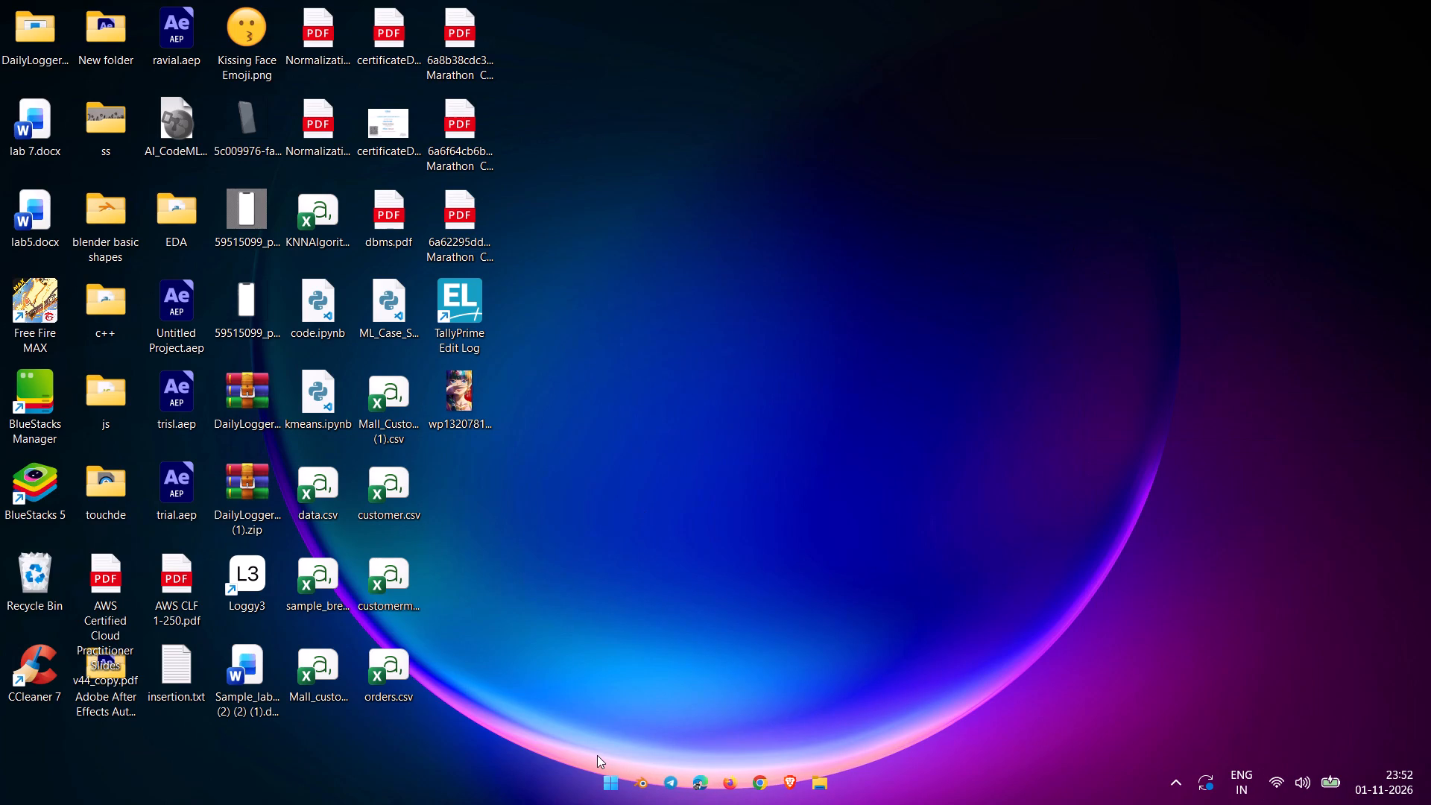
# Find CodeTantra-SEA through Windows search and launch it.
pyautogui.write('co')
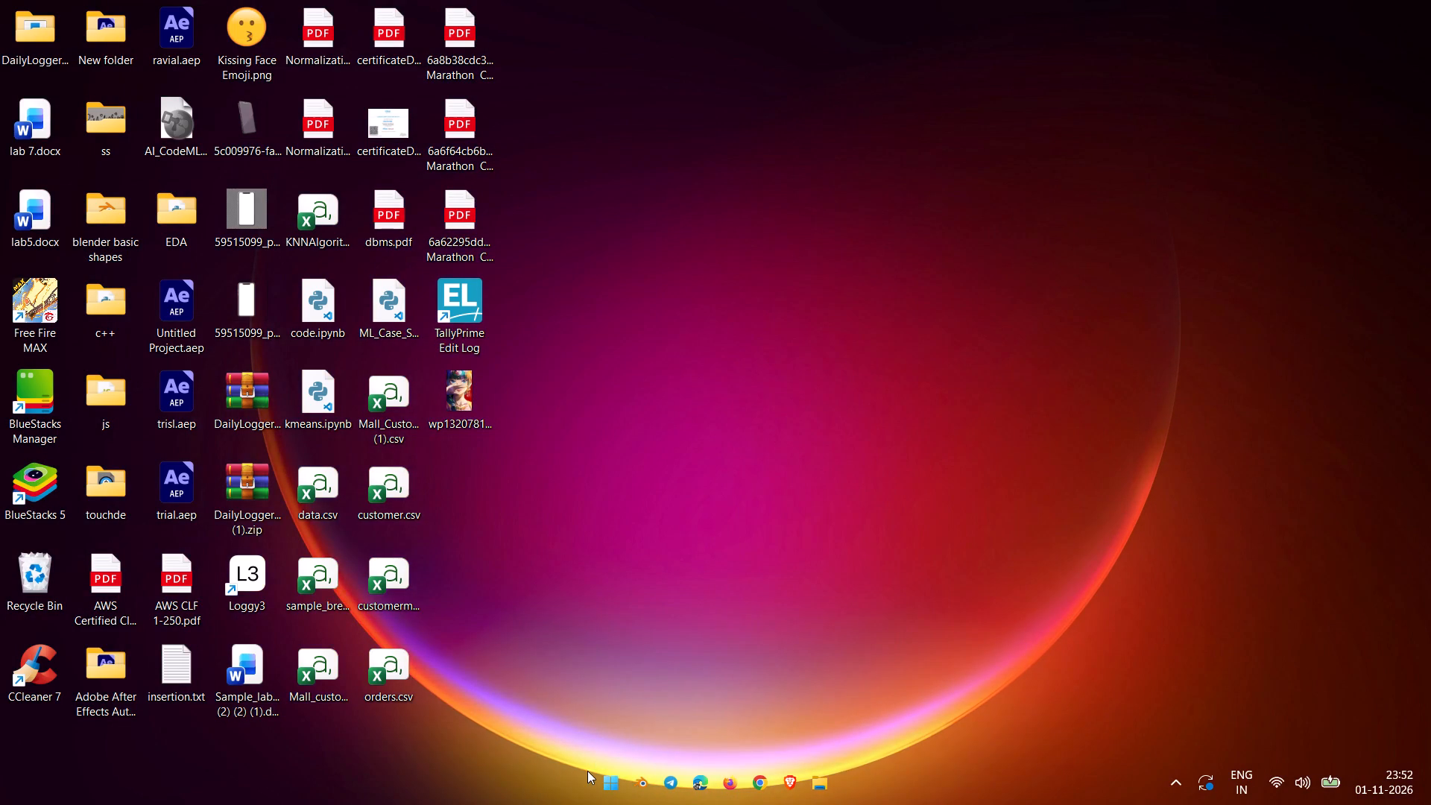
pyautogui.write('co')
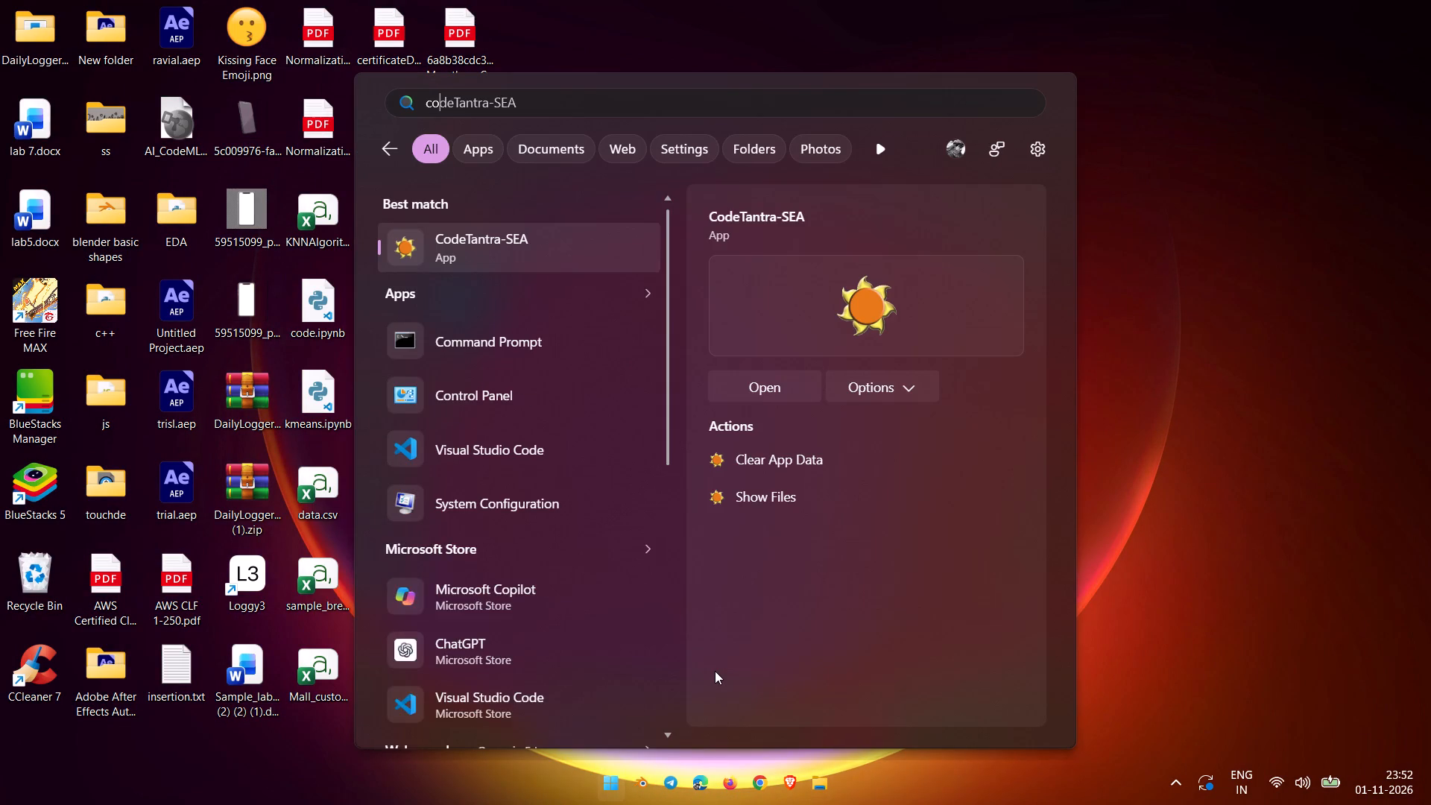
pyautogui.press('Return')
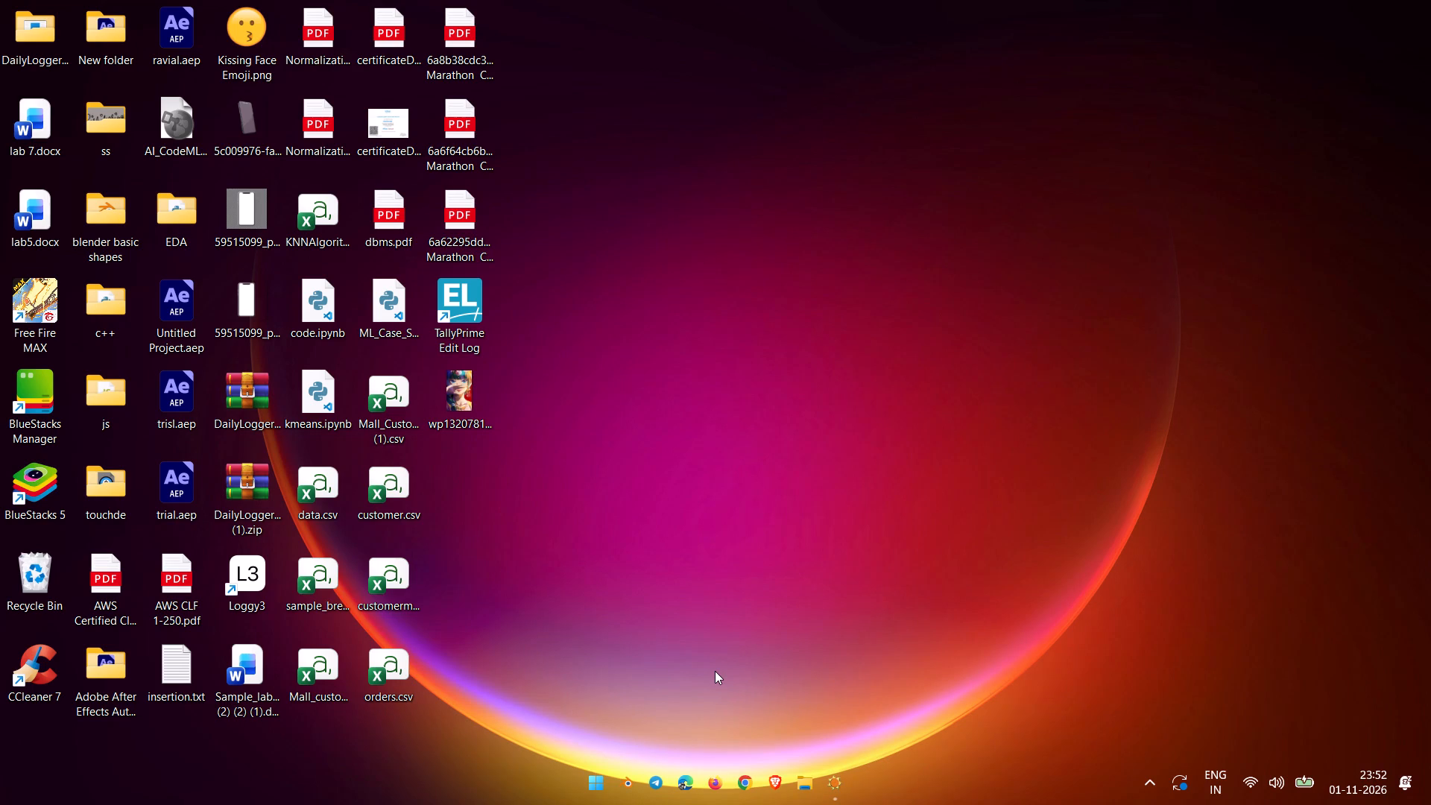
# Enter kiet in CodeTantra-SEA and proceed from its opening screen.
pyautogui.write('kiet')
pyautogui.click(722, 542)
pyautogui.click(671, 455)
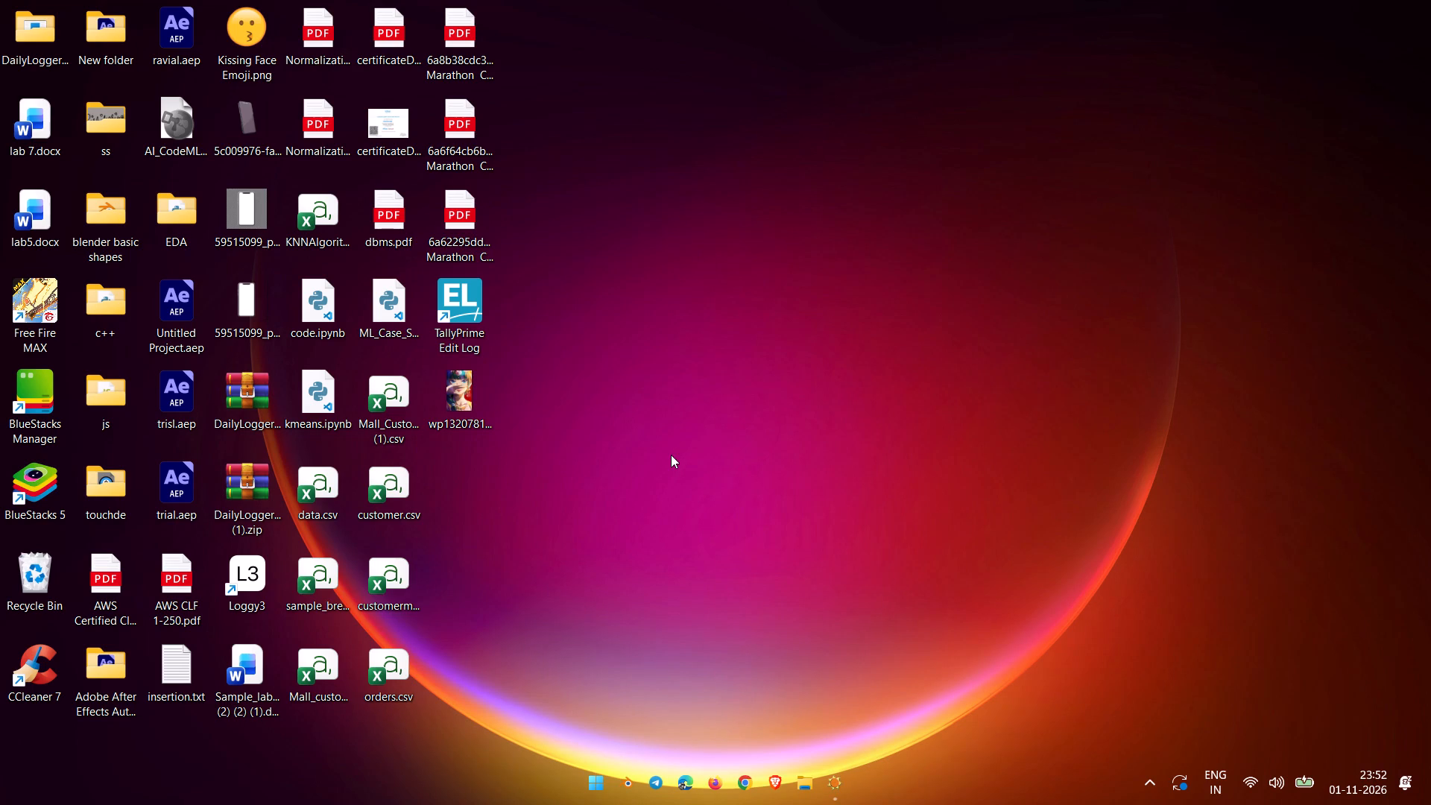